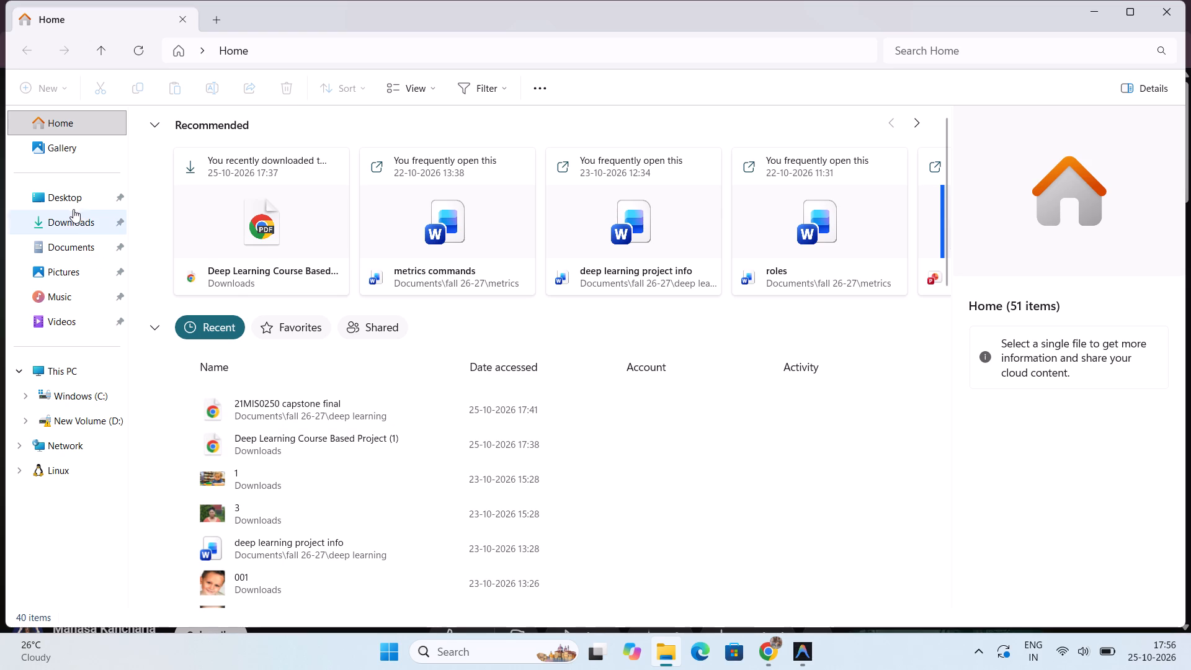
{"action": "left_click", "coordinate": [70, 236]}
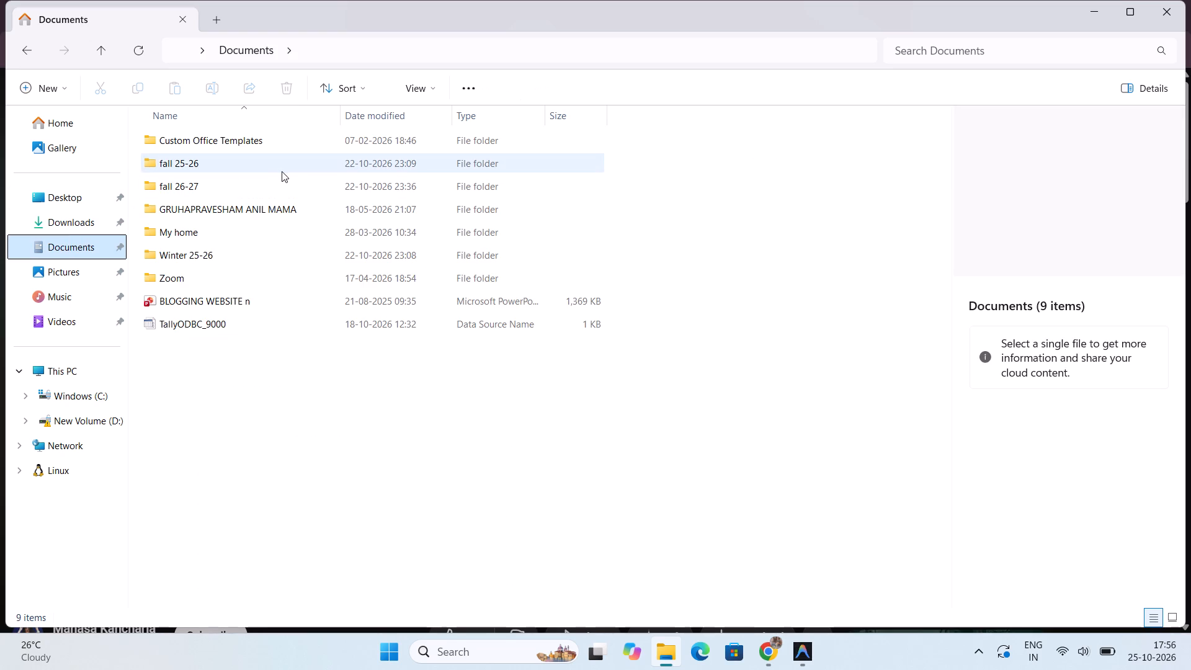
{"action": "double_click", "coordinate": [278, 190]}
{"action": "double_click", "coordinate": [278, 190]}
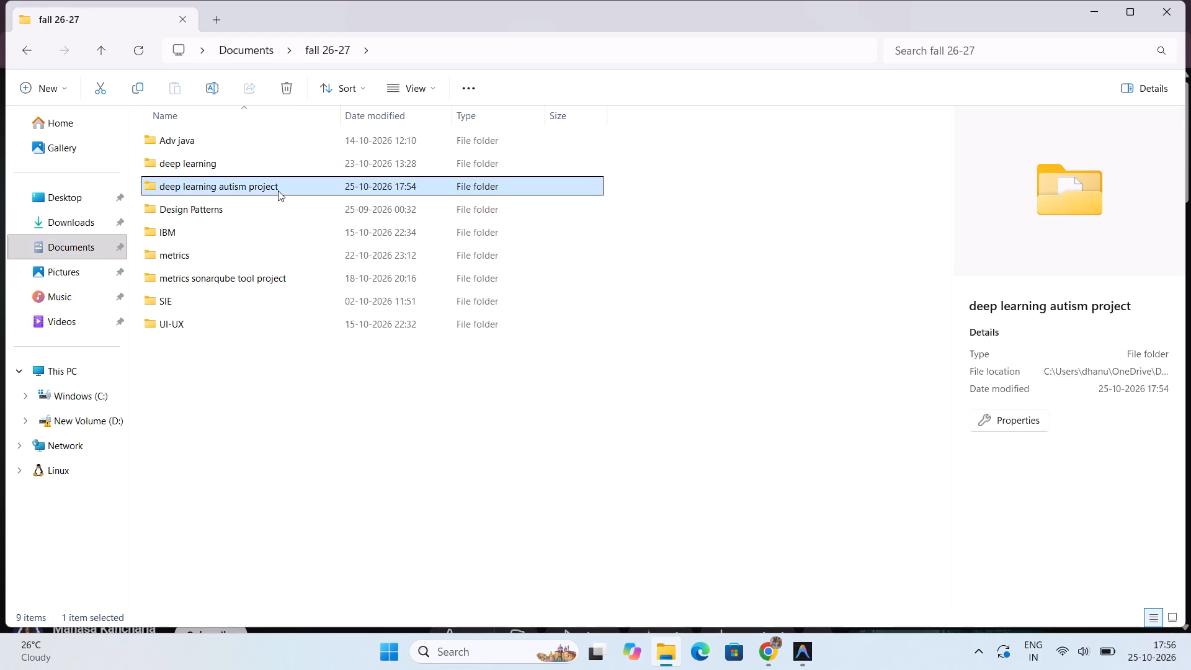
{"action": "left_click", "coordinate": [282, 167]}
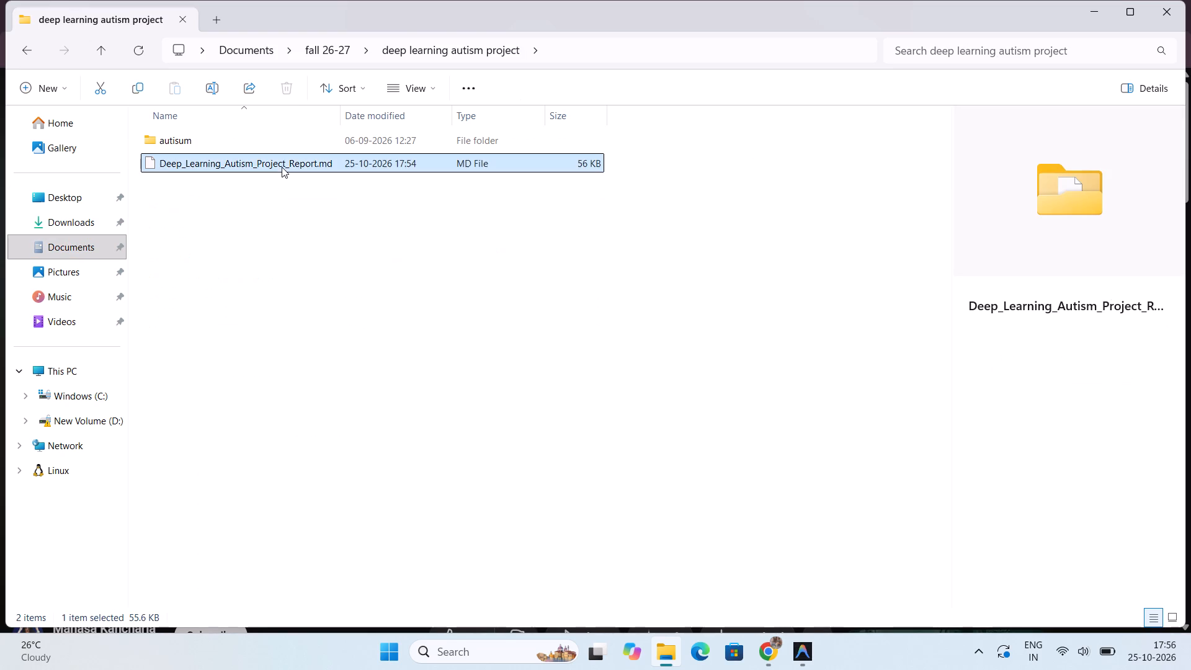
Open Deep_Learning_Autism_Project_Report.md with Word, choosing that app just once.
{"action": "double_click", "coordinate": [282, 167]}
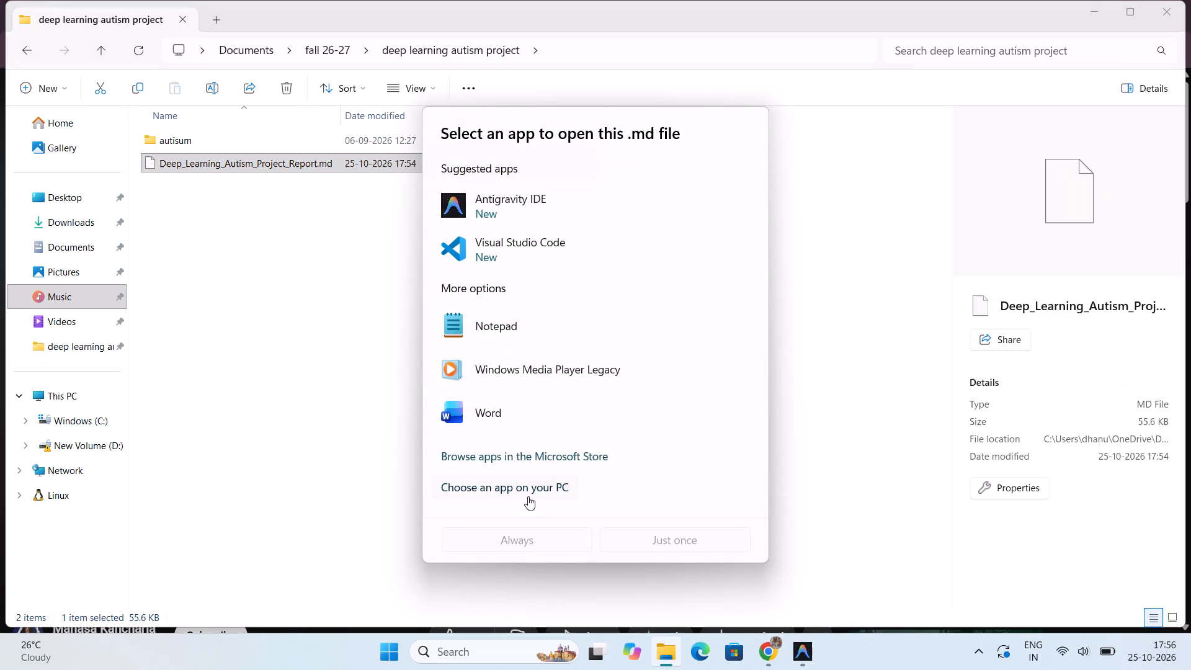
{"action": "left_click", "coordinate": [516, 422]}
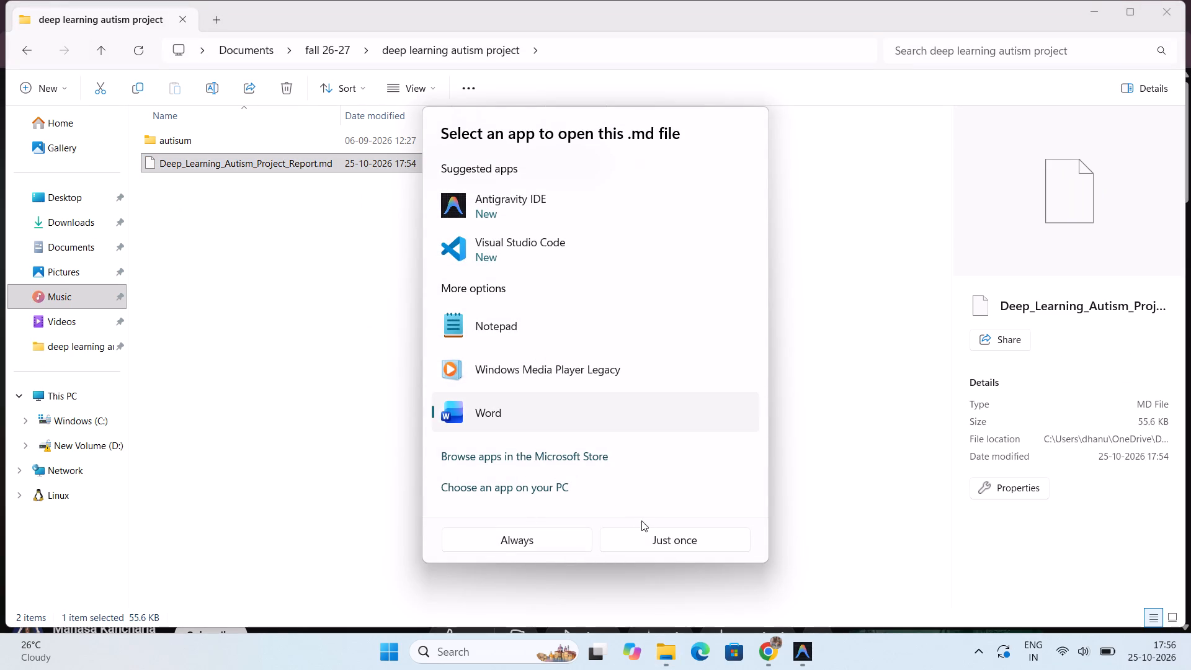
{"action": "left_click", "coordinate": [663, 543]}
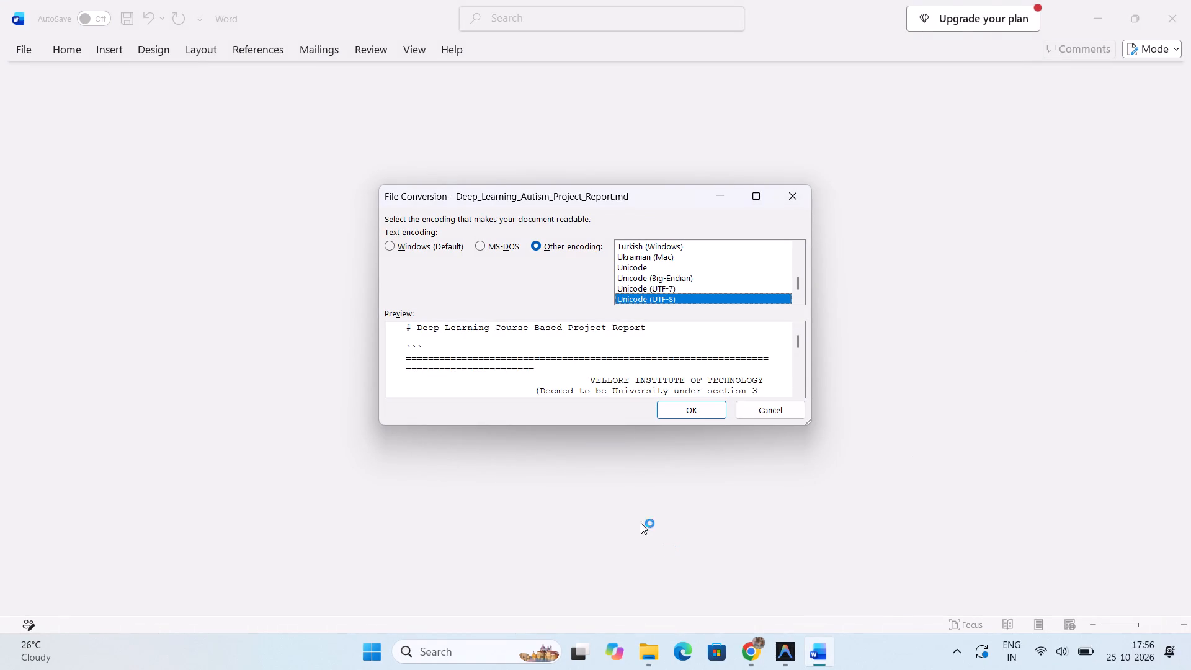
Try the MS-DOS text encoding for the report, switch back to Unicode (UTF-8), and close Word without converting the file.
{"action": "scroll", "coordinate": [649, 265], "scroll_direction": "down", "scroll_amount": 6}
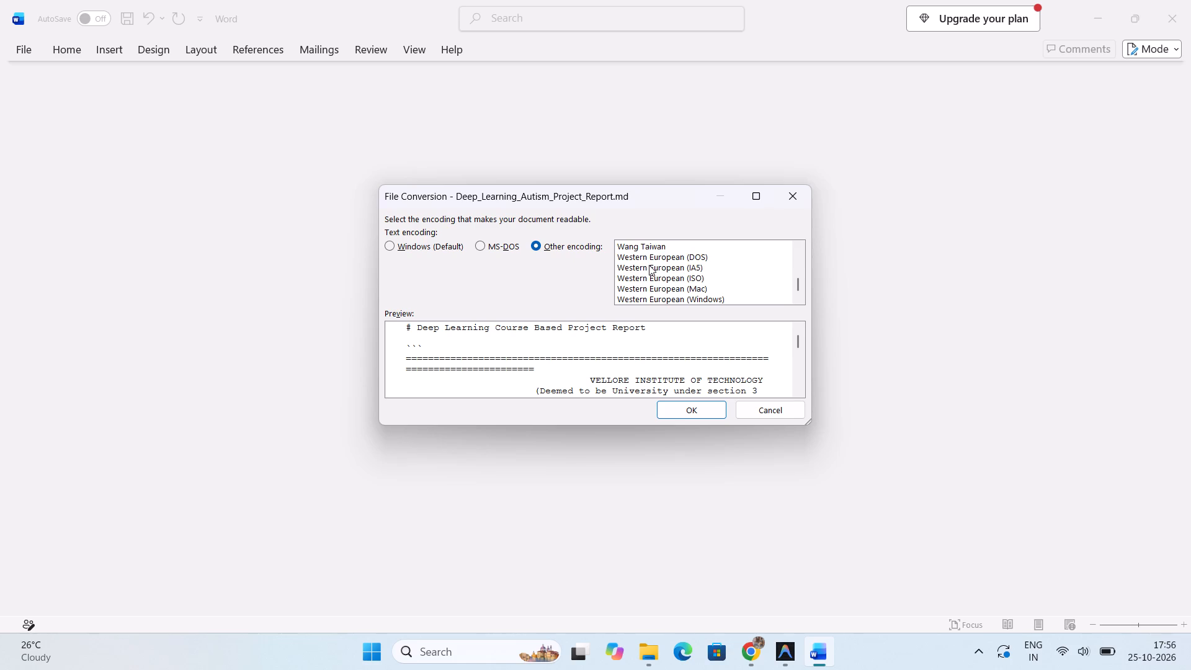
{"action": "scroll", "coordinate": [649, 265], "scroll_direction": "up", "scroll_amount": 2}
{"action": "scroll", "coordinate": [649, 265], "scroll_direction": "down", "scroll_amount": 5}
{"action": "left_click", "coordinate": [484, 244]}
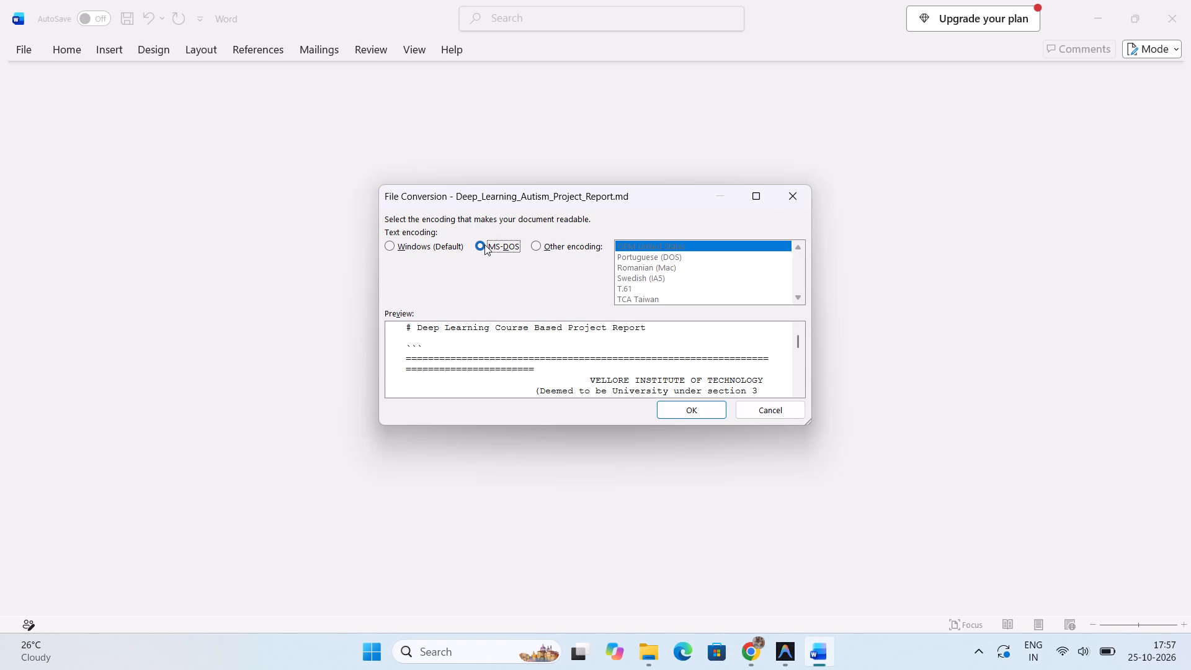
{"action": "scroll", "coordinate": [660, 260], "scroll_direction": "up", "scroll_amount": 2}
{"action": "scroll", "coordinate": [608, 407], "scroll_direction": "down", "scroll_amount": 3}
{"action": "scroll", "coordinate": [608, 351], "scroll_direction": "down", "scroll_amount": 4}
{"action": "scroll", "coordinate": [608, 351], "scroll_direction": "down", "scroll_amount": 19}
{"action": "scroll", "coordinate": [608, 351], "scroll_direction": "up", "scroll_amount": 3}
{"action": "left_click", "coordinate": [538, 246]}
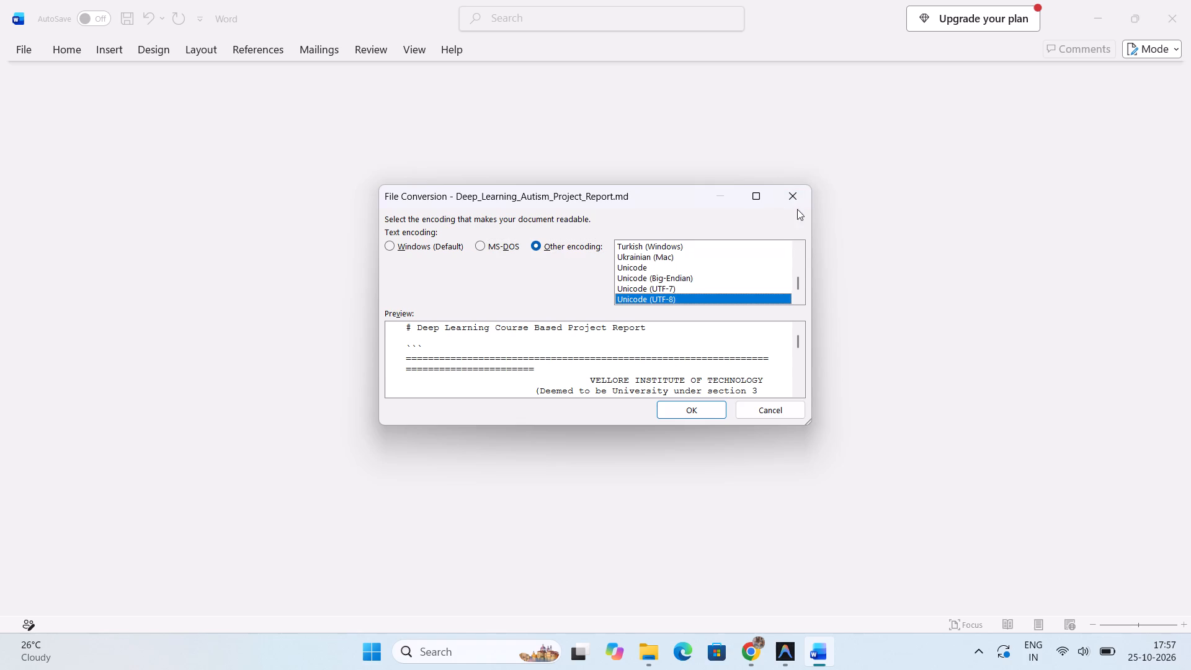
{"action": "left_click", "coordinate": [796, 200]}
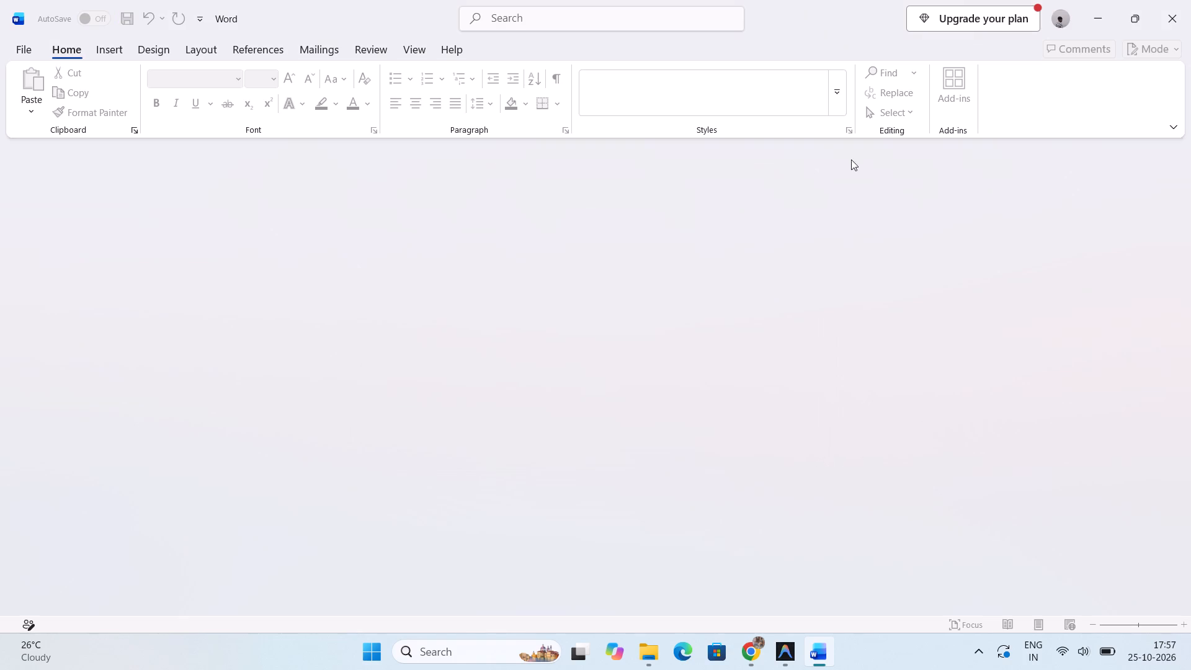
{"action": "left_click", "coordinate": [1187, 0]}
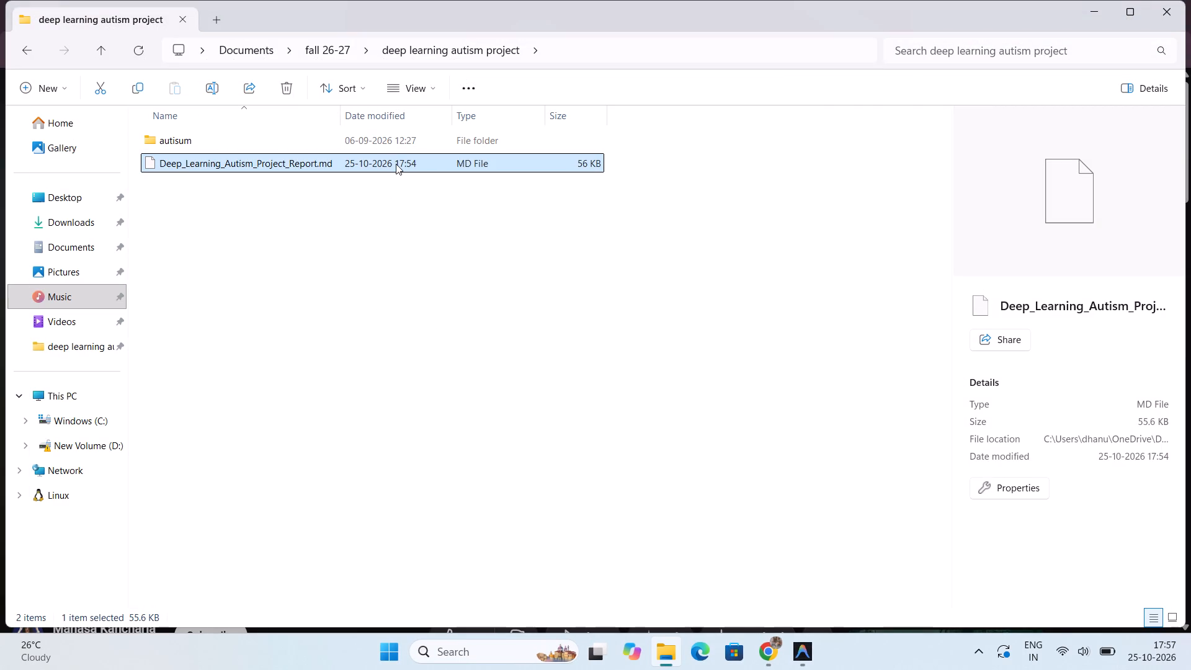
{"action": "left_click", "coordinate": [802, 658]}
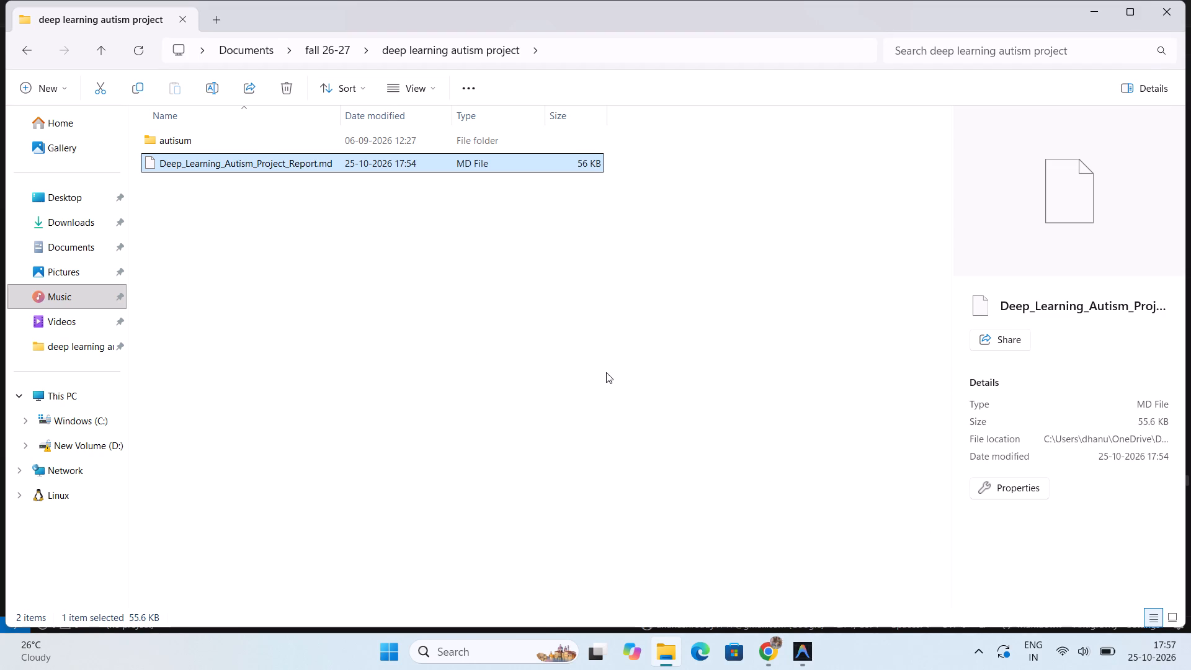
Open Deep_Learning_Autism_Project_Report.md with Word just once, converting it with the Unicode (UTF-8) encoding.
{"action": "left_click", "coordinate": [455, 165]}
{"action": "left_click", "coordinate": [455, 165]}
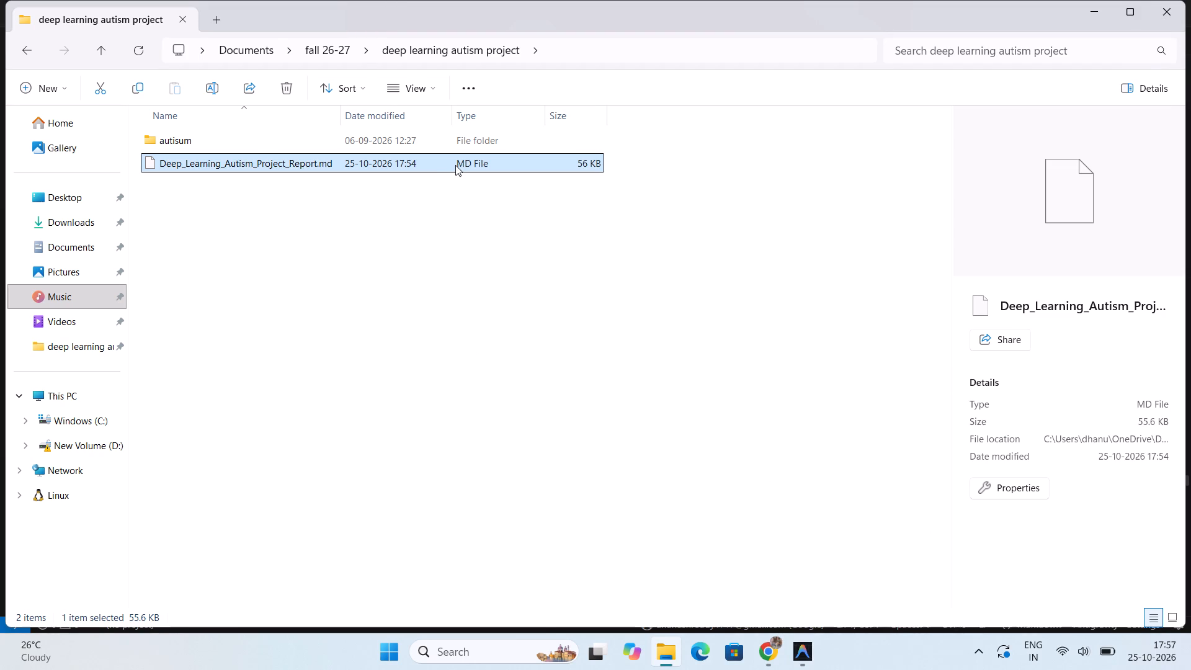
{"action": "double_click", "coordinate": [455, 165]}
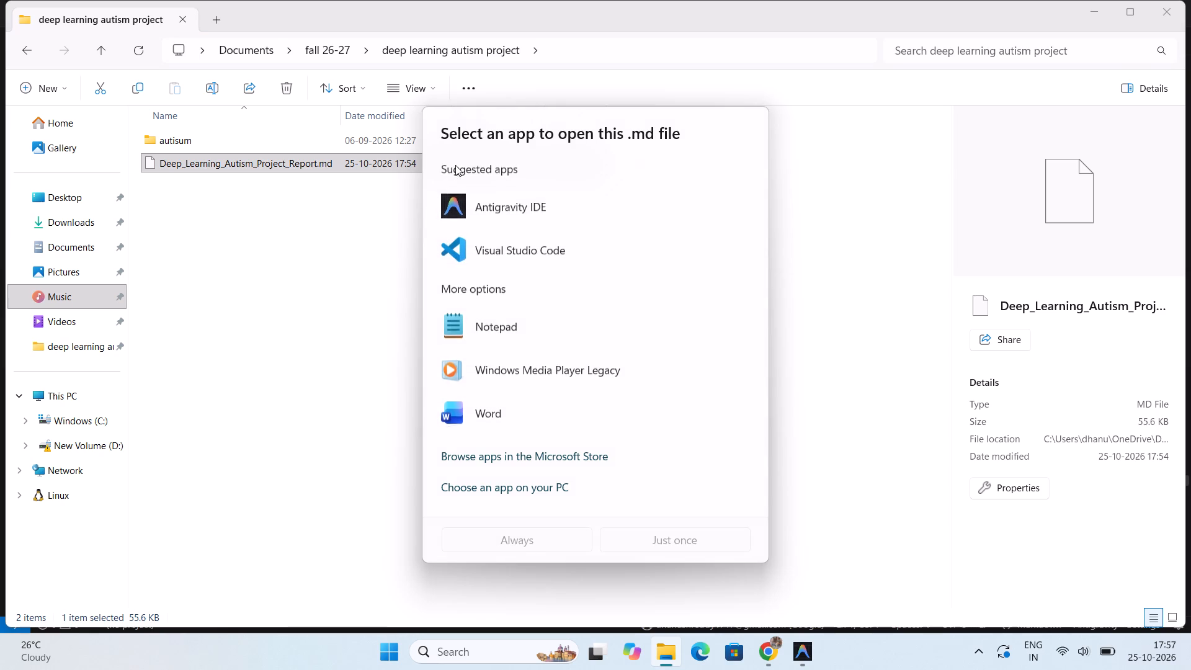
{"action": "left_click", "coordinate": [496, 412]}
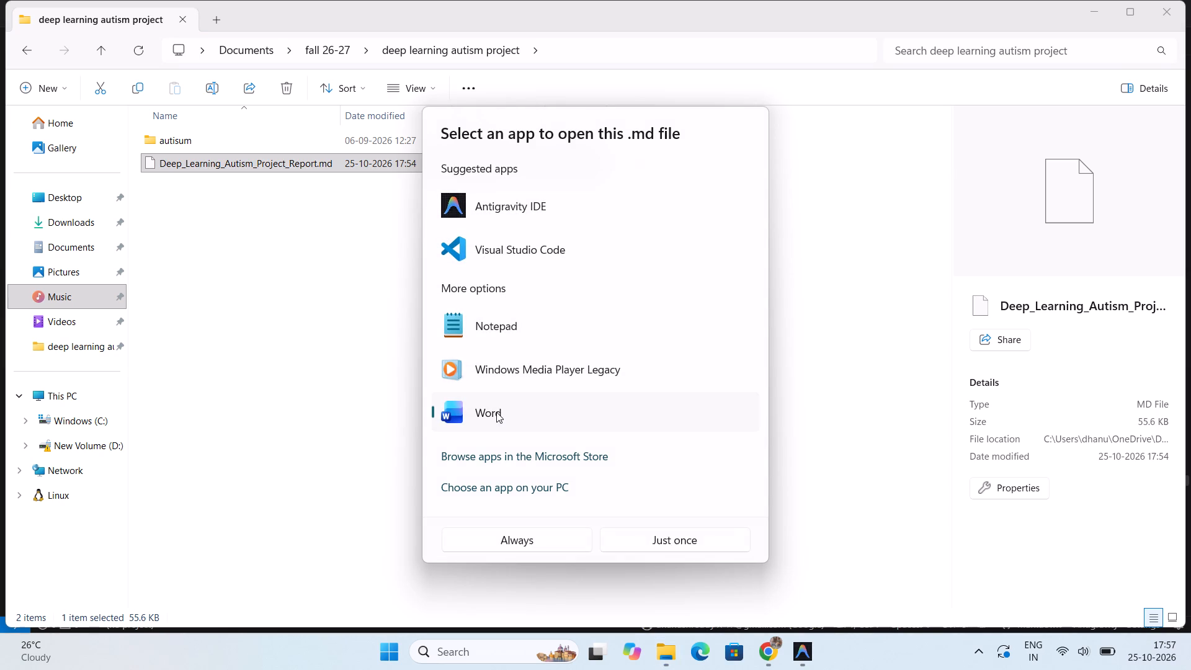
{"action": "left_click", "coordinate": [659, 541]}
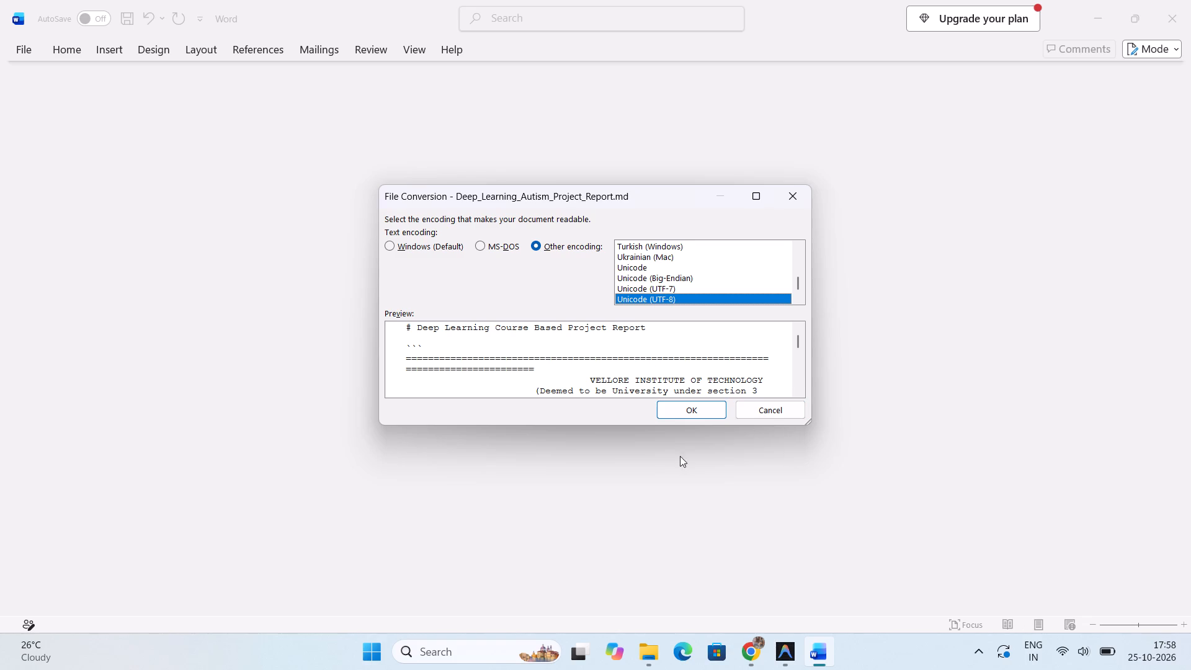
{"action": "left_click", "coordinate": [699, 412]}
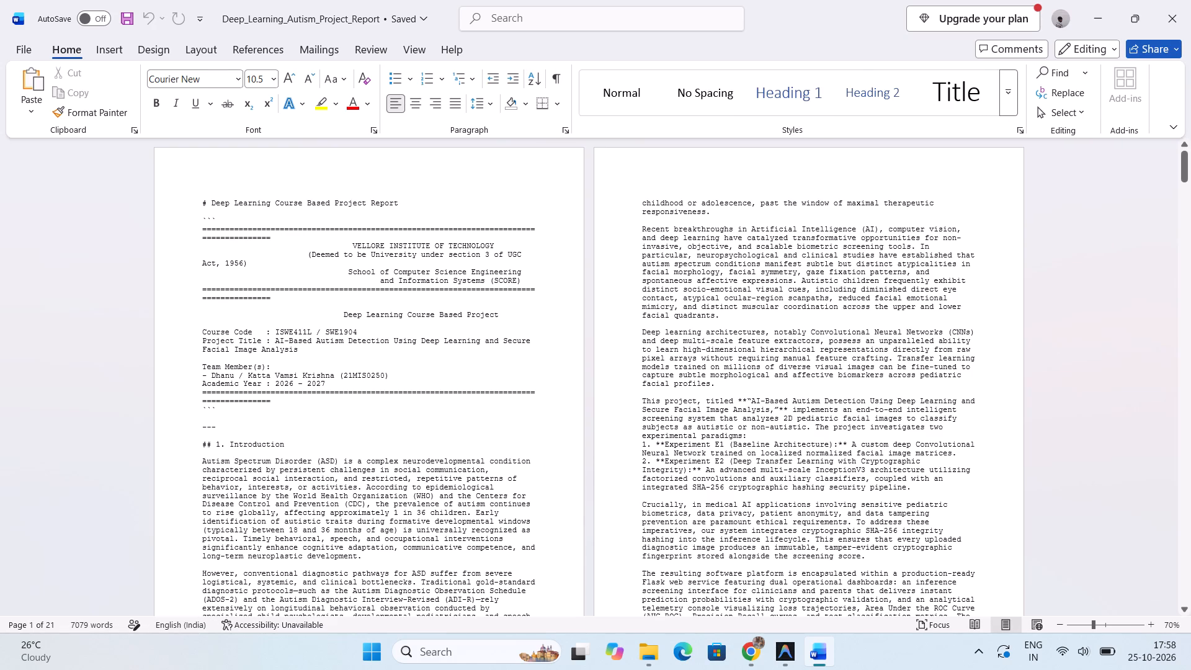
Delete the title block and the Markdown marks before "1. Introduction" so the report starts at that heading.
{"action": "left_click_drag", "start_coordinate": [210, 441], "coordinate": [185, 234]}
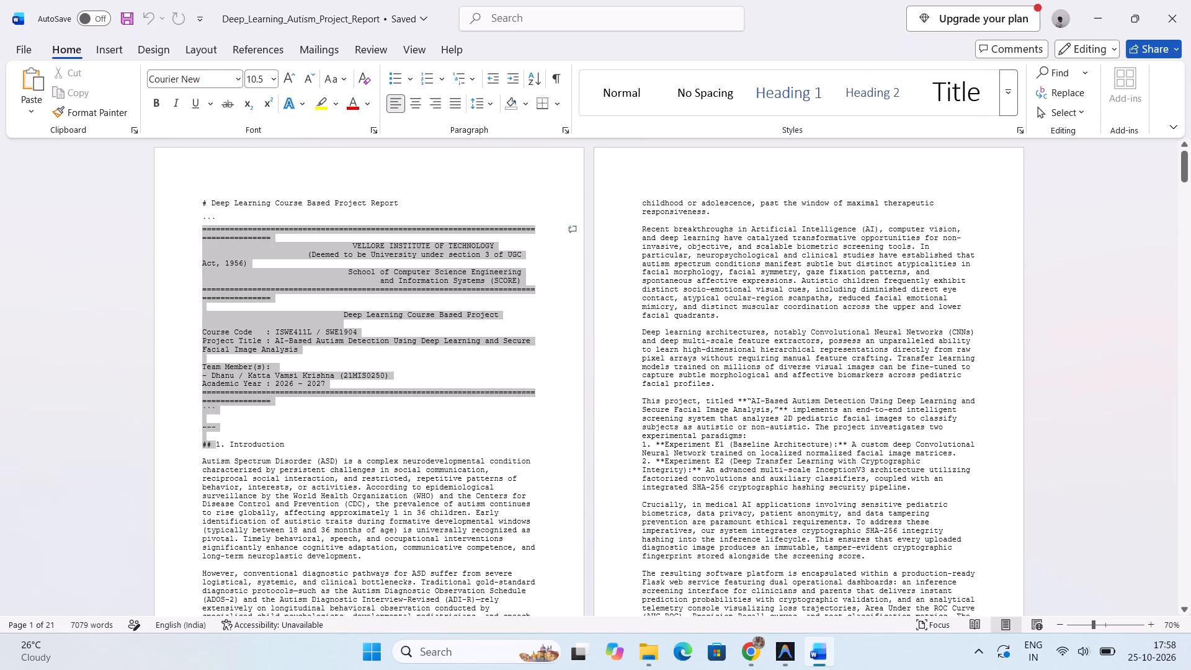
{"action": "left_click_drag", "start_coordinate": [185, 234], "coordinate": [189, 194]}
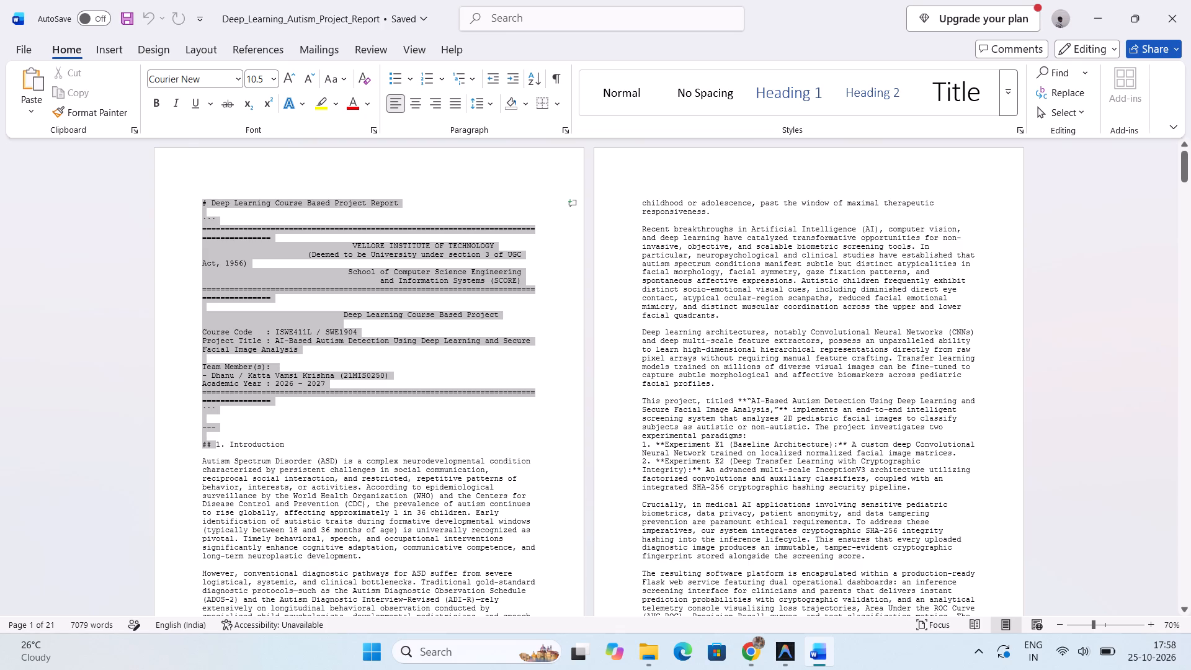
{"action": "left_click_drag", "start_coordinate": [189, 194], "coordinate": [187, 187]}
{"action": "key", "text": "BackSpace"}
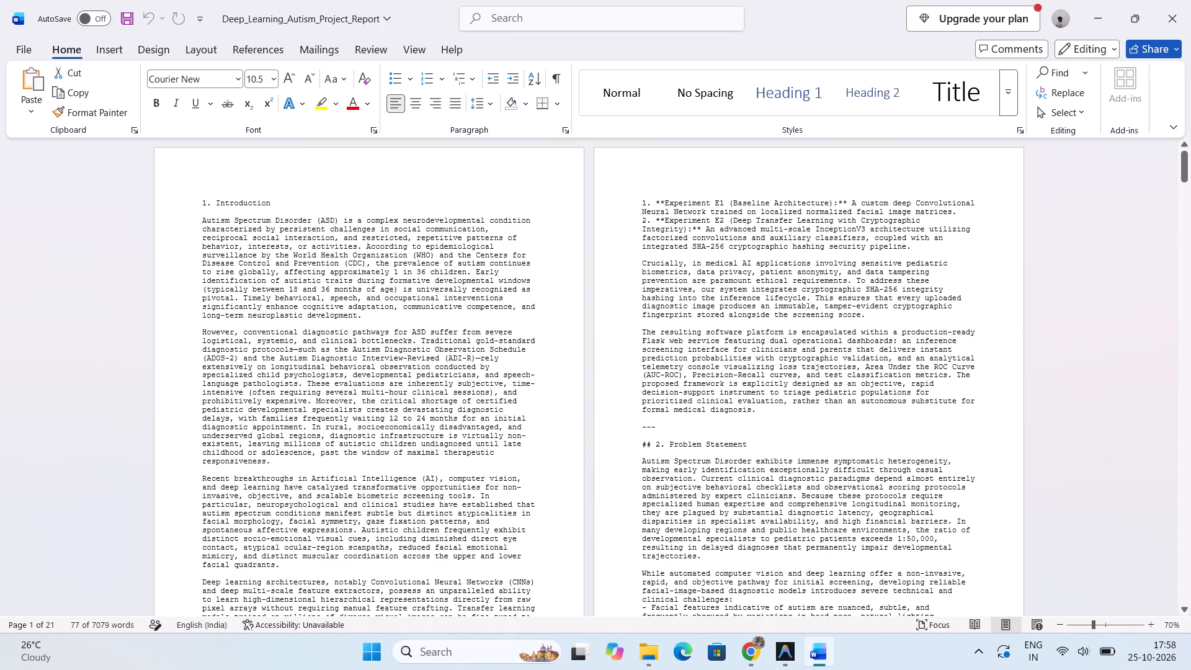
Set the font of the entire report to Times New Roman.
{"action": "scroll", "coordinate": [514, 419], "scroll_direction": "down", "scroll_amount": 16}
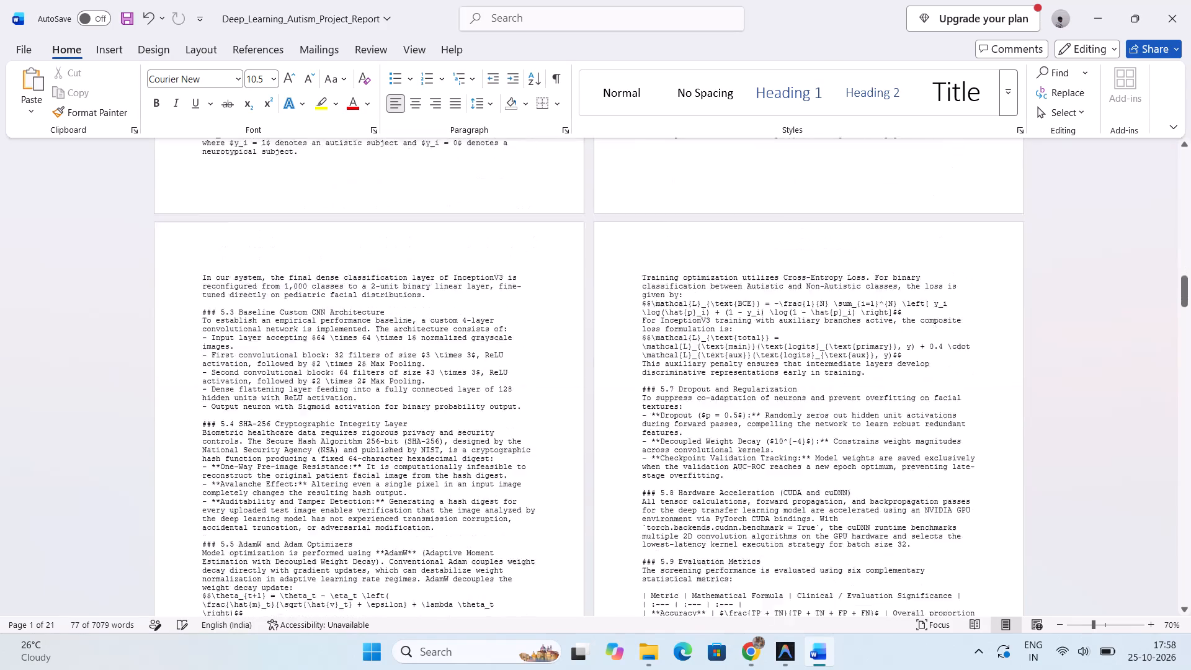
{"action": "scroll", "coordinate": [514, 419], "scroll_direction": "down", "scroll_amount": 20}
{"action": "scroll", "coordinate": [514, 419], "scroll_direction": "down", "scroll_amount": 20}
{"action": "scroll", "coordinate": [514, 419], "scroll_direction": "down", "scroll_amount": 8}
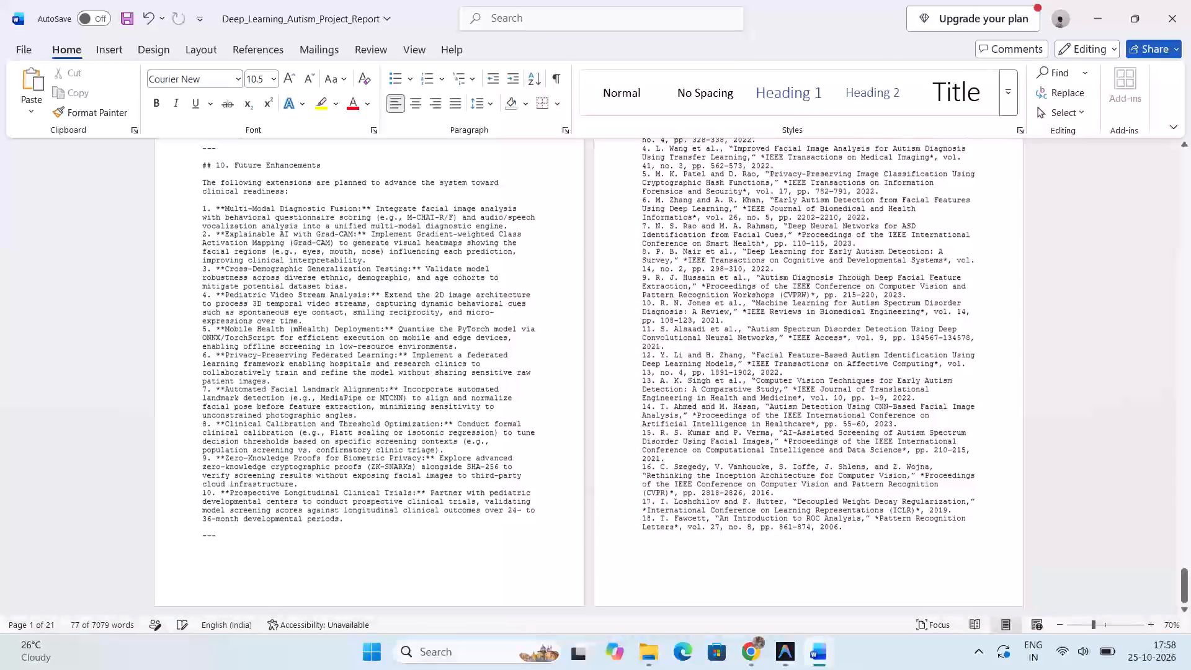
{"action": "scroll", "coordinate": [514, 419], "scroll_direction": "down", "scroll_amount": 3}
{"action": "scroll", "coordinate": [514, 419], "scroll_direction": "up", "scroll_amount": 2}
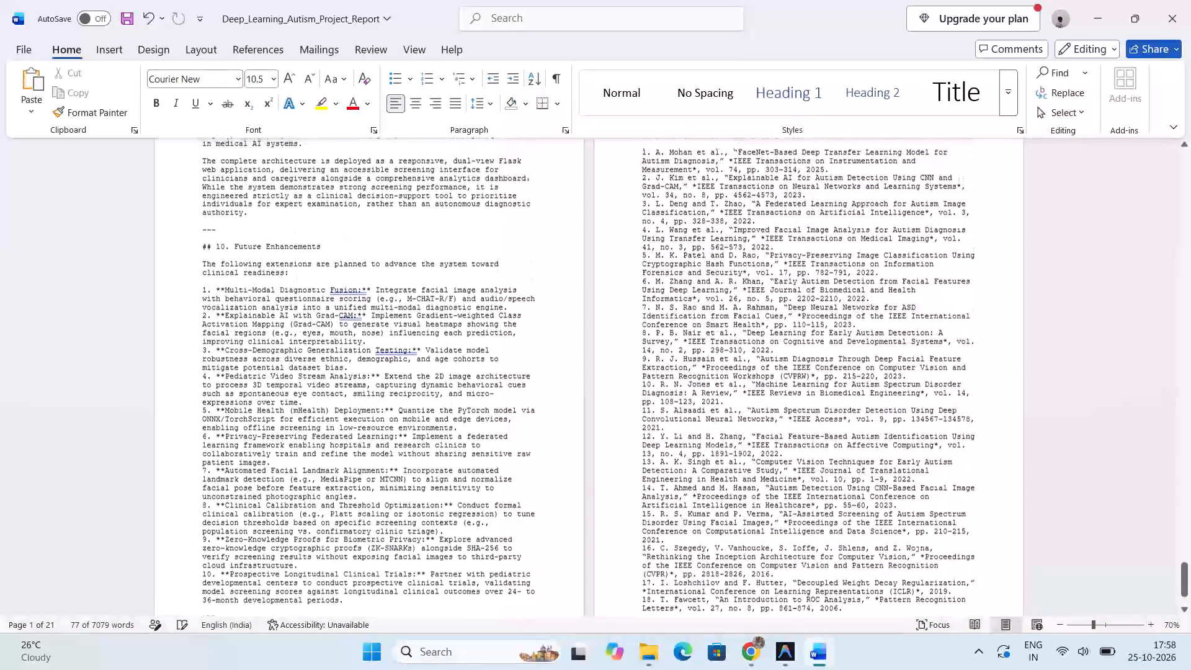
{"action": "scroll", "coordinate": [514, 419], "scroll_direction": "up", "scroll_amount": 1}
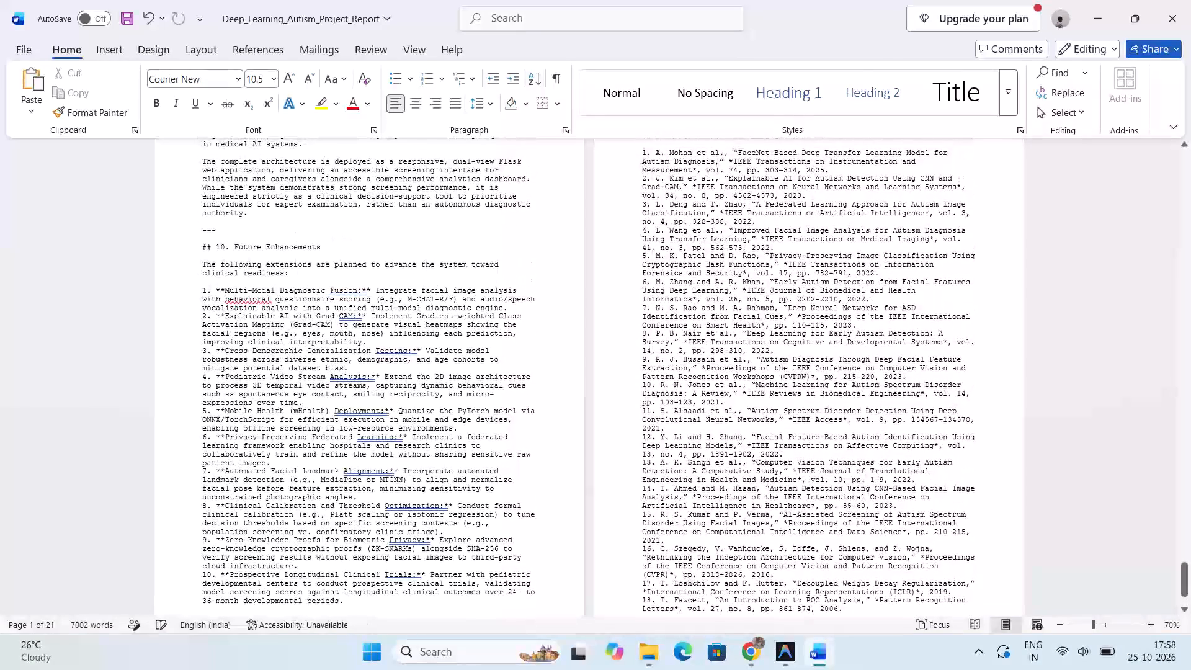
{"action": "key", "text": "ctrl+a"}
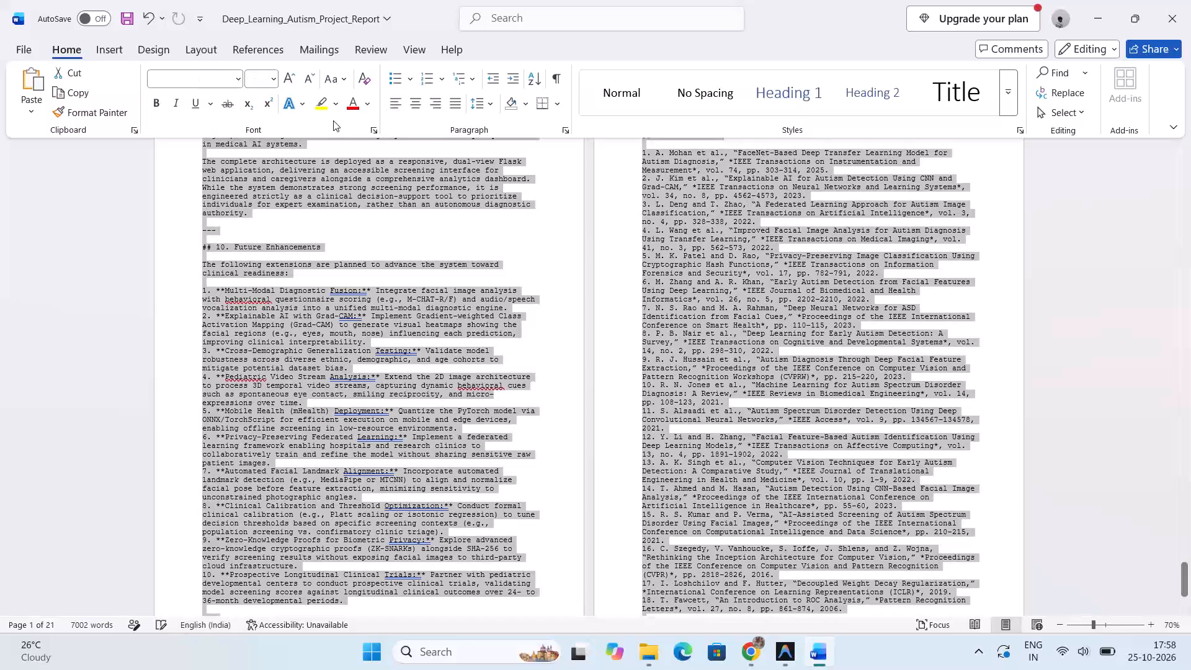
{"action": "left_click", "coordinate": [239, 81]}
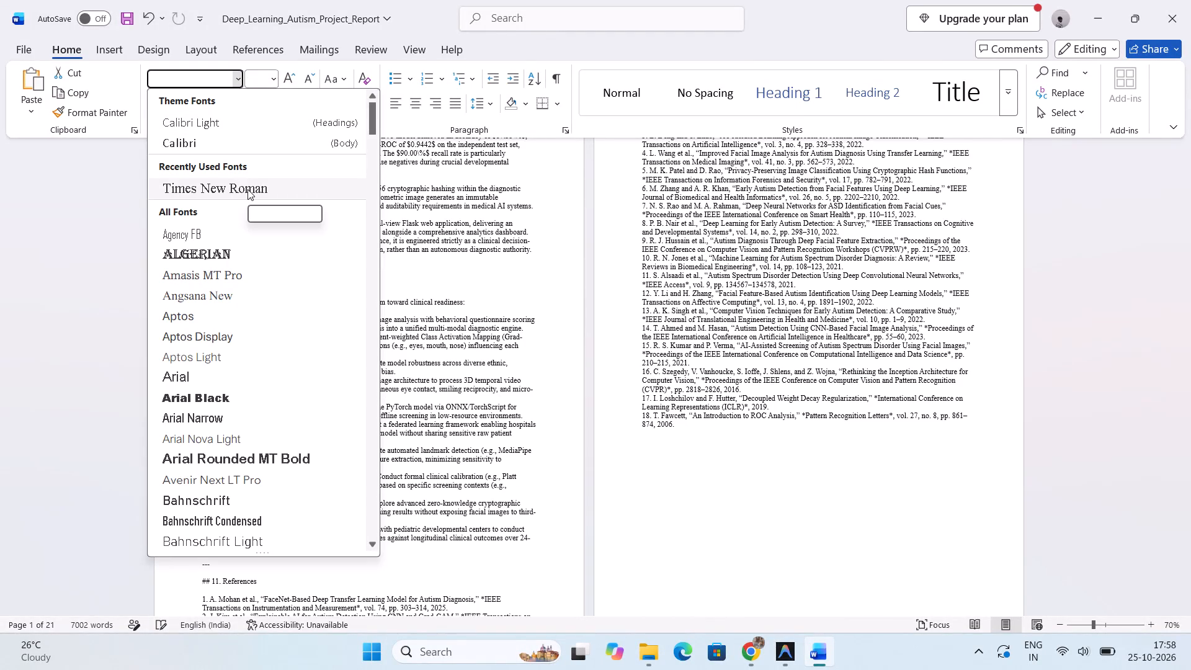
{"action": "left_click", "coordinate": [248, 189]}
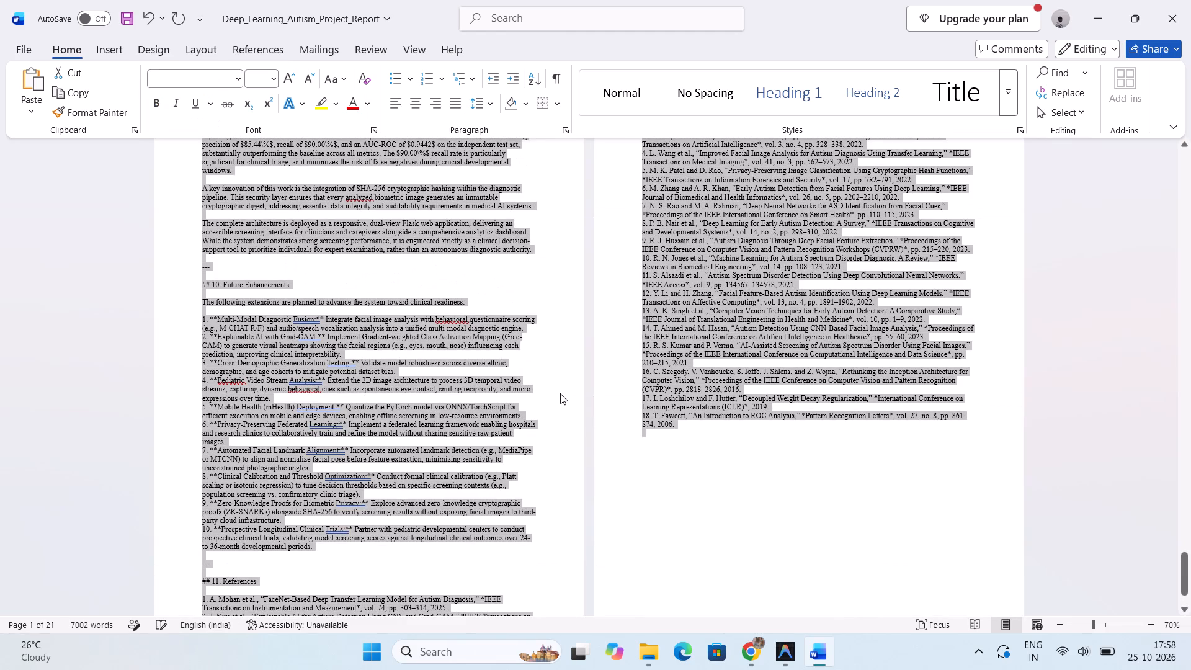
{"action": "left_click", "coordinate": [552, 315]}
Place Word beside File Explorer and open the PDF "Deep Learning Course Based Project (1)" from the Downloads folder.
{"action": "scroll", "coordinate": [552, 315], "scroll_direction": "up", "scroll_amount": 8, "text": "ctrl"}
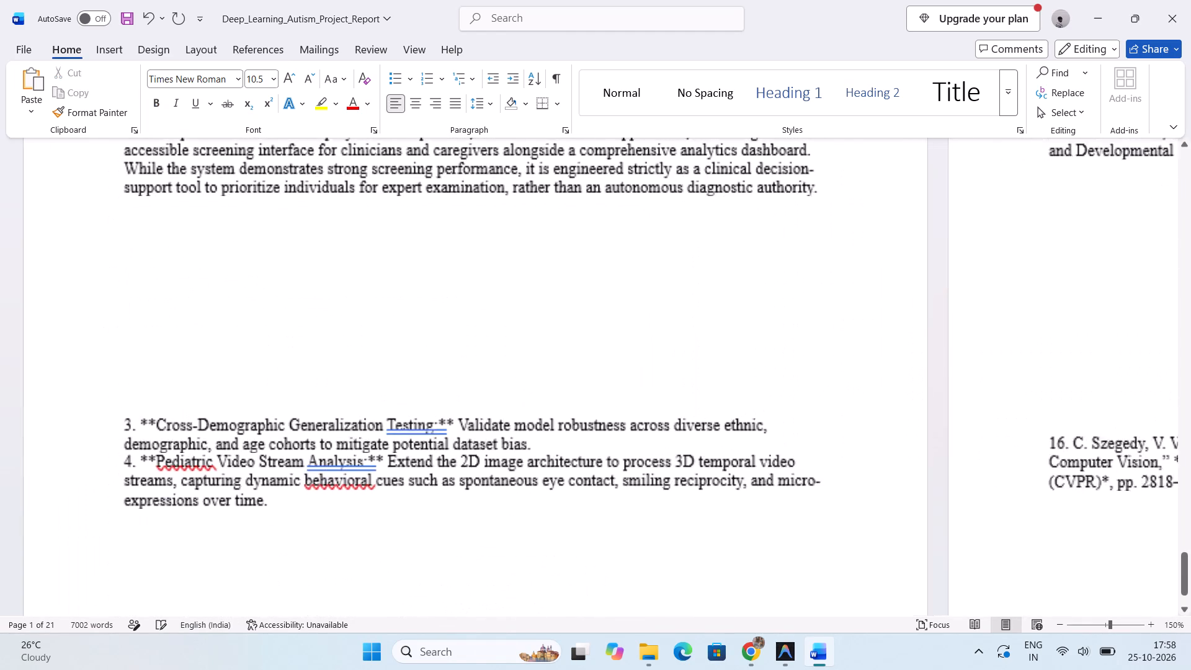
{"action": "scroll", "coordinate": [552, 315], "scroll_direction": "up", "scroll_amount": 18}
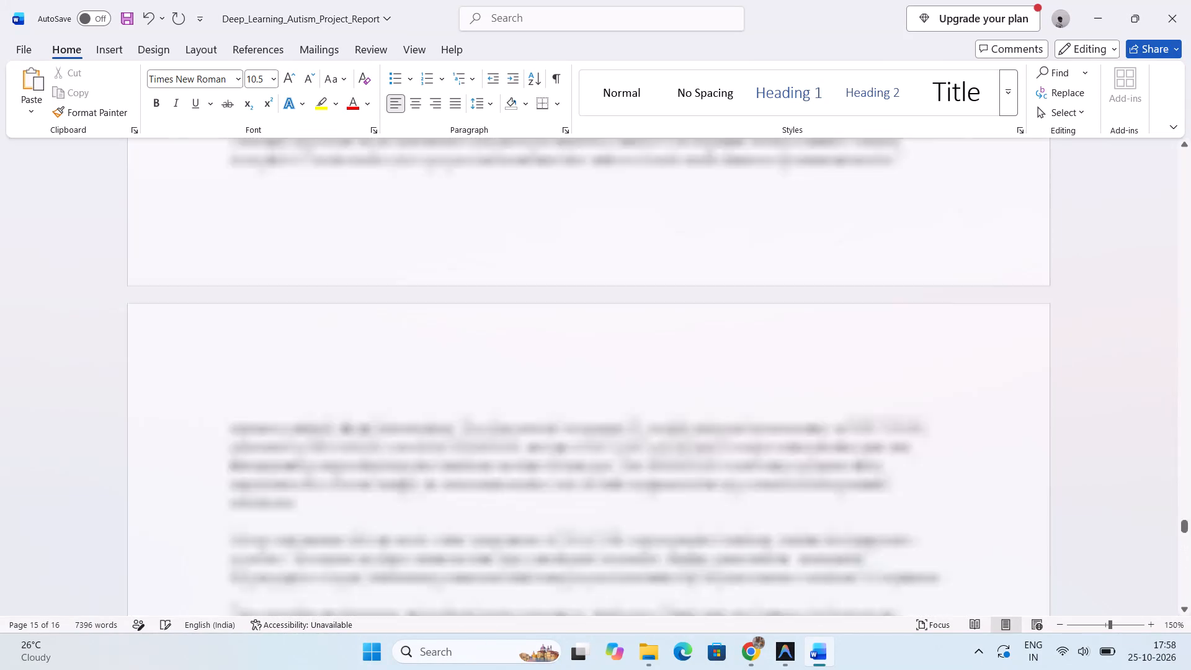
{"action": "scroll", "coordinate": [552, 315], "scroll_direction": "up", "scroll_amount": 20}
{"action": "scroll", "coordinate": [552, 315], "scroll_direction": "up", "scroll_amount": 19}
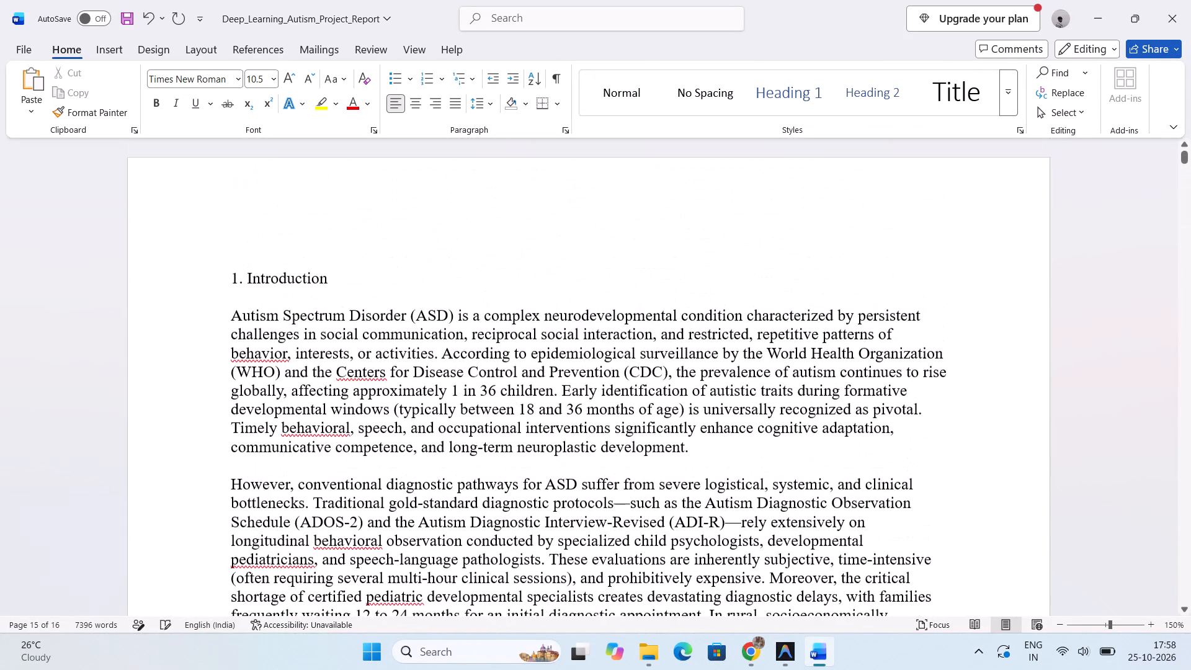
{"action": "scroll", "coordinate": [552, 315], "scroll_direction": "down", "scroll_amount": 3}
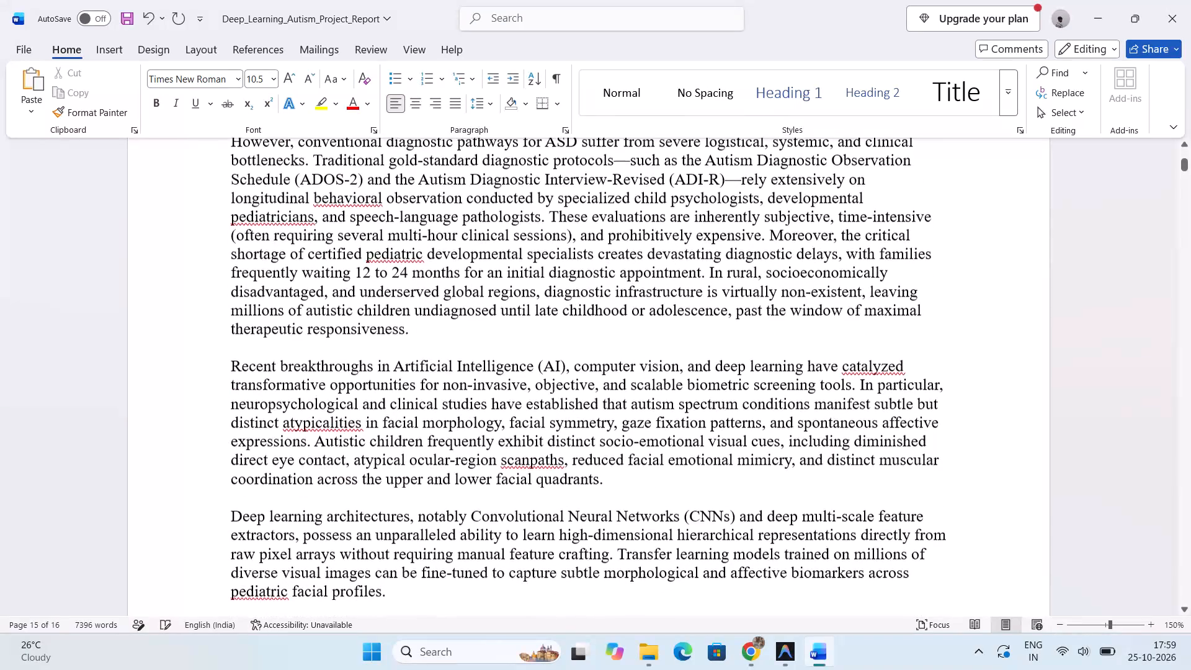
{"action": "scroll", "coordinate": [552, 315], "scroll_direction": "down", "scroll_amount": 1}
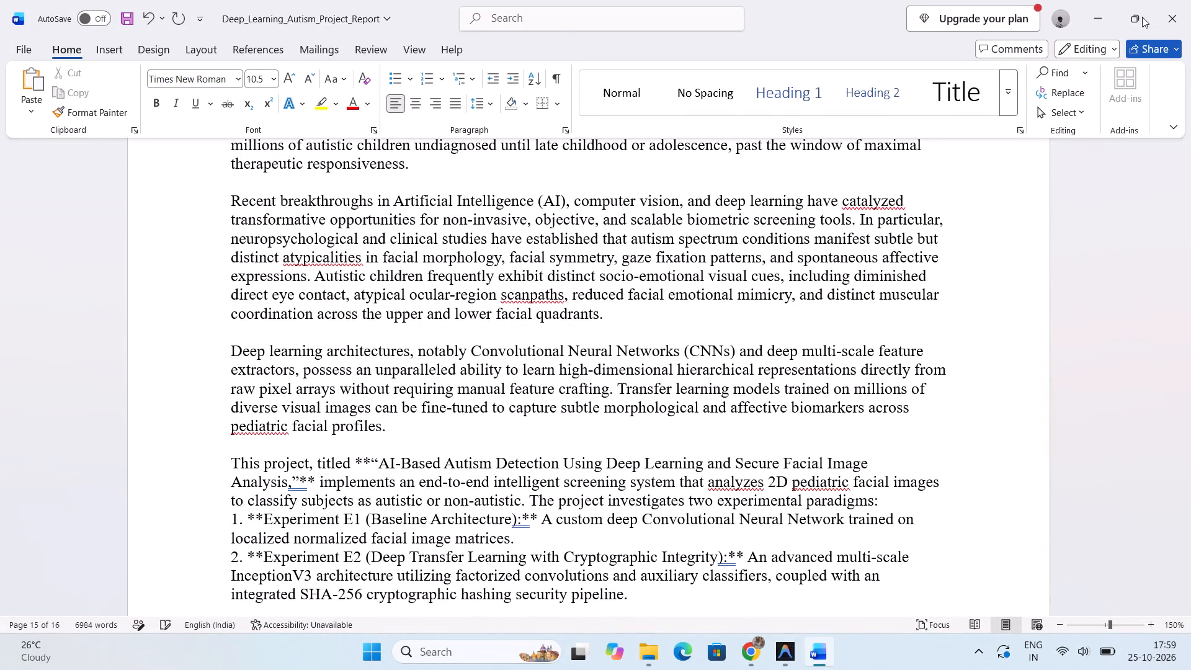
{"action": "left_click", "coordinate": [1040, 56]}
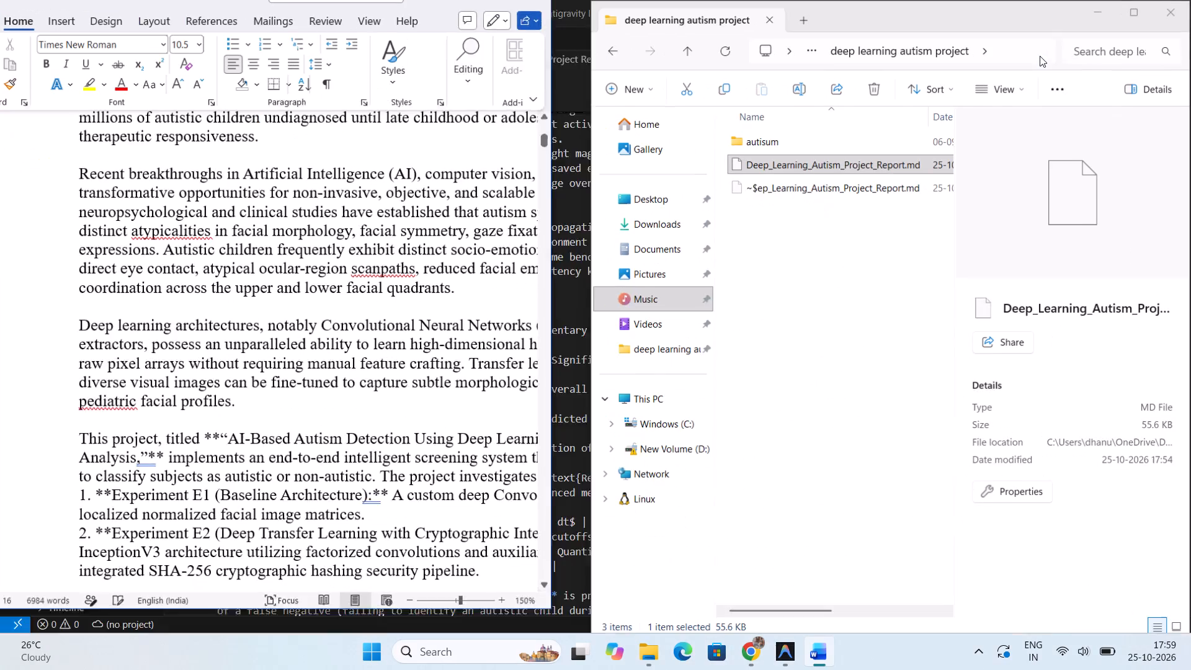
{"action": "left_click", "coordinate": [650, 219]}
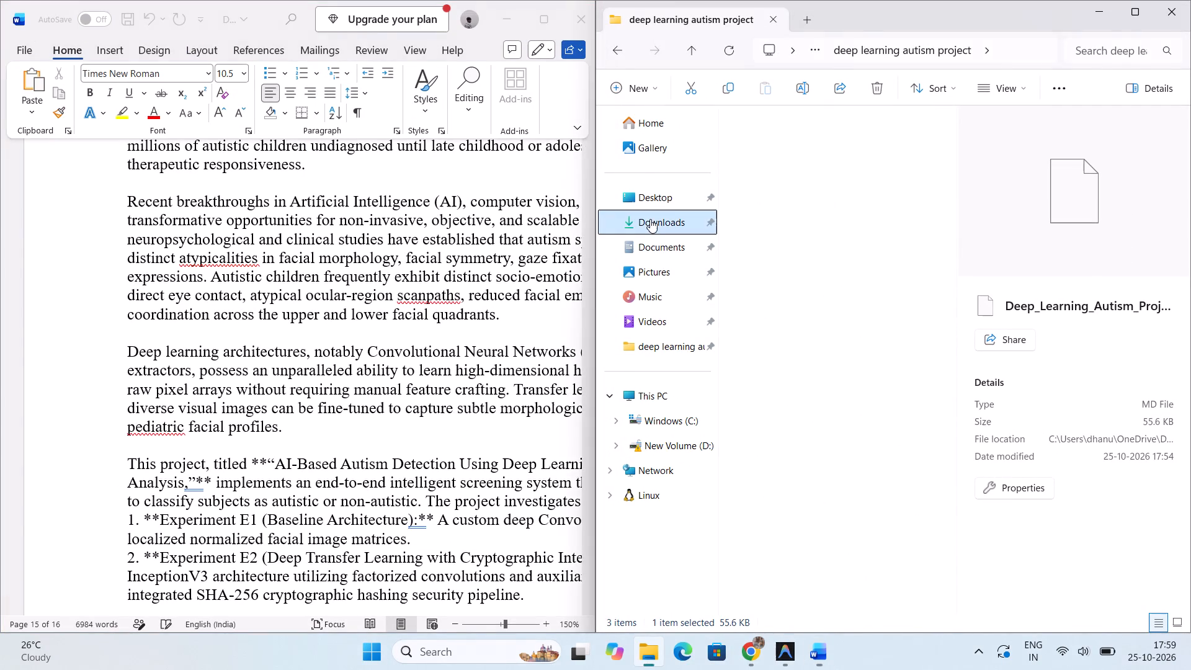
{"action": "double_click", "coordinate": [761, 183]}
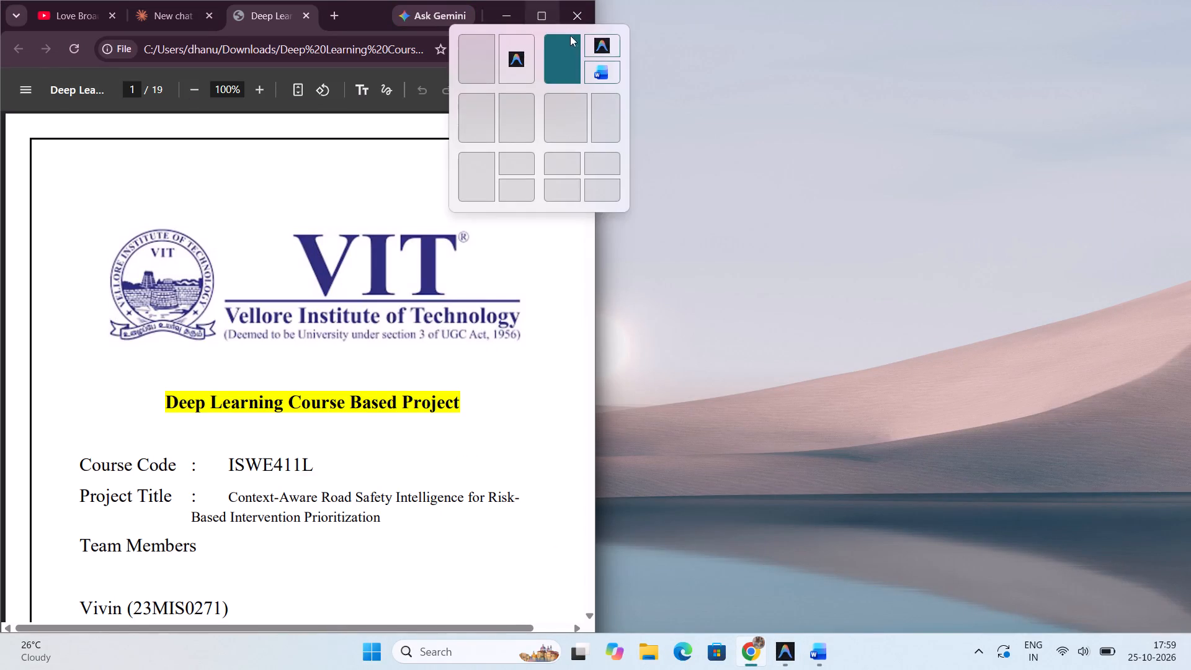
{"action": "left_click", "coordinate": [514, 120]}
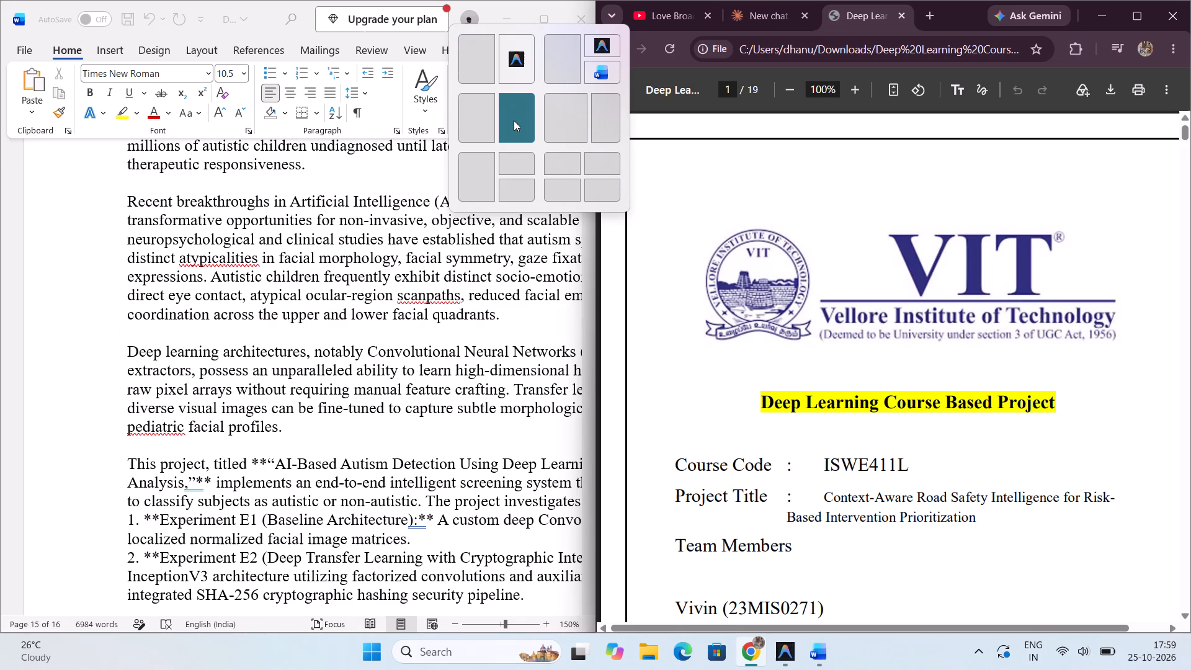
{"action": "left_click", "coordinate": [437, 272]}
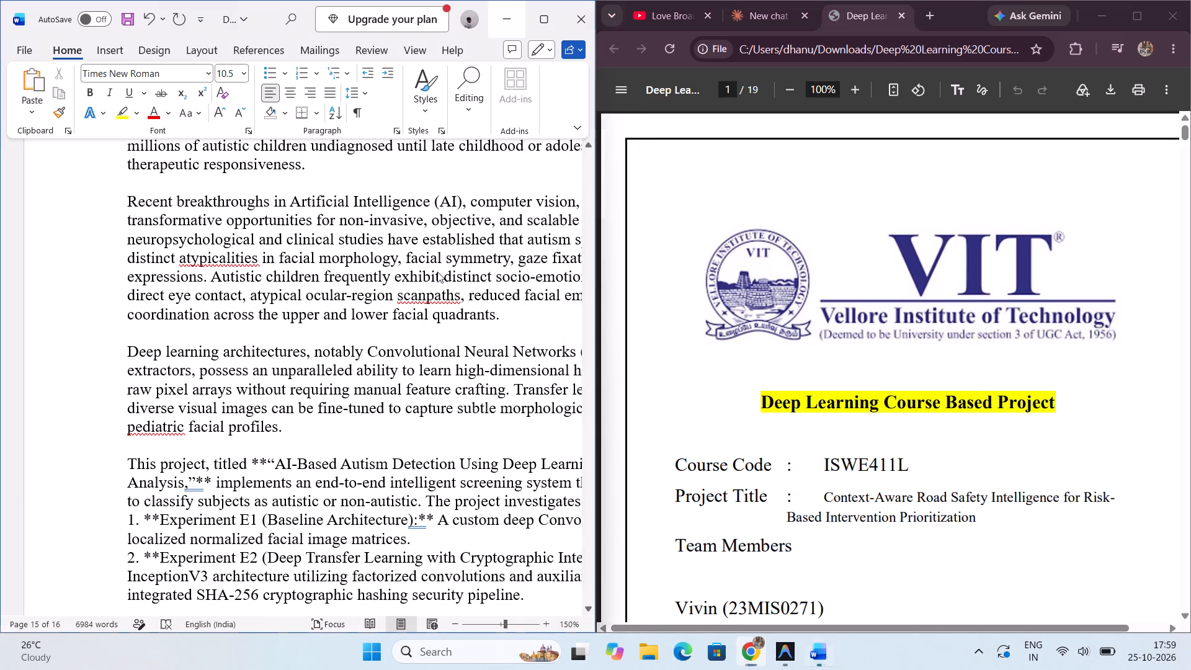
Compare the Introduction and Problem Statement sections of the Word report with the layout and formatting of the reference PDF.
{"action": "scroll", "coordinate": [437, 272], "scroll_direction": "left", "scroll_amount": 1}
{"action": "scroll", "coordinate": [437, 272], "scroll_direction": "down", "scroll_amount": 5, "text": "ctrl"}
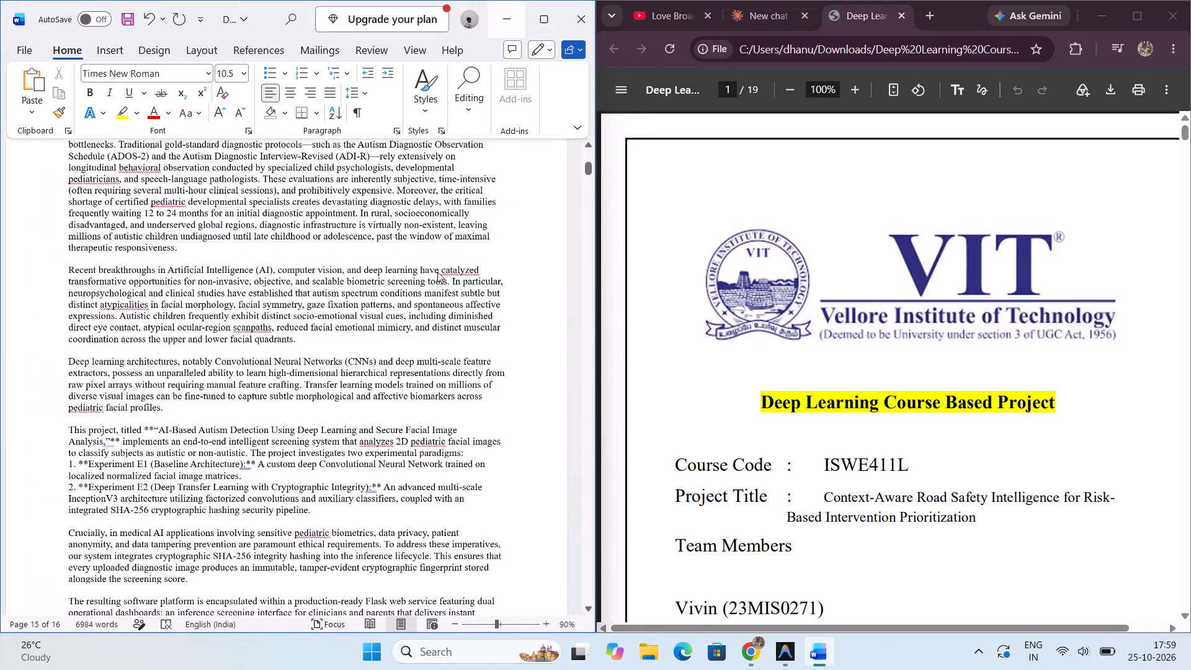
{"action": "scroll", "coordinate": [437, 272], "scroll_direction": "down", "scroll_amount": 3, "text": "ctrl"}
{"action": "scroll", "coordinate": [437, 272], "scroll_direction": "up", "scroll_amount": 1}
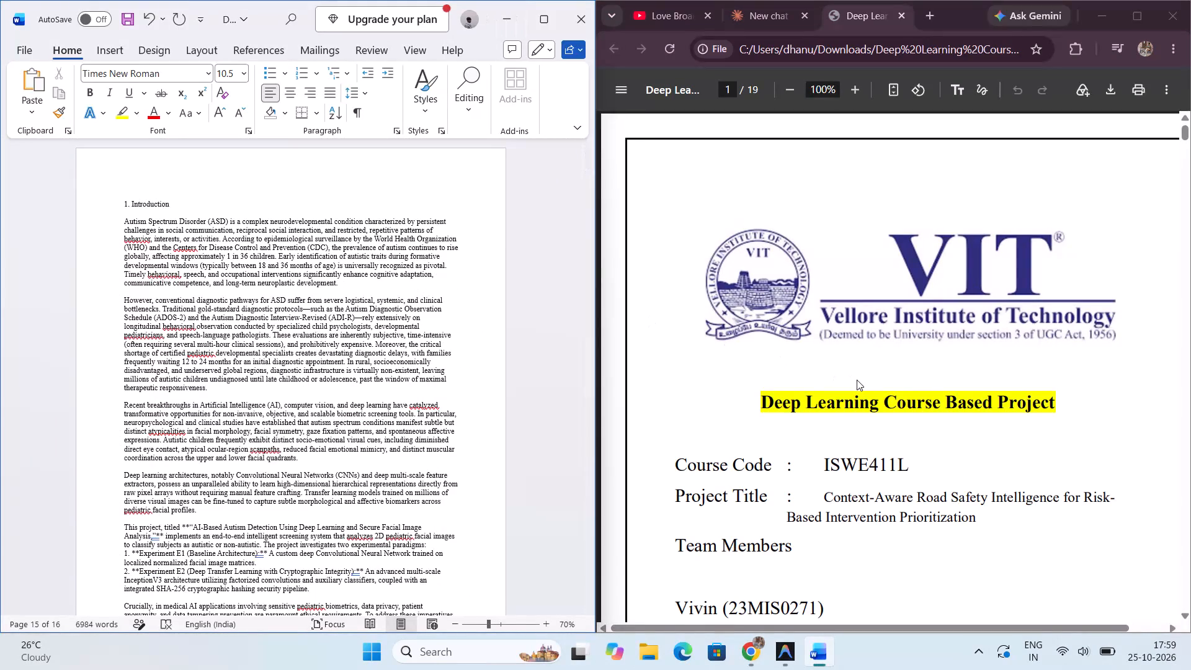
{"action": "scroll", "coordinate": [857, 380], "scroll_direction": "down", "scroll_amount": 6}
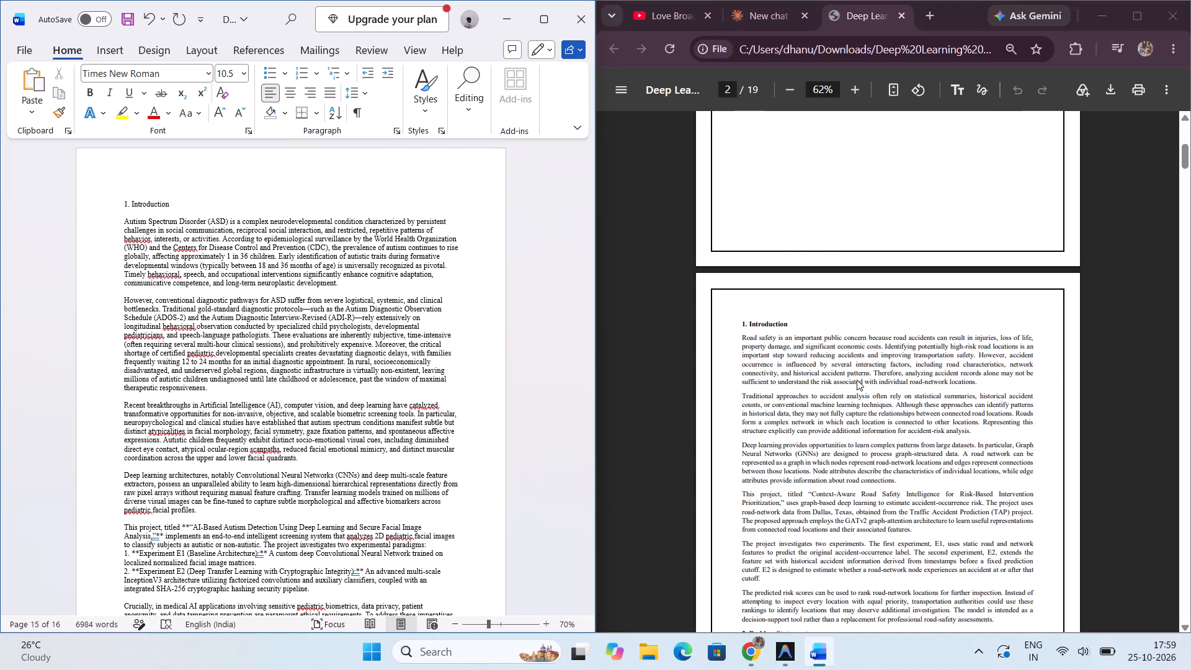
{"action": "scroll", "coordinate": [857, 380], "scroll_direction": "down", "scroll_amount": 1}
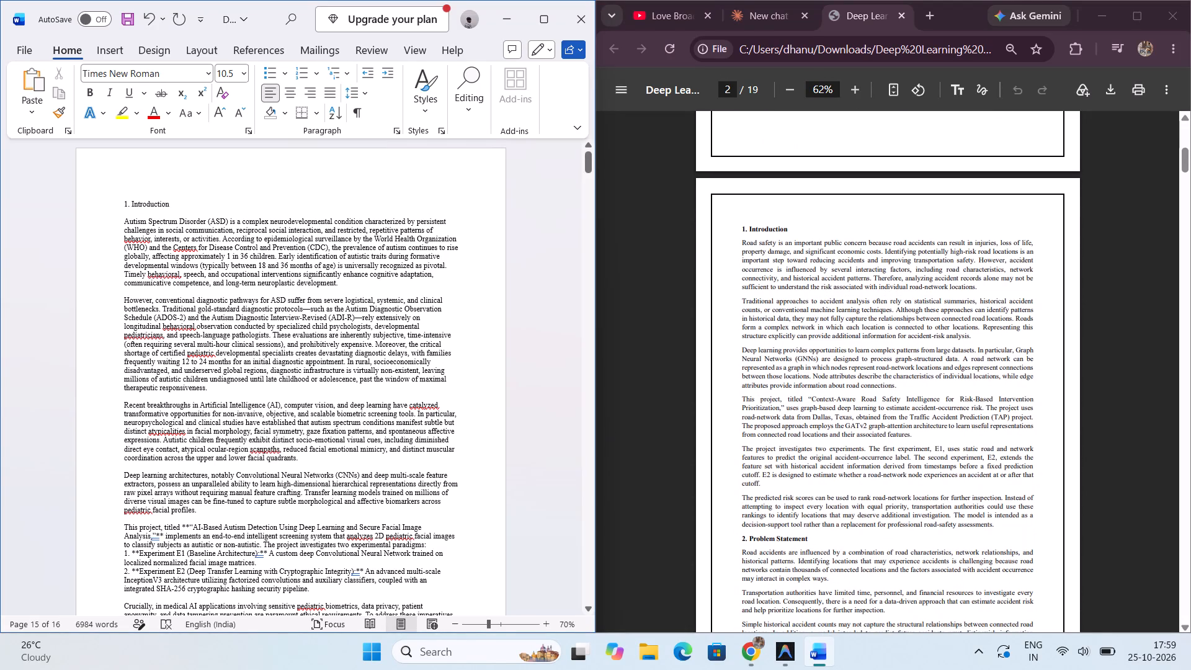
{"action": "scroll", "coordinate": [331, 434], "scroll_direction": "down", "scroll_amount": 2}
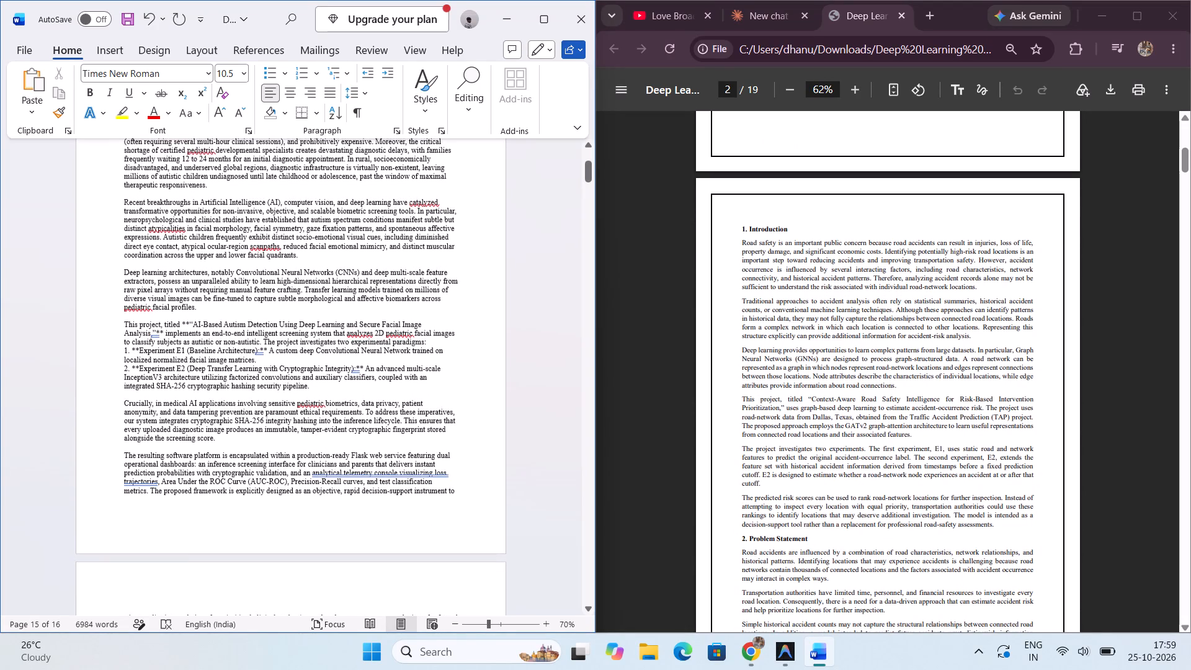
{"action": "scroll", "coordinate": [331, 434], "scroll_direction": "down", "scroll_amount": 3}
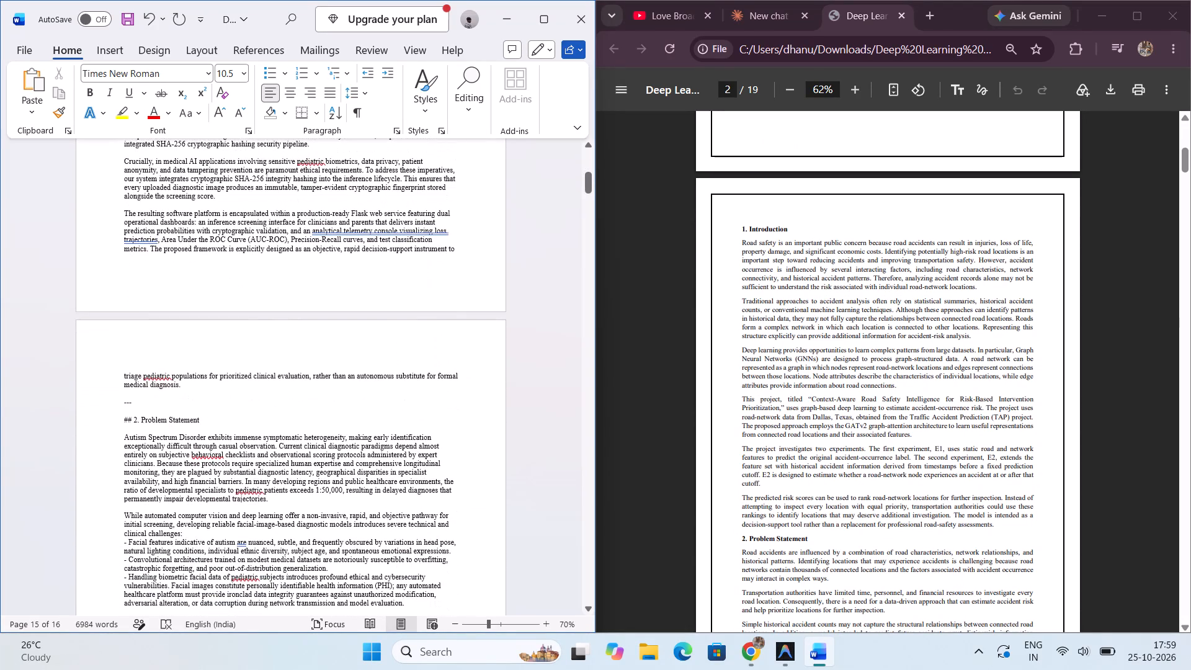
{"action": "scroll", "coordinate": [331, 434], "scroll_direction": "up", "scroll_amount": 2}
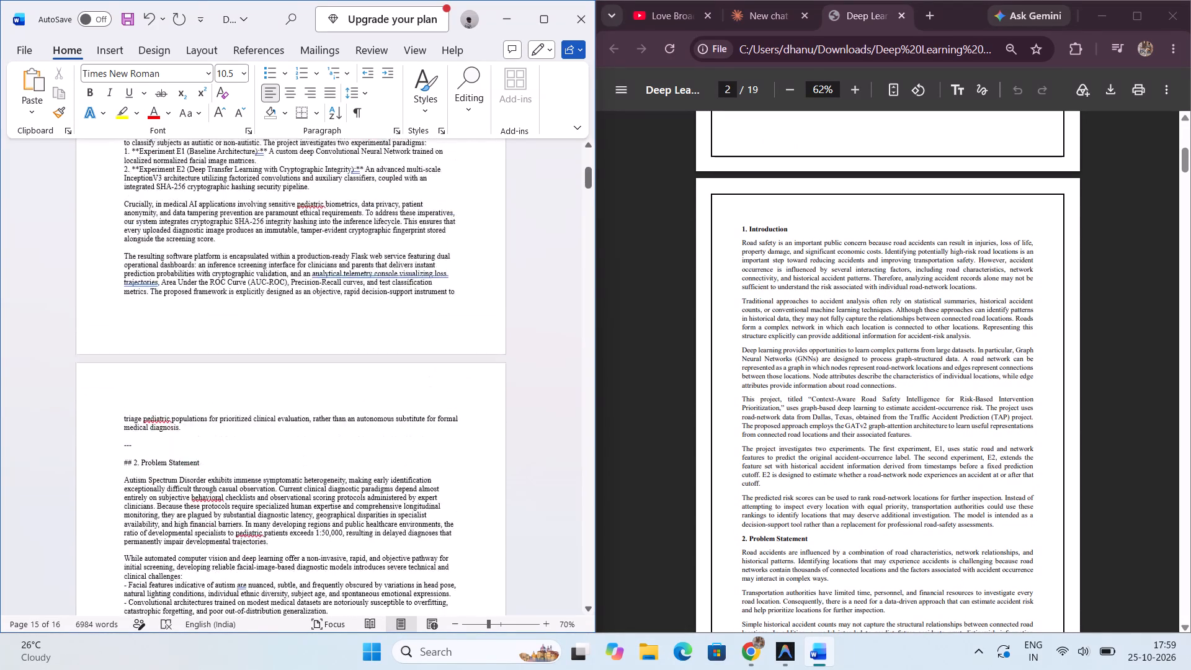
Make the "1. Introduction" heading of the Word report bold and set its size to 14 pt.
{"action": "scroll", "coordinate": [331, 434], "scroll_direction": "up", "scroll_amount": 3}
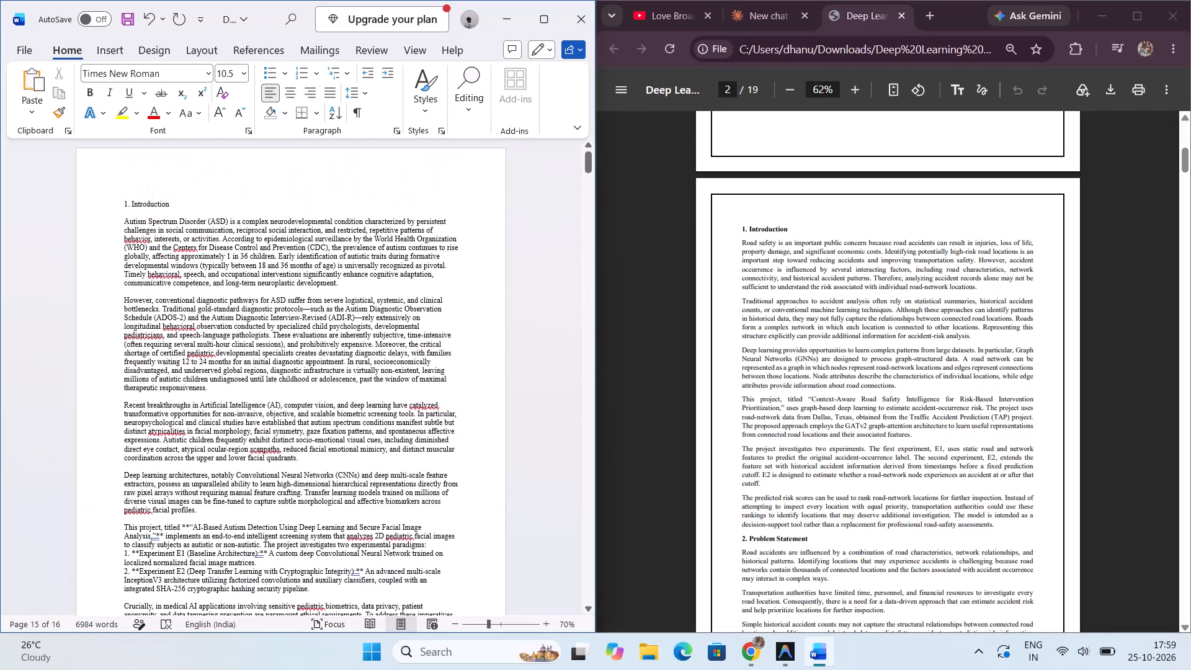
{"action": "left_click_drag", "start_coordinate": [171, 203], "coordinate": [116, 202]}
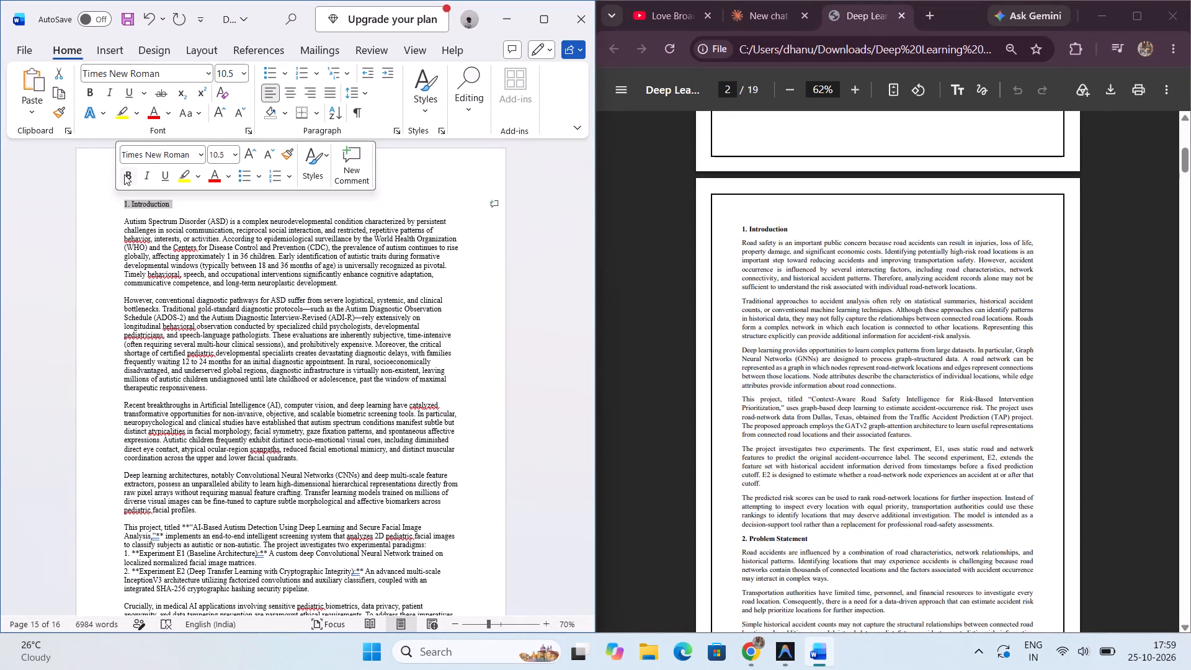
{"action": "left_click", "coordinate": [124, 174]}
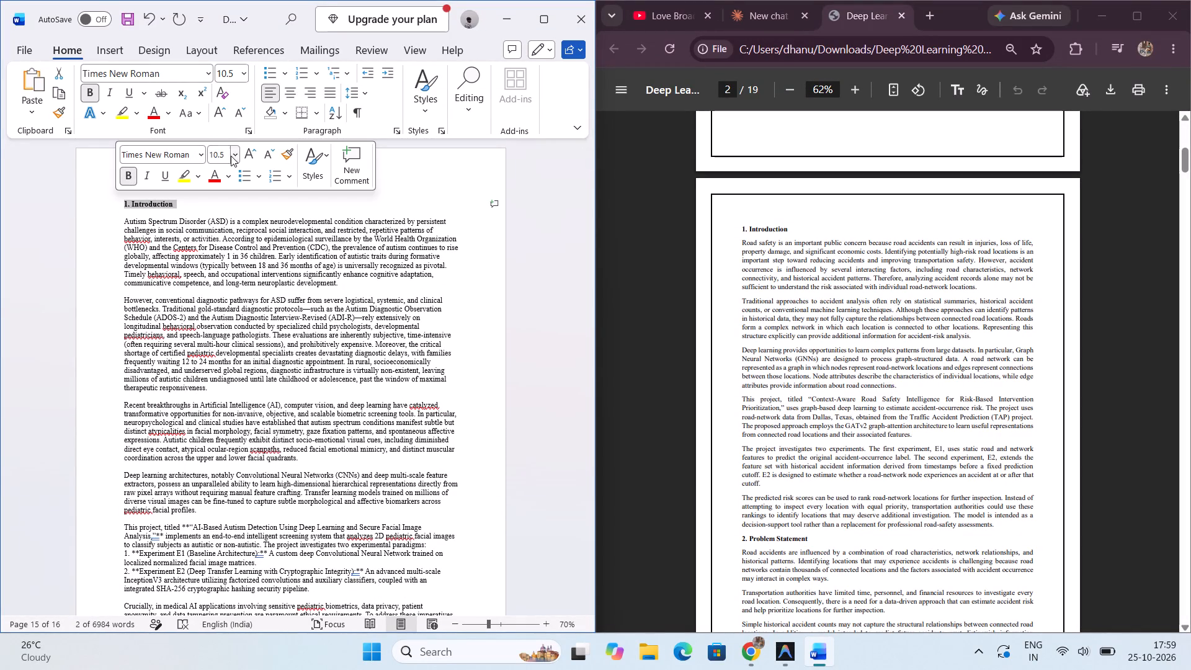
{"action": "left_click", "coordinate": [234, 156]}
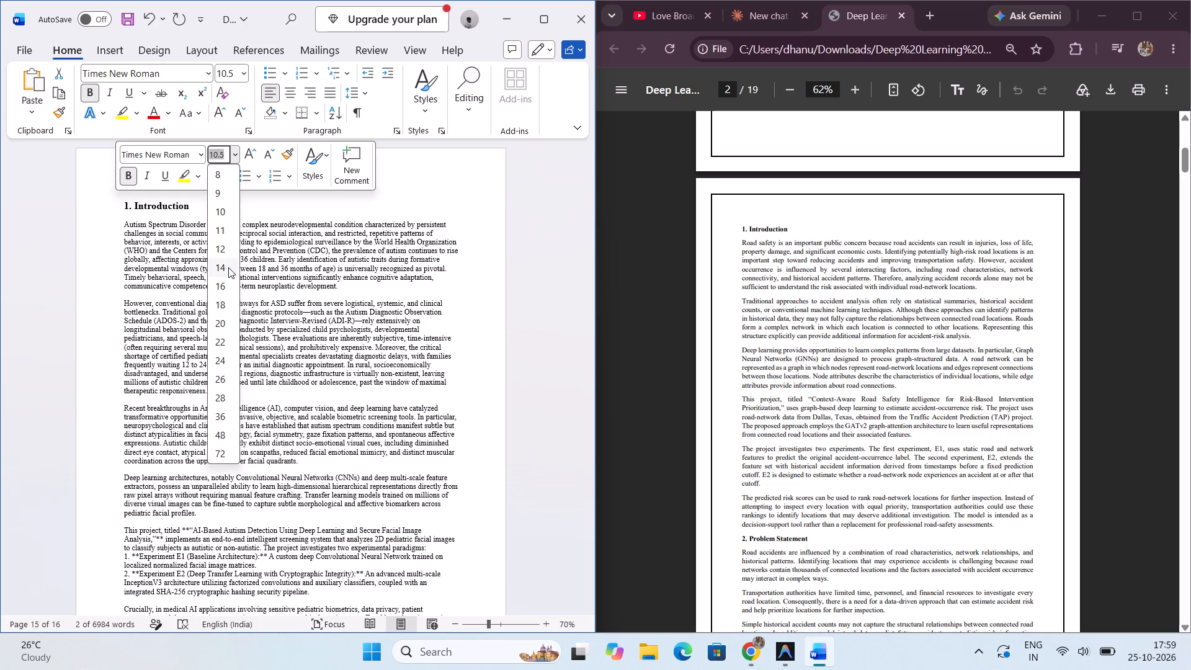
{"action": "left_click", "coordinate": [228, 267]}
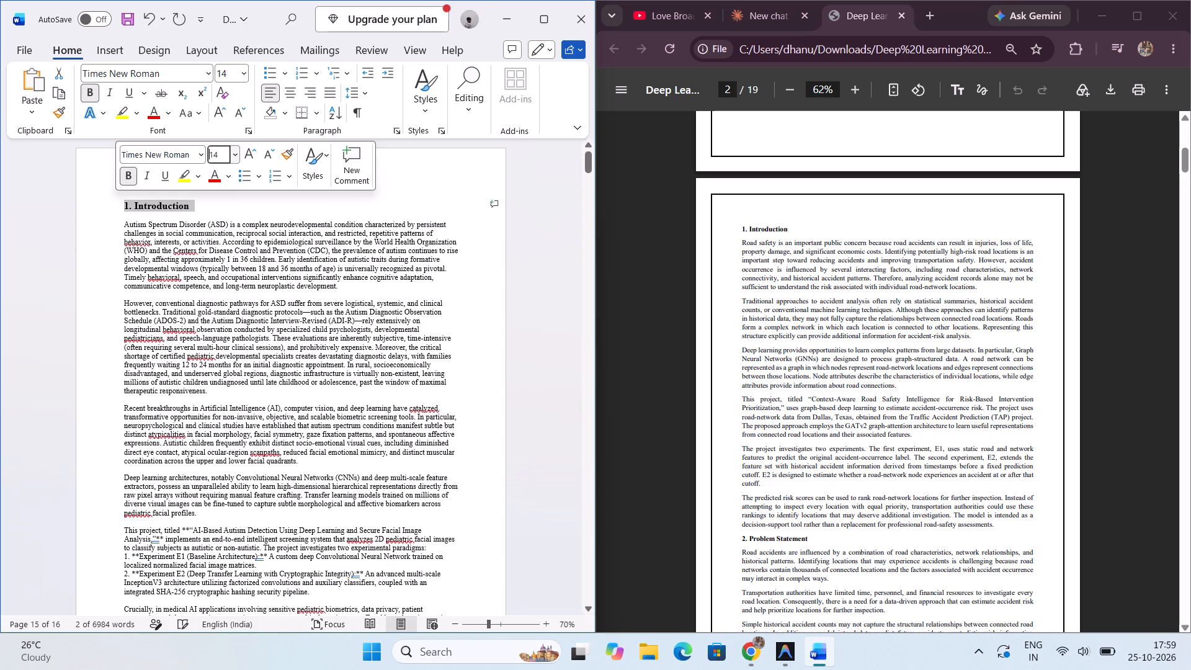
Set all Introduction body paragraphs, down to the separator before Problem Statement, to 12 pt and justify them.
{"action": "left_click_drag", "start_coordinate": [119, 222], "coordinate": [303, 632]}
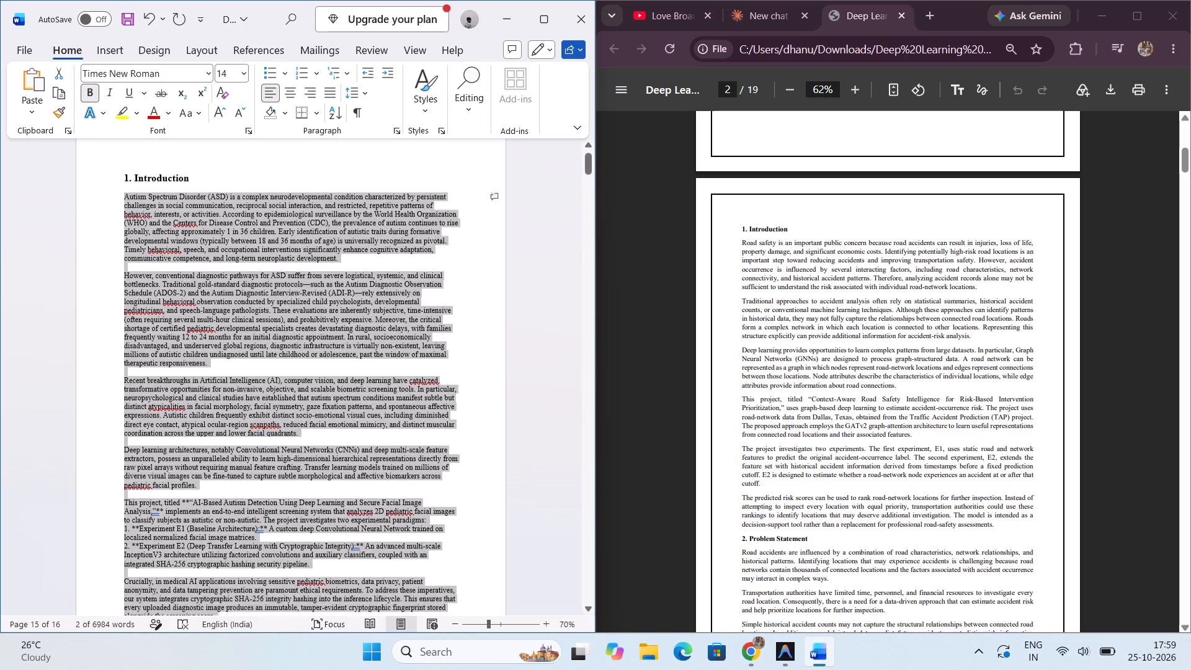
{"action": "left_click_drag", "start_coordinate": [303, 632], "coordinate": [216, 177]}
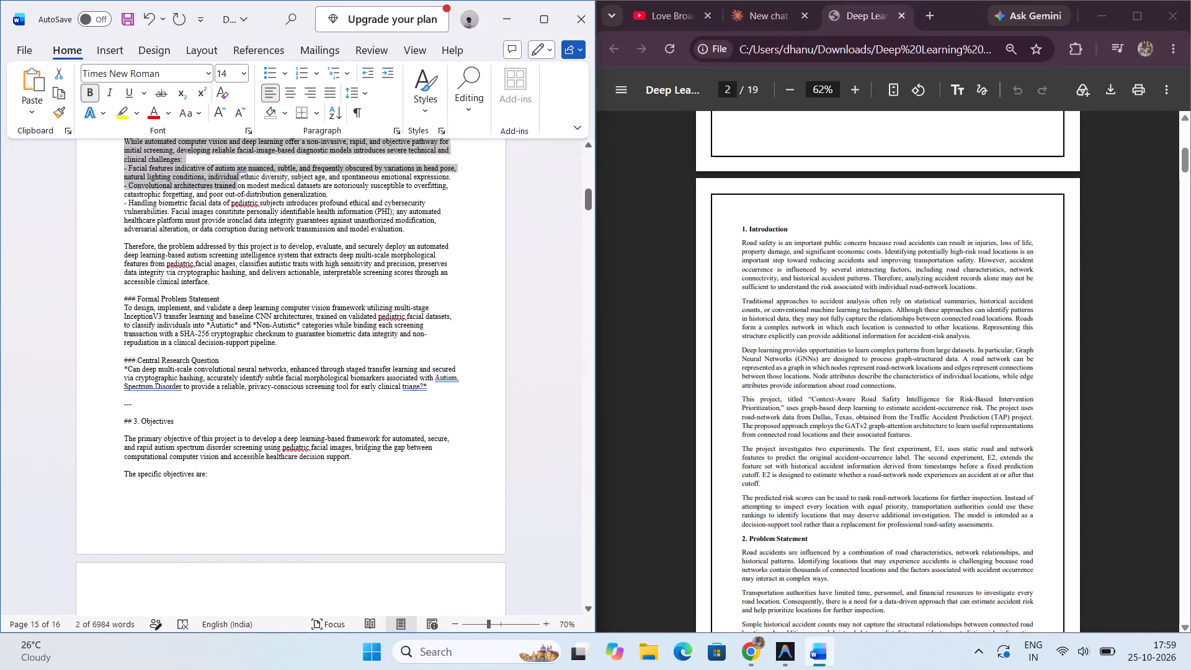
{"action": "left_click_drag", "start_coordinate": [216, 177], "coordinate": [194, 215]}
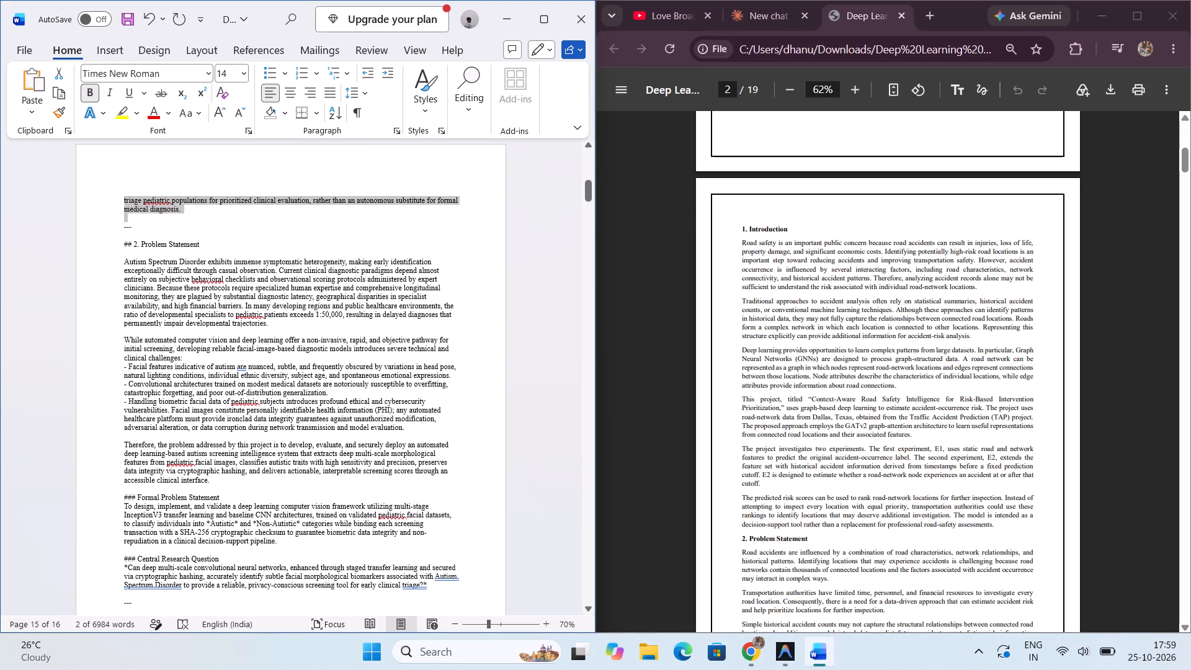
{"action": "left_click_drag", "start_coordinate": [194, 215], "coordinate": [183, 211]}
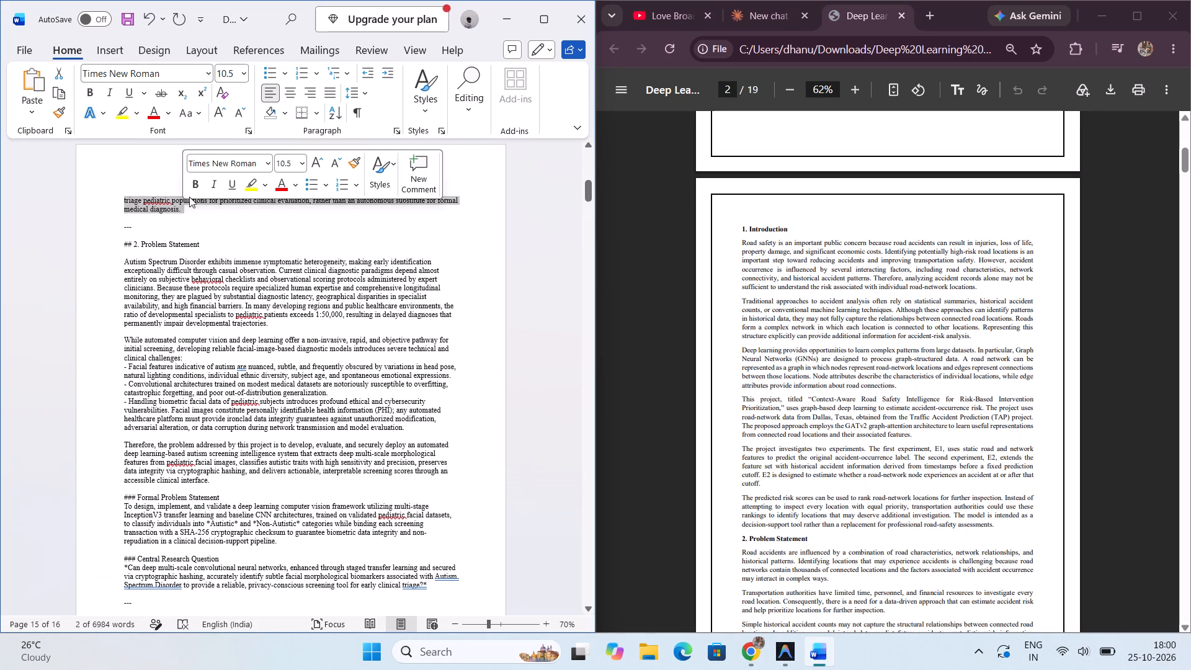
{"action": "left_click", "coordinate": [299, 162]}
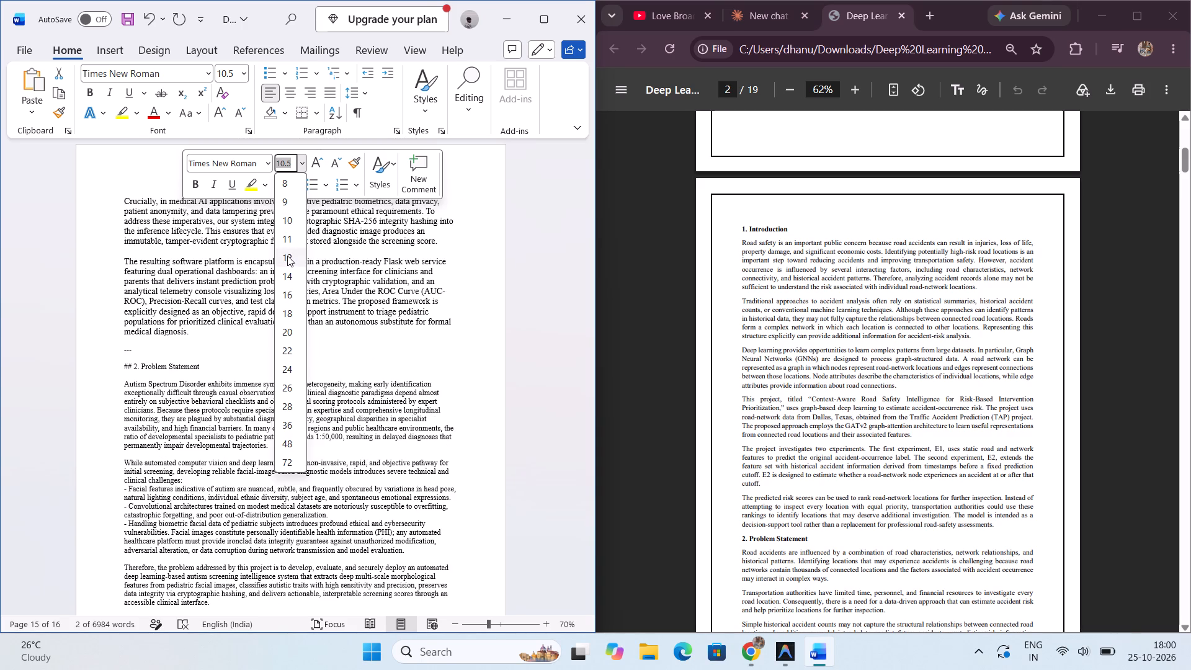
{"action": "left_click", "coordinate": [287, 256]}
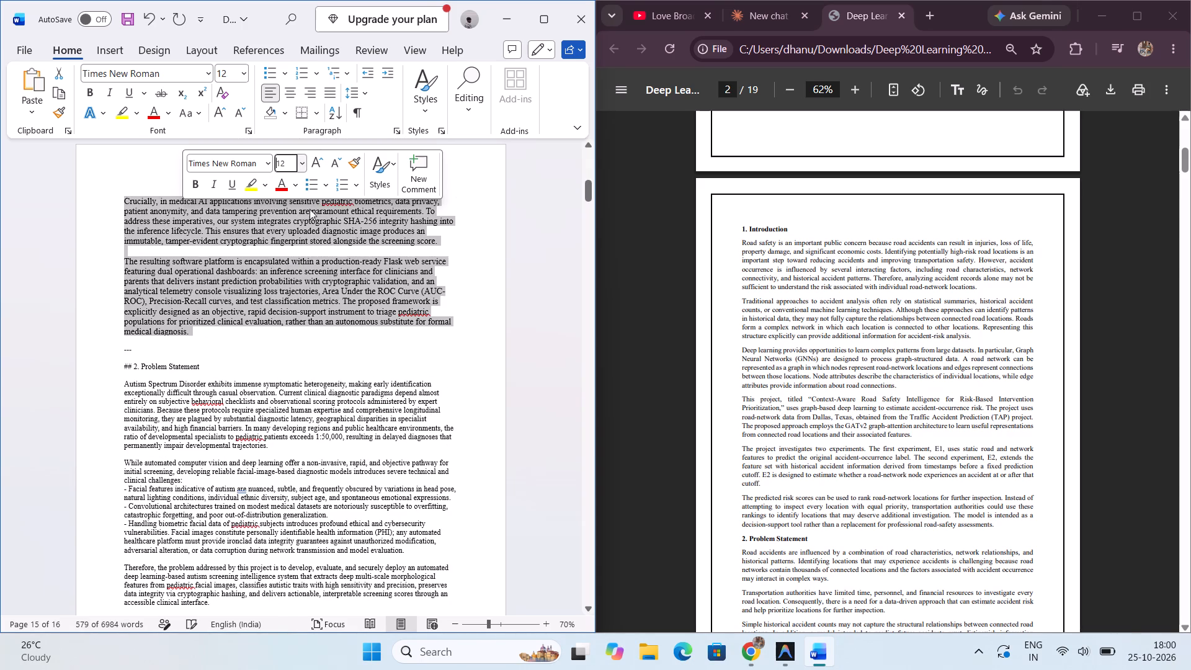
{"action": "left_click", "coordinate": [331, 89]}
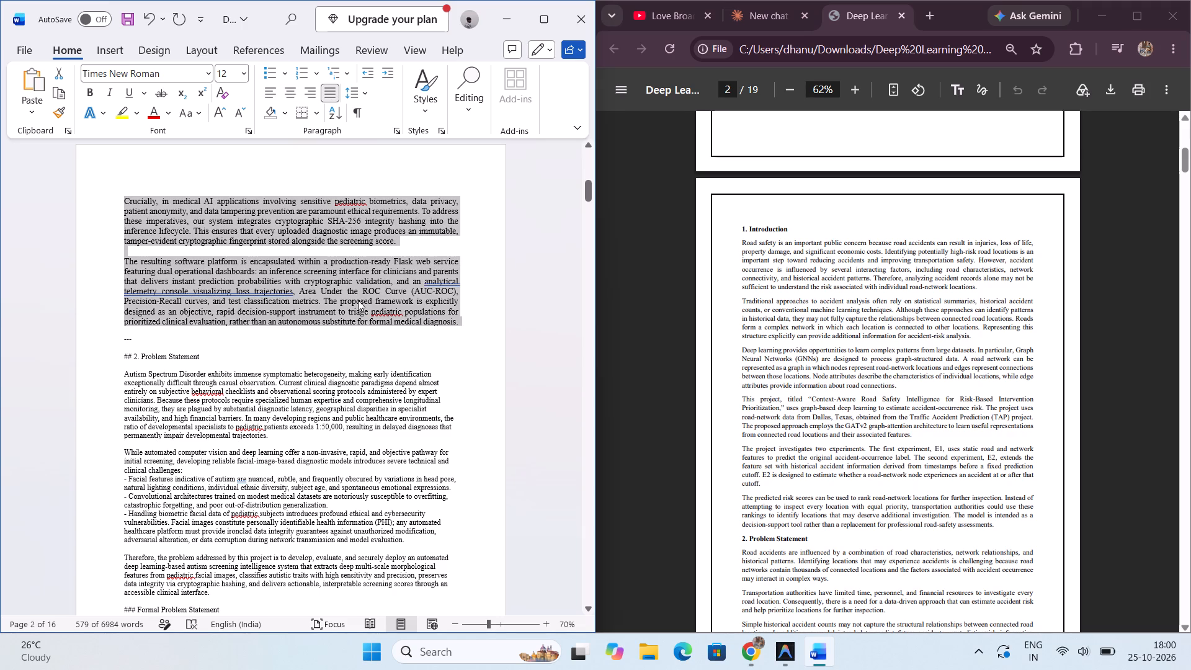
{"action": "left_click", "coordinate": [362, 334]}
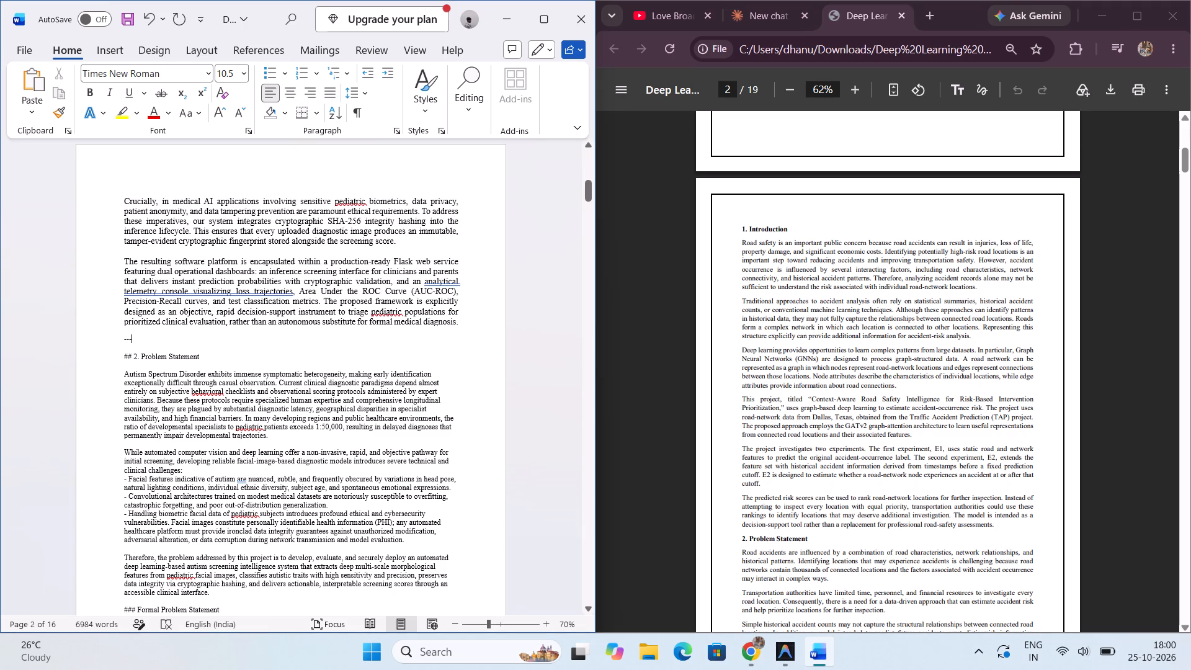
In the Introduction, delete the Markdown asterisks before "Experiment E1" and the asterisks and quotation marks around the project title.
{"action": "scroll", "coordinate": [362, 334], "scroll_direction": "up", "scroll_amount": 4}
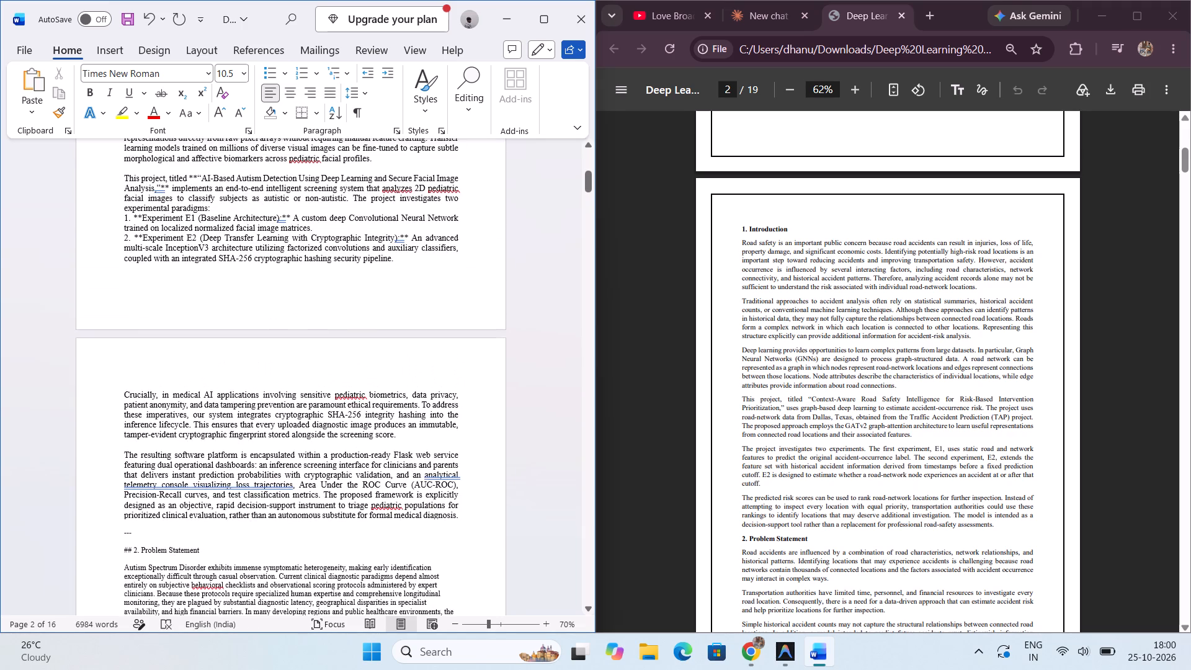
{"action": "scroll", "coordinate": [362, 334], "scroll_direction": "up", "scroll_amount": 3}
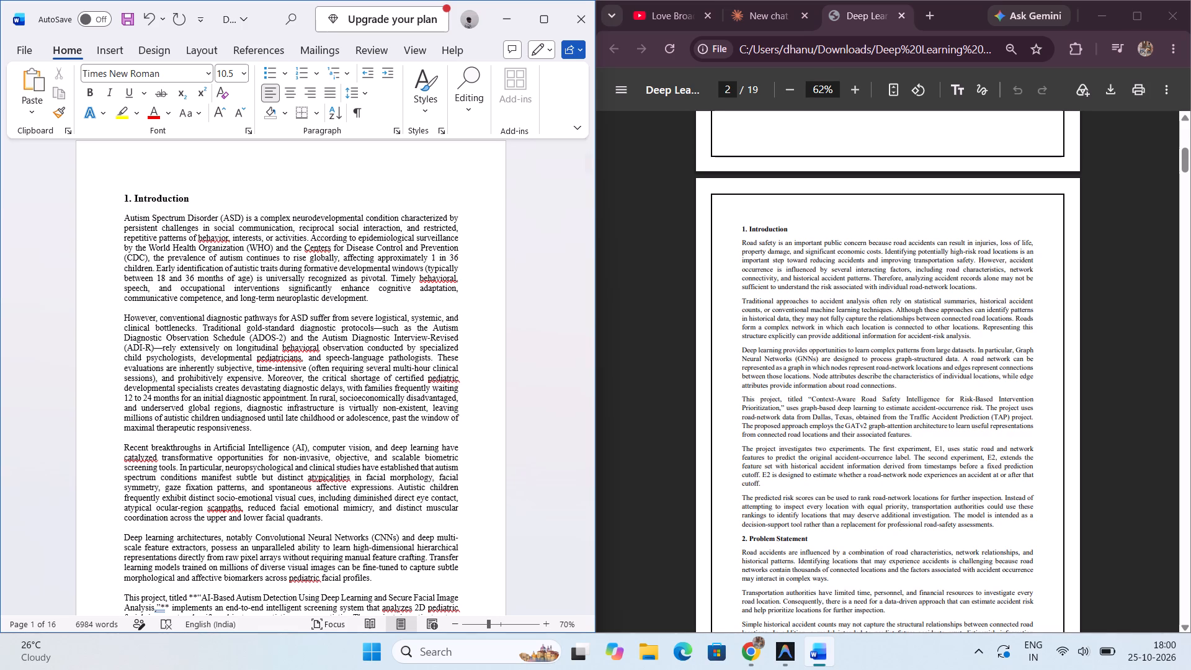
{"action": "scroll", "coordinate": [234, 355], "scroll_direction": "down", "scroll_amount": 3}
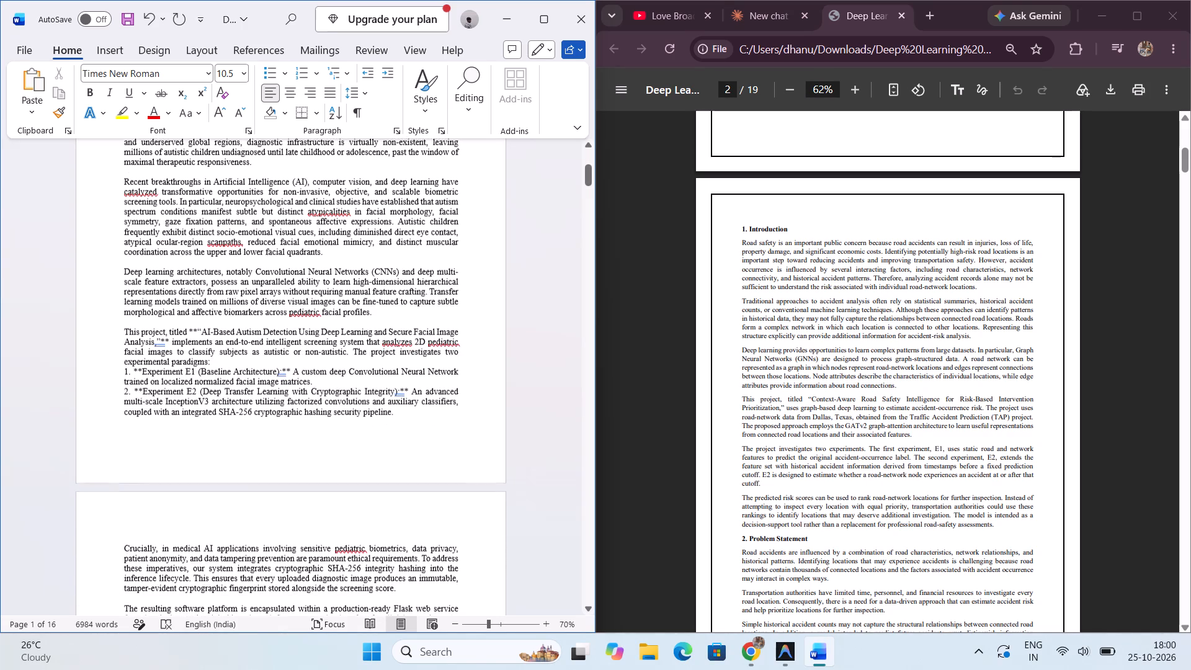
{"action": "scroll", "coordinate": [234, 355], "scroll_direction": "down", "scroll_amount": 1}
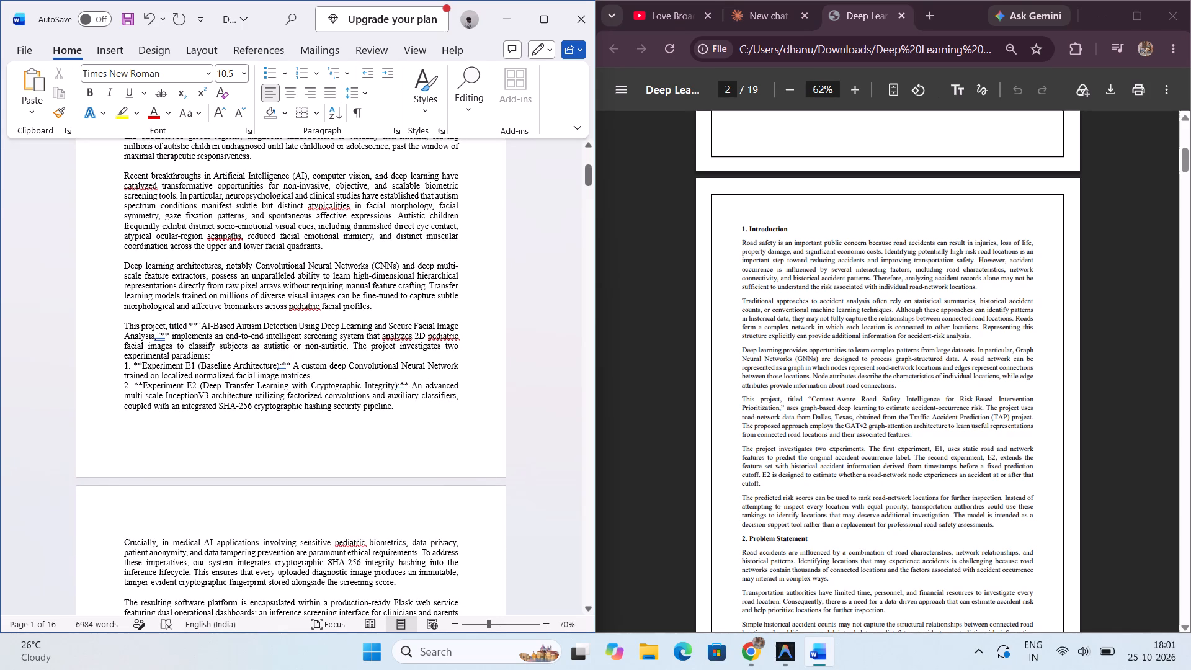
{"action": "left_click", "coordinate": [143, 364]}
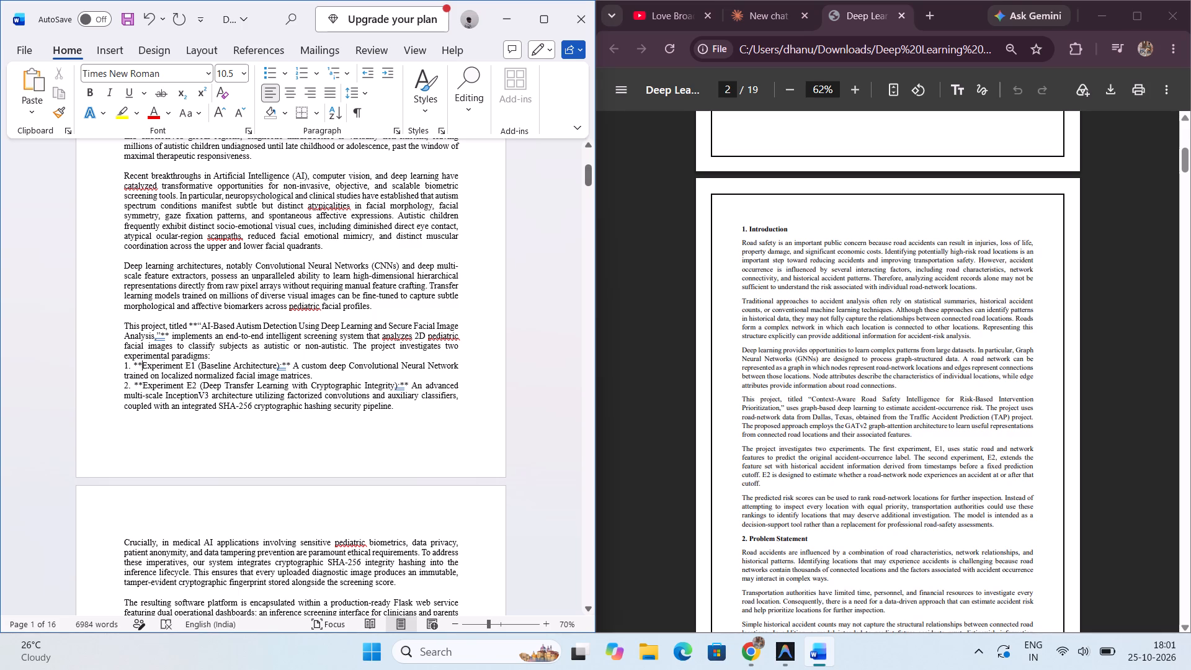
{"action": "key", "text": "BackSpace"}
{"action": "key", "text": "BackSpace"}
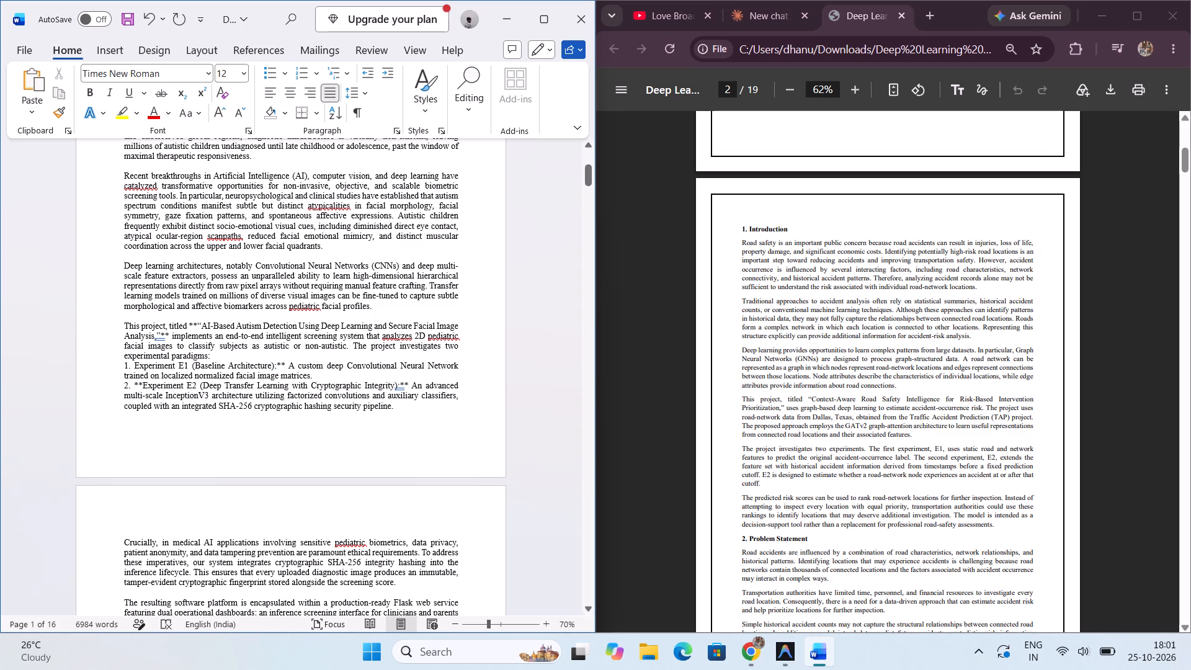
{"action": "left_click", "coordinate": [200, 322]}
{"action": "key", "text": "BackSpace"}
{"action": "key", "text": "BackSpace"}
{"action": "key", "text": "BackSpace"}
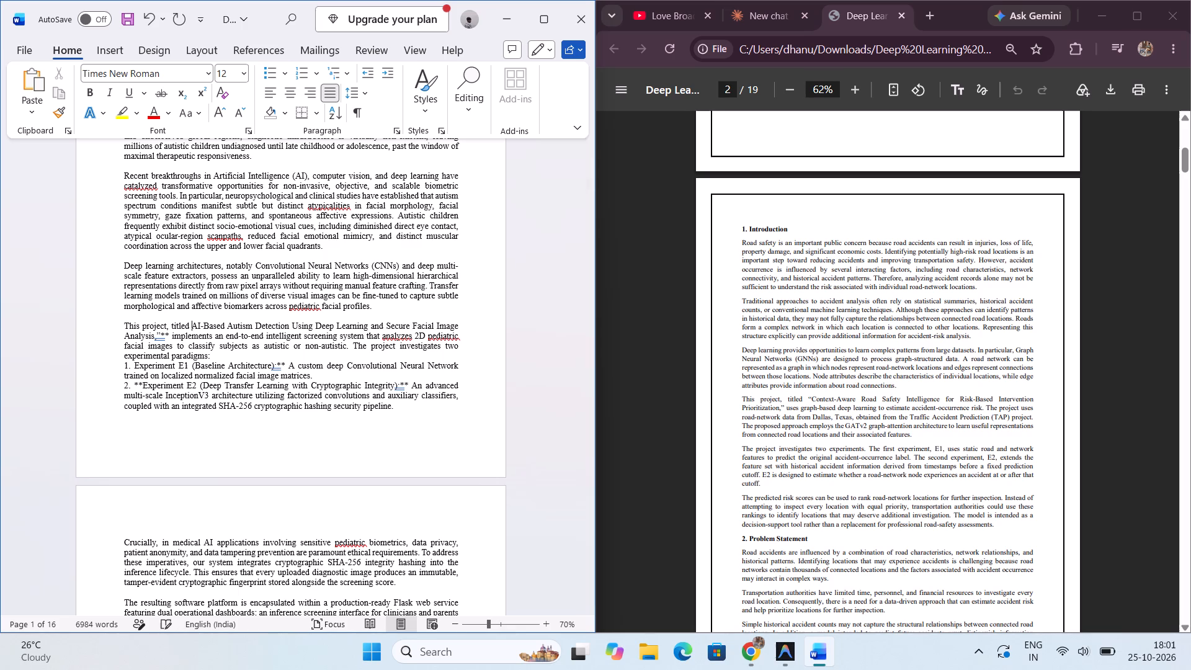
{"action": "left_click", "coordinate": [167, 336]}
{"action": "key", "text": "BackSpace"}
{"action": "key", "text": "BackSpace"}
{"action": "key", "text": "BackSpace"}
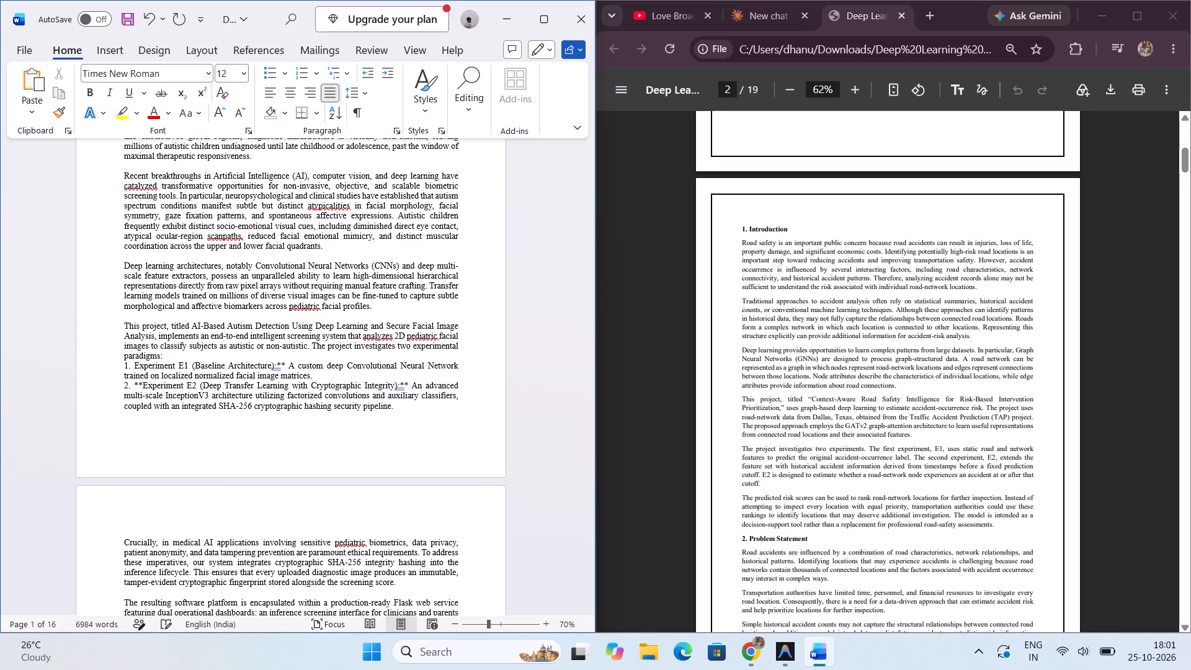
Delete the remaining Markdown asterisks after the Experiment E1 label and on both sides of the Experiment E2 label.
{"action": "left_click", "coordinate": [283, 363]}
{"action": "key", "text": "BackSpace"}
{"action": "key", "text": "BackSpace"}
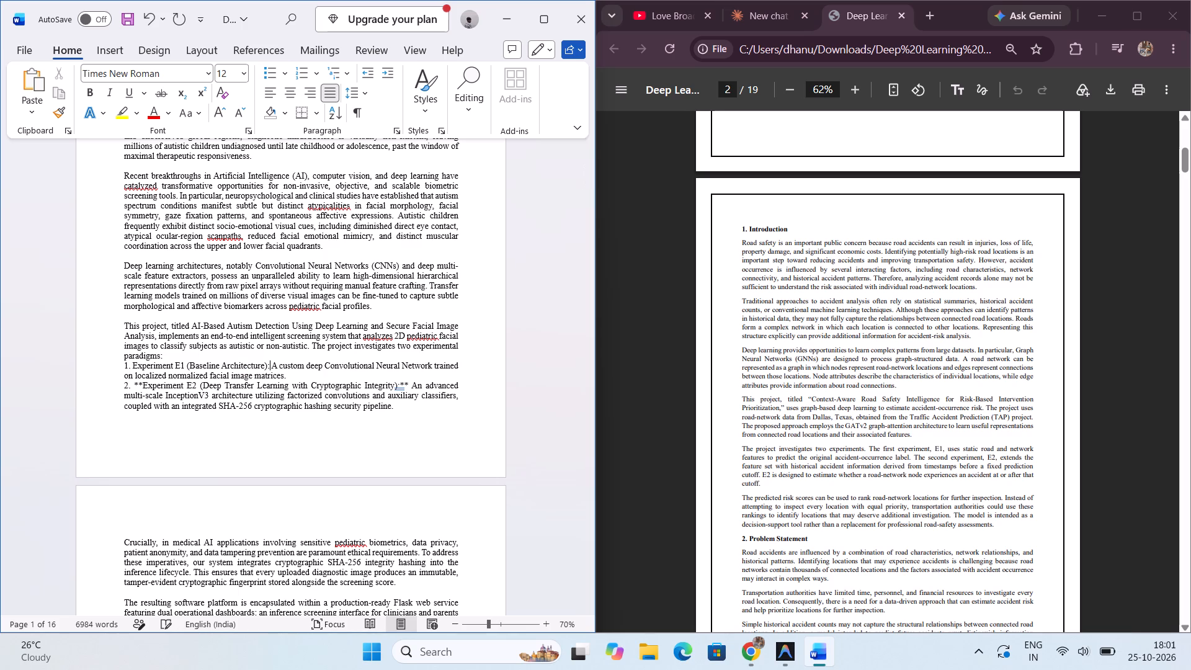
{"action": "left_click", "coordinate": [141, 383]}
{"action": "key", "text": "BackSpace"}
{"action": "key", "text": "BackSpace"}
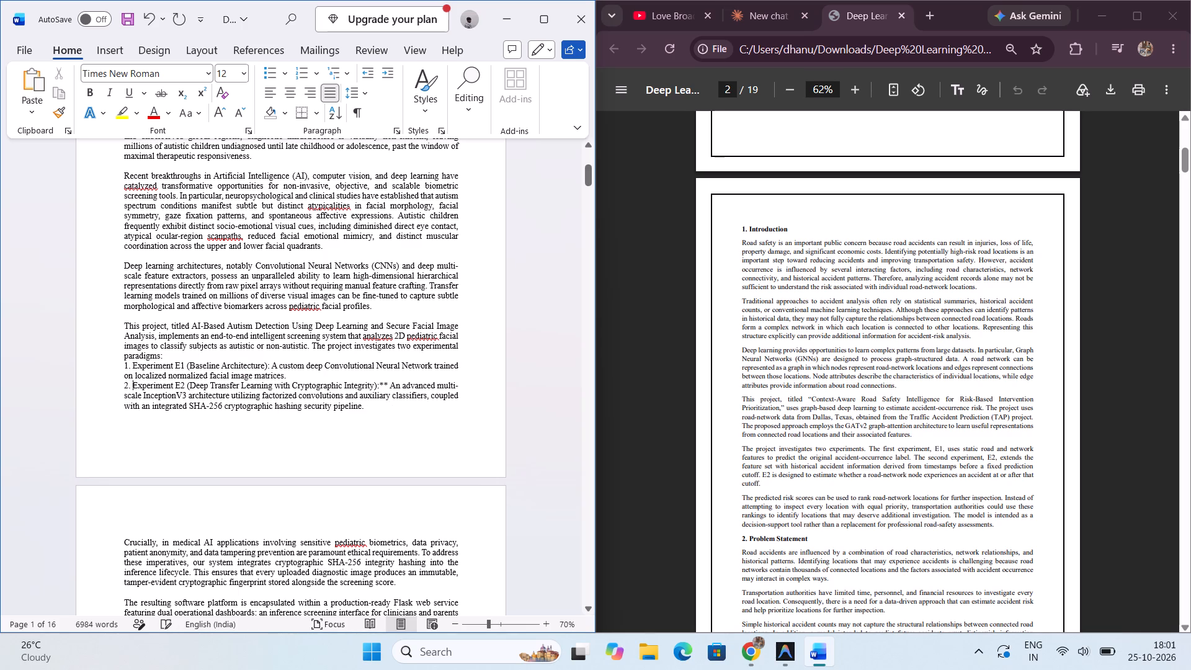
{"action": "left_click", "coordinate": [388, 388]}
{"action": "key", "text": "BackSpace"}
{"action": "key", "text": "BackSpace"}
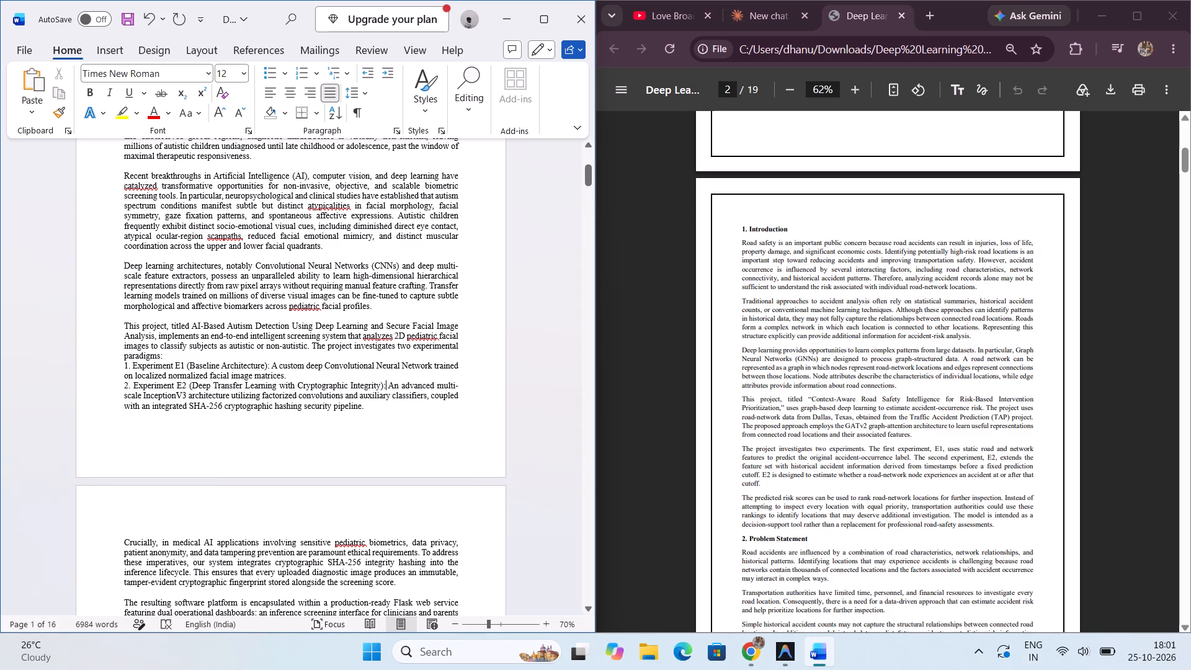
Review the reformatted Introduction at 90% zoom, from its heading down to the start of the Problem Statement section.
{"action": "scroll", "coordinate": [308, 463], "scroll_direction": "down", "scroll_amount": 1}
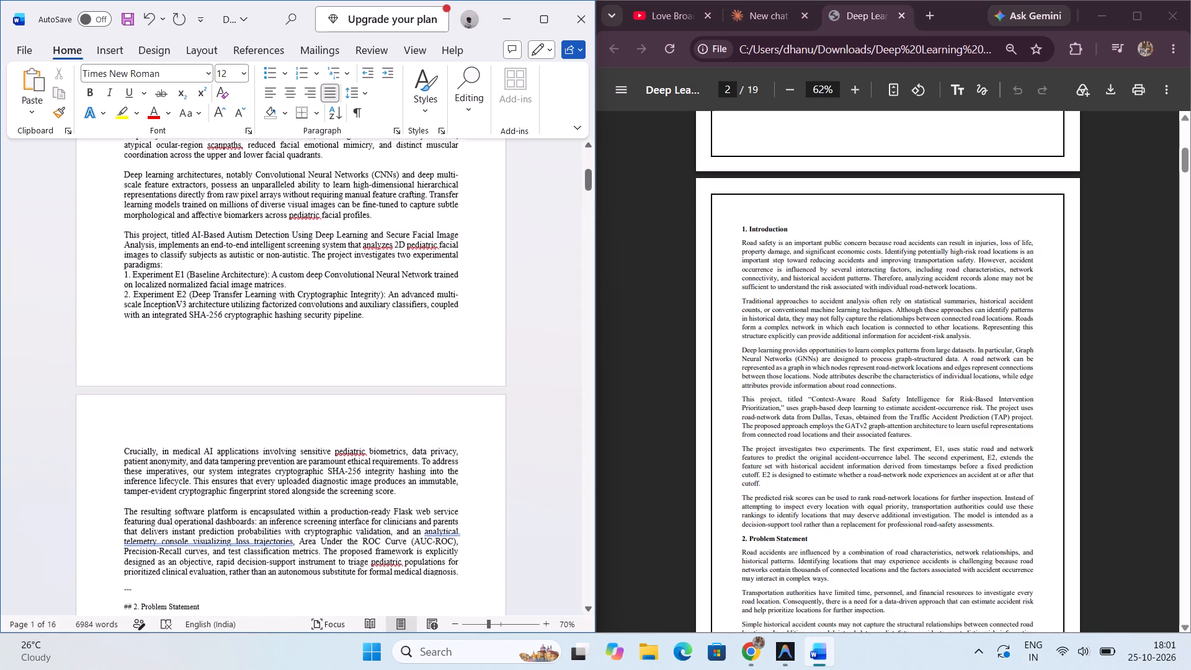
{"action": "scroll", "coordinate": [308, 463], "scroll_direction": "down", "scroll_amount": 2}
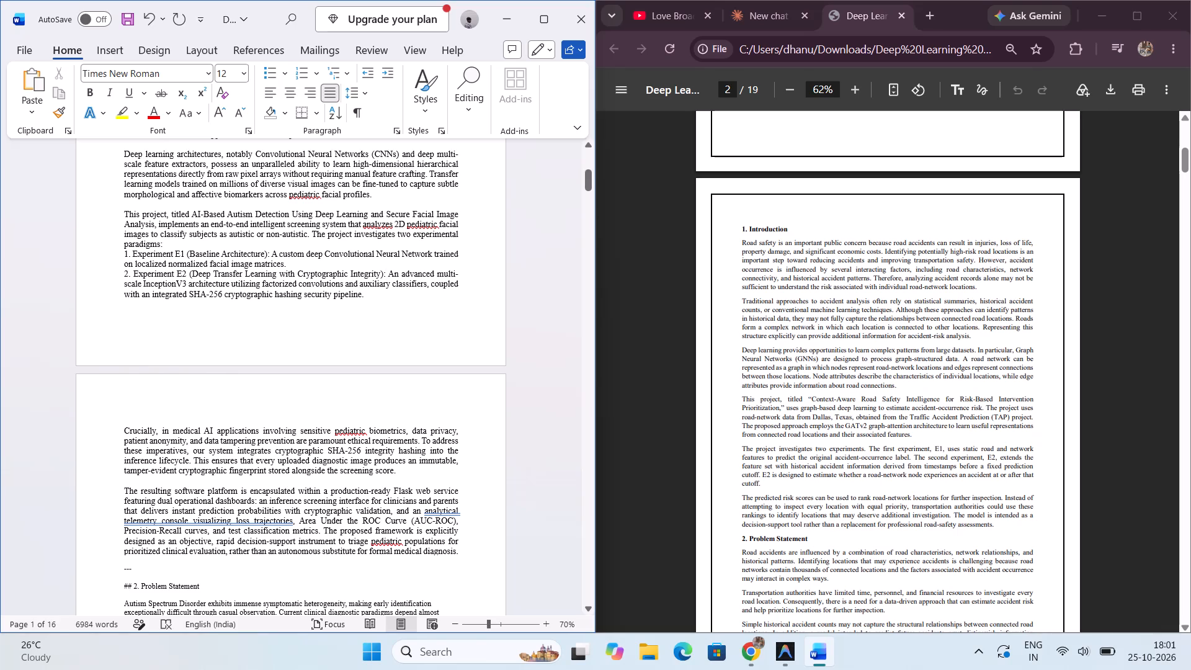
{"action": "scroll", "coordinate": [308, 463], "scroll_direction": "down", "scroll_amount": 1}
{"action": "scroll", "coordinate": [308, 463], "scroll_direction": "up", "scroll_amount": 5, "text": "ctrl"}
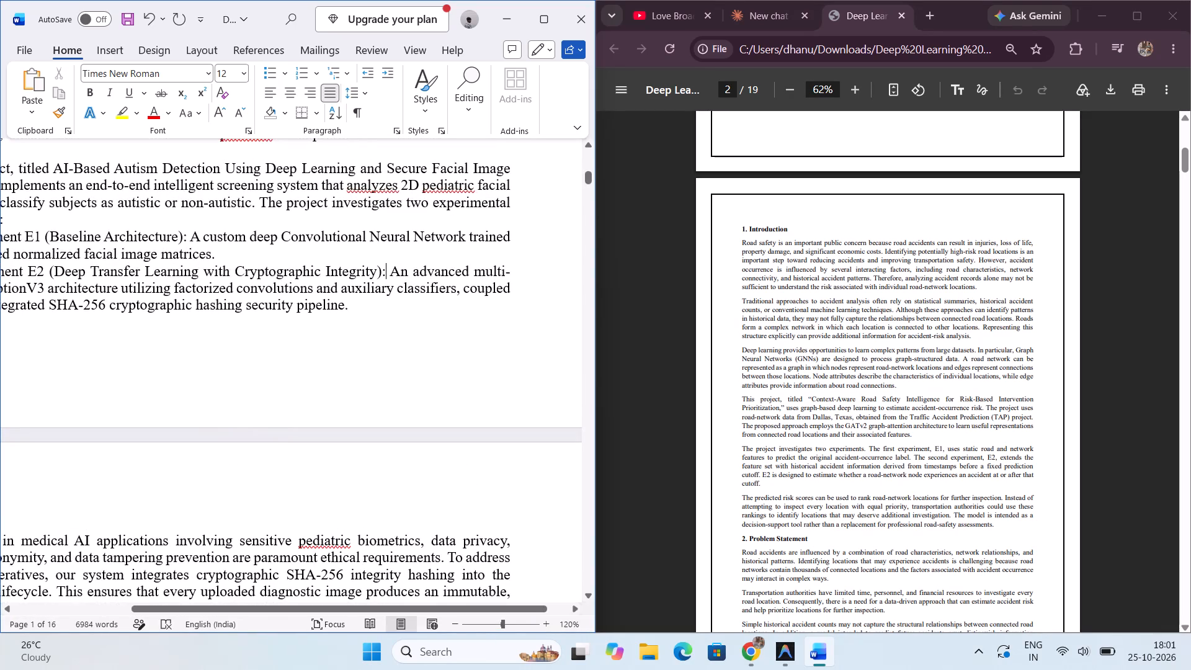
{"action": "scroll", "coordinate": [308, 463], "scroll_direction": "right", "scroll_amount": 2}
{"action": "scroll", "coordinate": [308, 463], "scroll_direction": "up", "scroll_amount": 2}
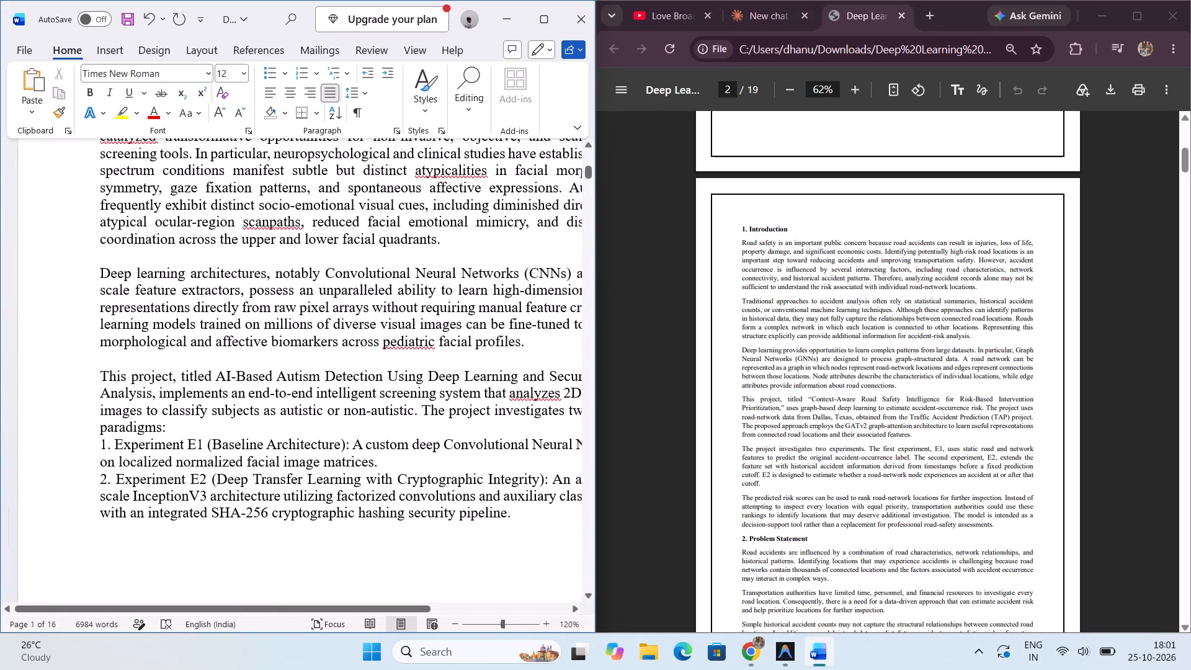
{"action": "scroll", "coordinate": [308, 463], "scroll_direction": "up", "scroll_amount": 4}
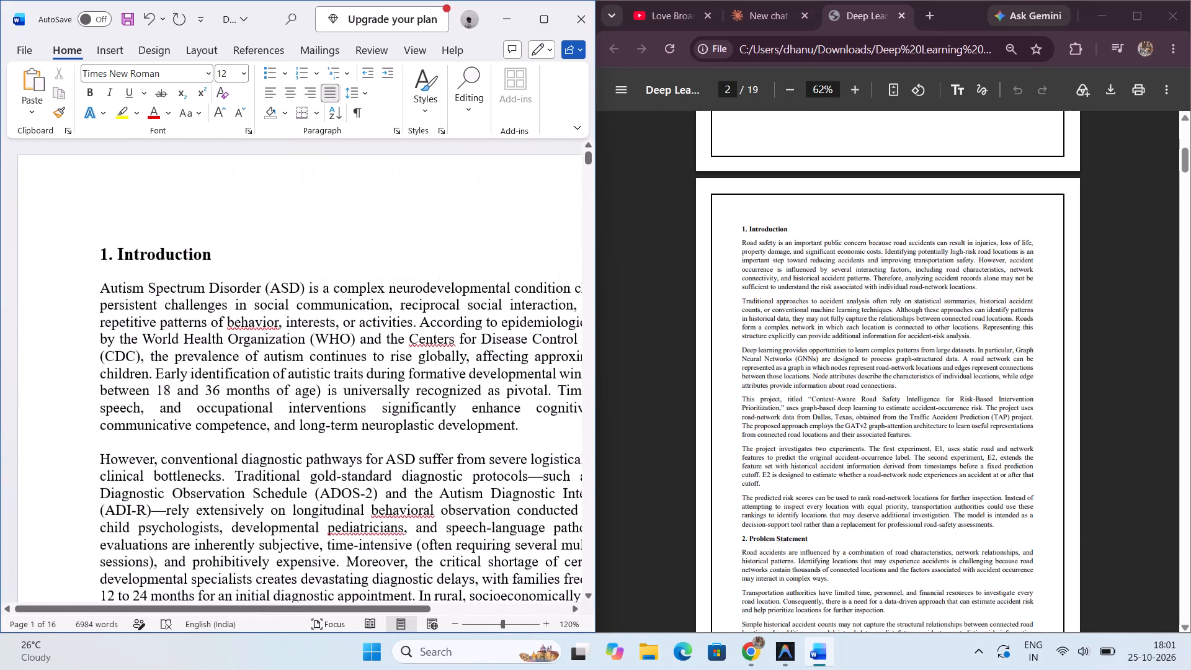
{"action": "scroll", "coordinate": [308, 463], "scroll_direction": "down", "scroll_amount": 3, "text": "ctrl"}
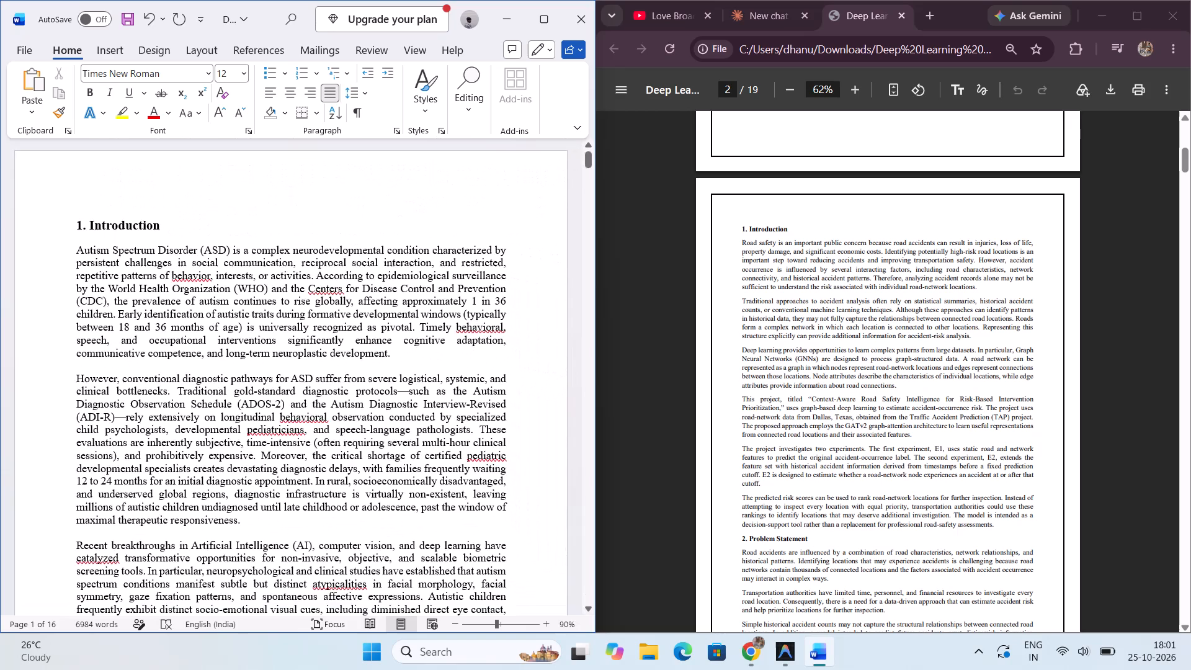
{"action": "scroll", "coordinate": [308, 463], "scroll_direction": "down", "scroll_amount": 2}
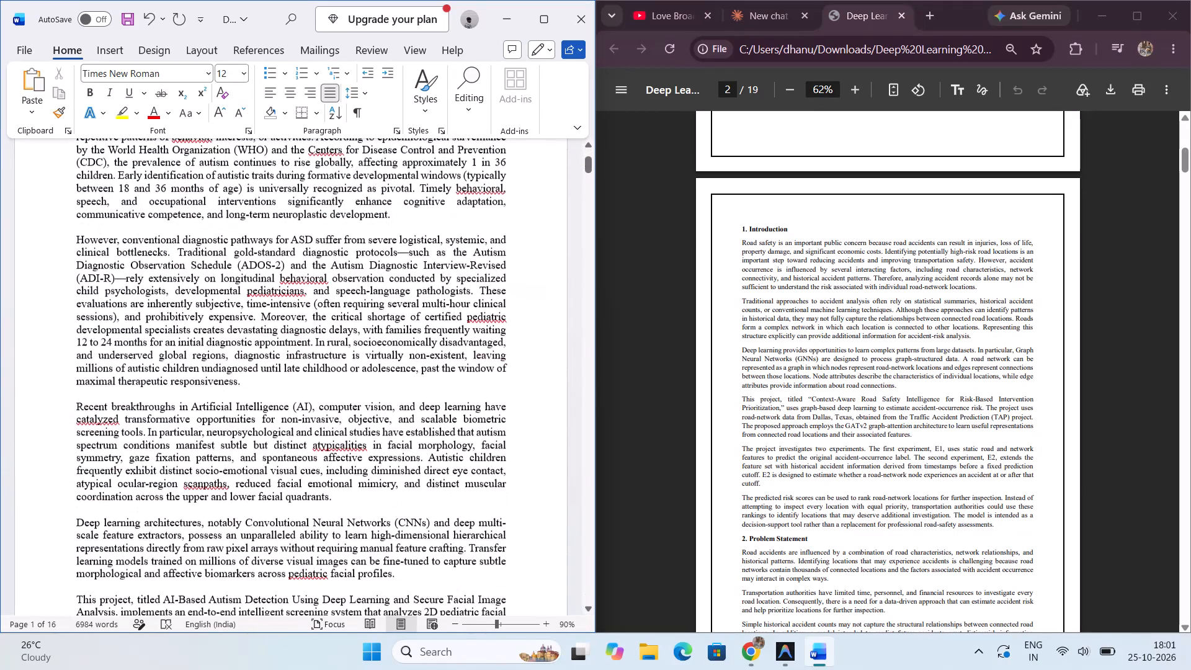
{"action": "scroll", "coordinate": [308, 463], "scroll_direction": "down", "scroll_amount": 2}
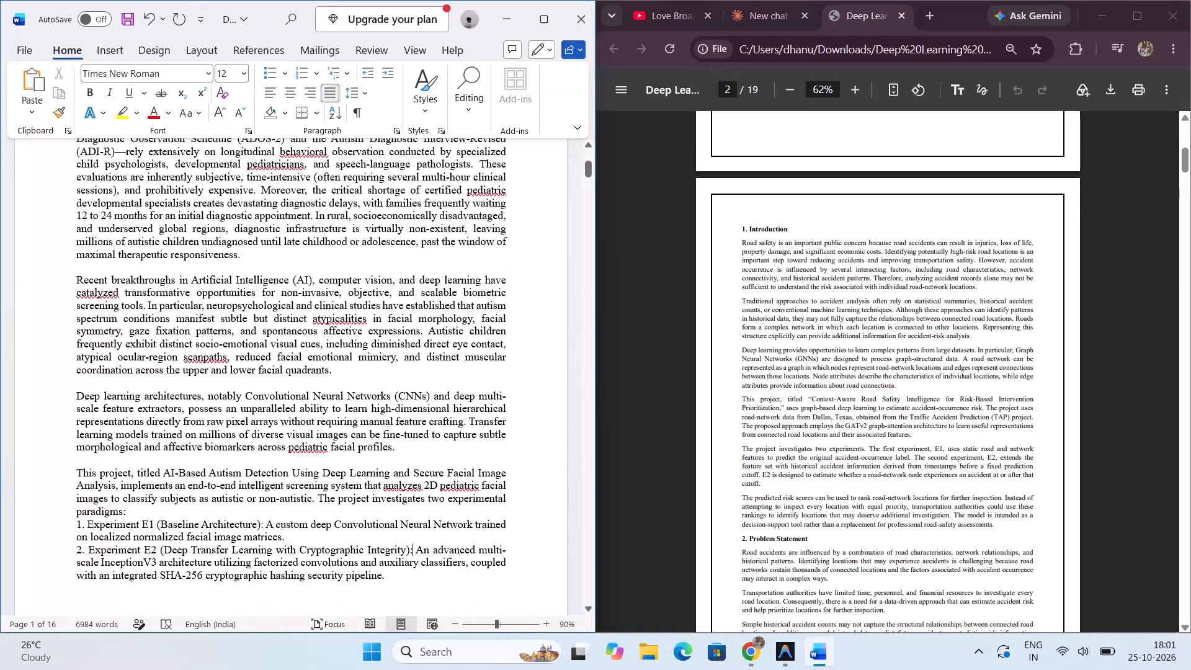
{"action": "scroll", "coordinate": [308, 463], "scroll_direction": "down", "scroll_amount": 3}
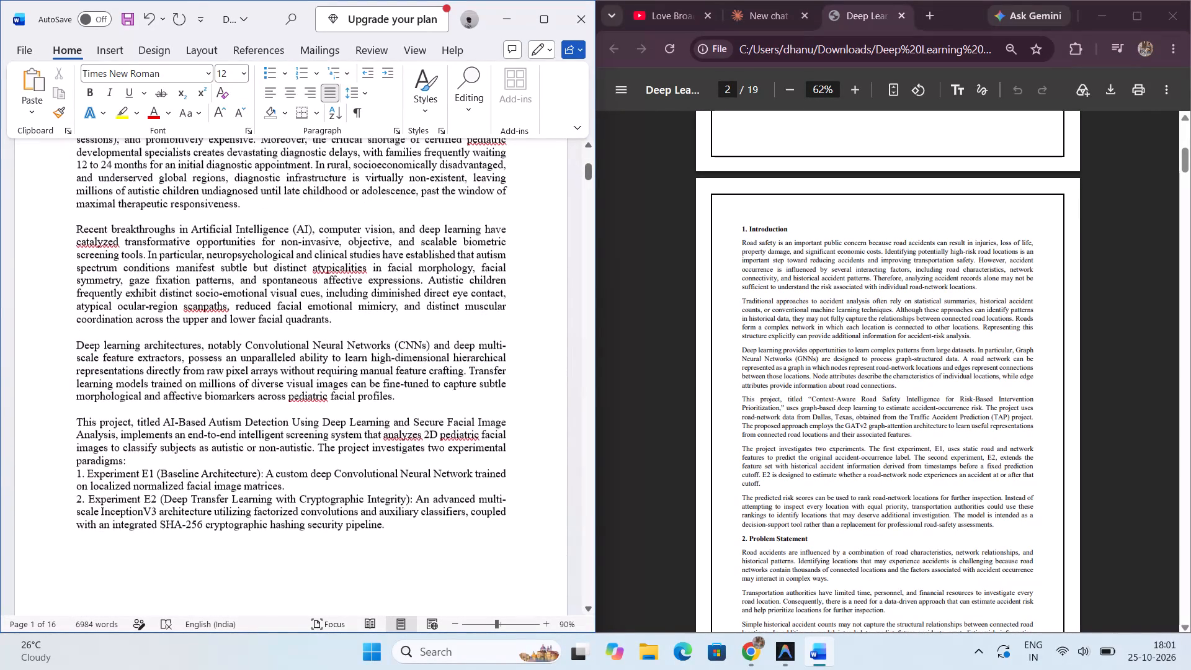
{"action": "scroll", "coordinate": [308, 463], "scroll_direction": "down", "scroll_amount": 2}
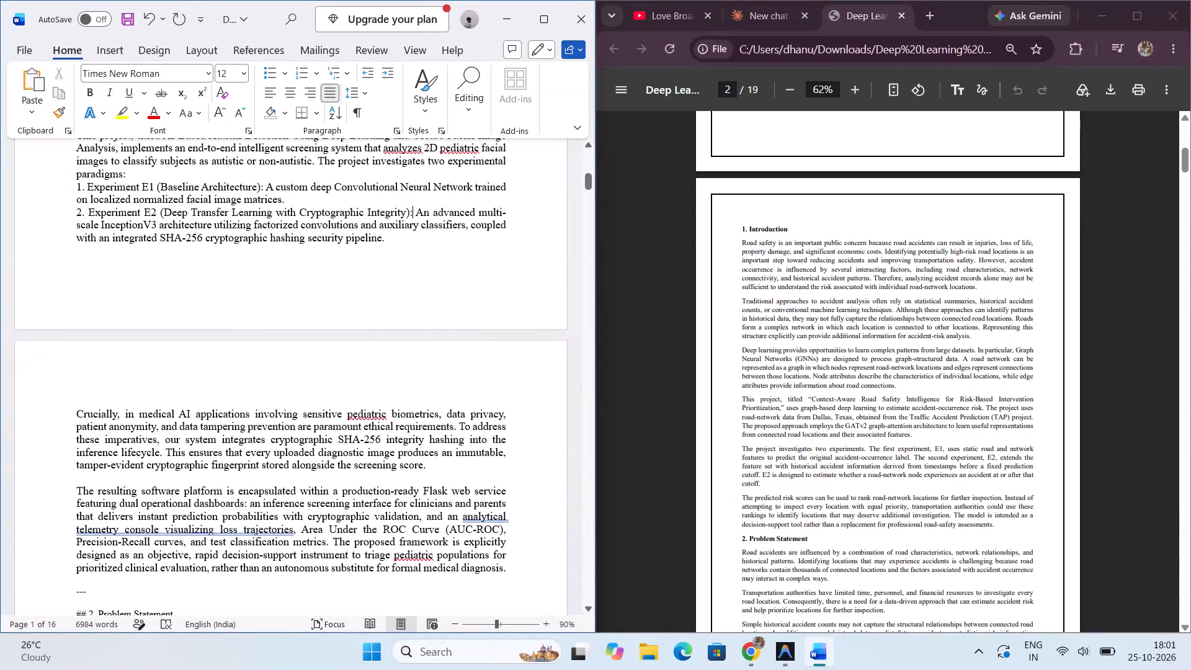
{"action": "scroll", "coordinate": [308, 463], "scroll_direction": "down", "scroll_amount": 1}
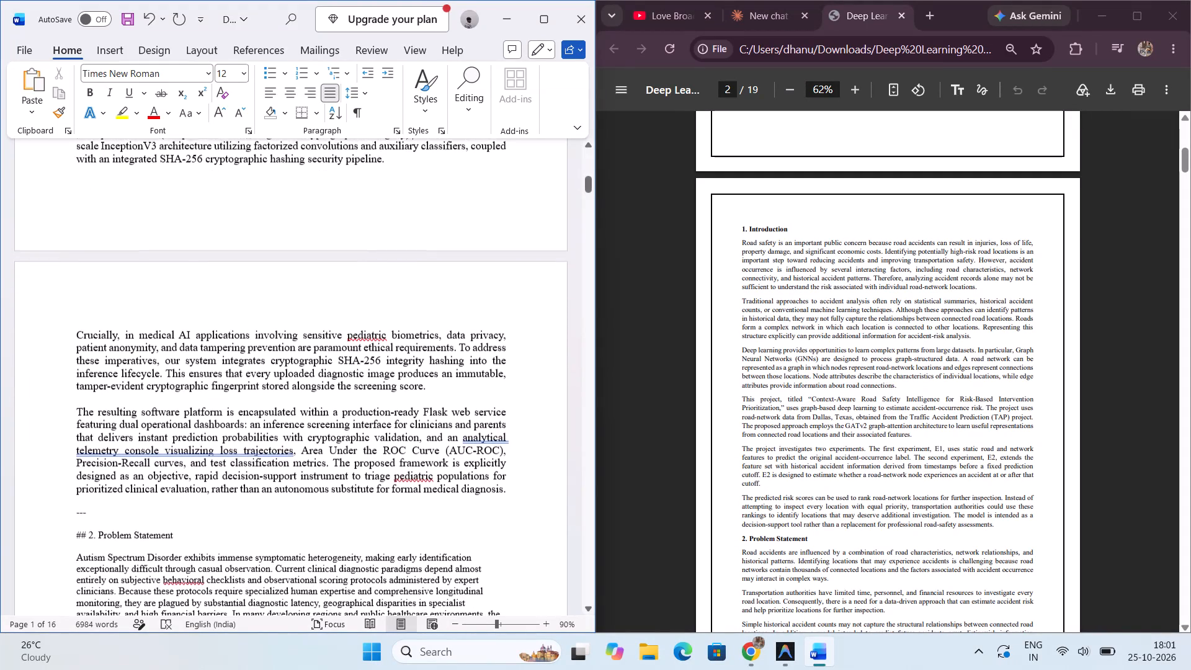
Delete the Markdown separator and the ## marks before the Problem Statement heading, leaving a blank line above the heading.
{"action": "scroll", "coordinate": [308, 463], "scroll_direction": "down", "scroll_amount": 1}
{"action": "left_click", "coordinate": [89, 516]}
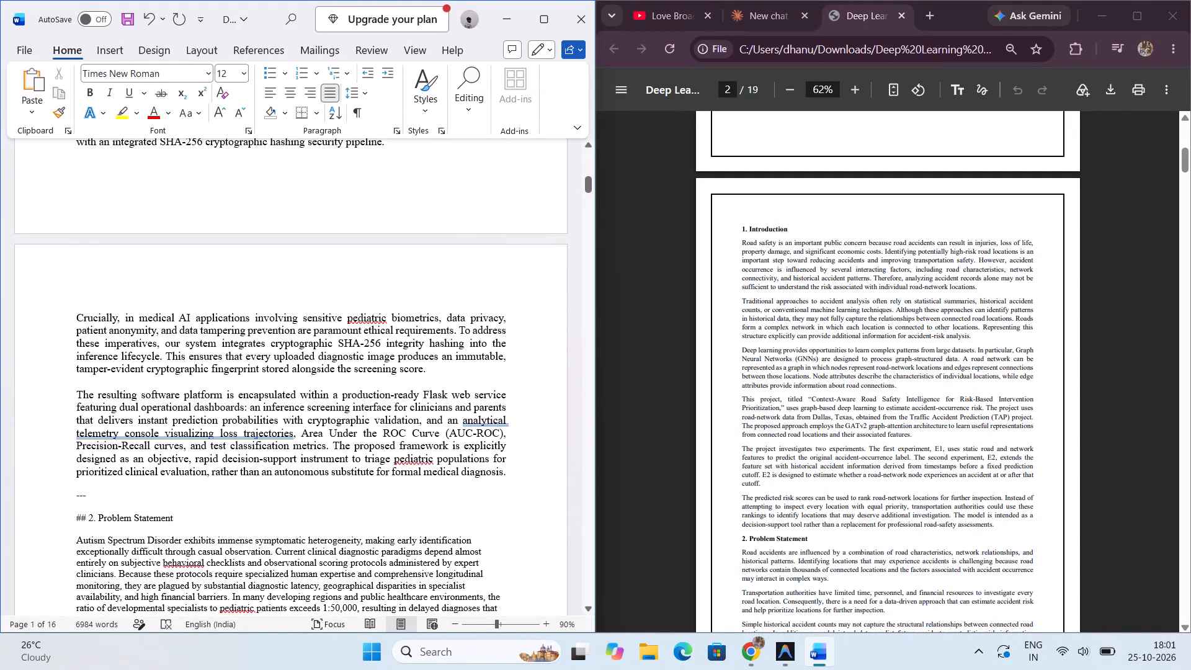
{"action": "left_click_drag", "start_coordinate": [89, 516], "coordinate": [71, 495]}
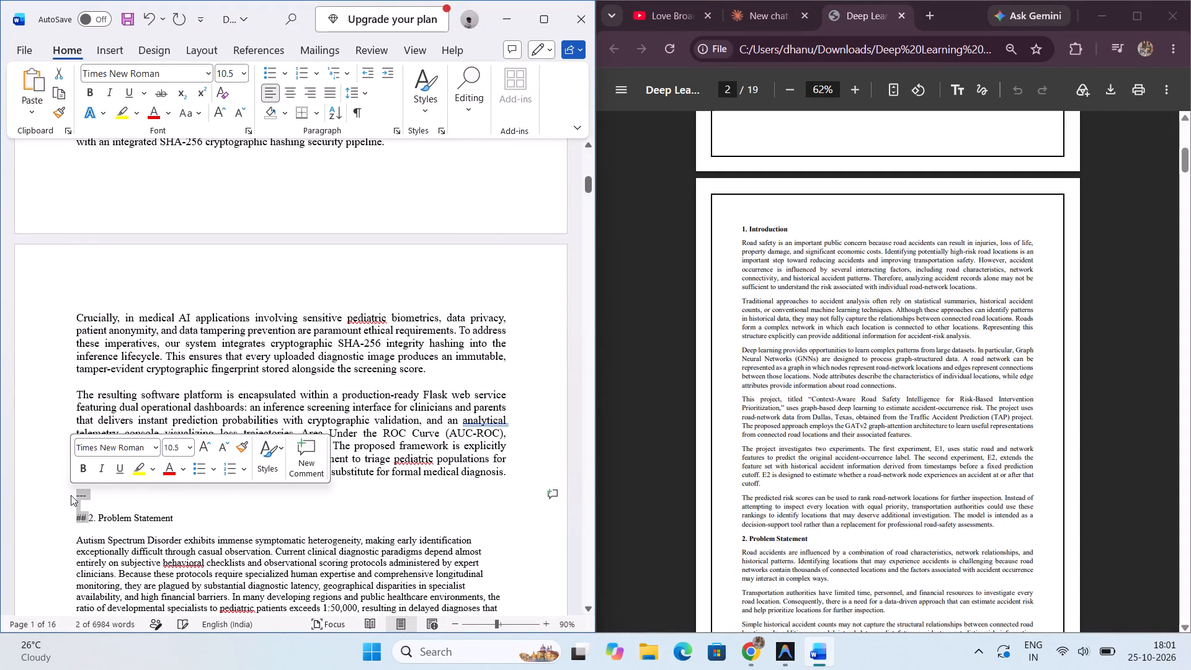
{"action": "key", "text": "BackSpace"}
{"action": "key", "text": "Return"}
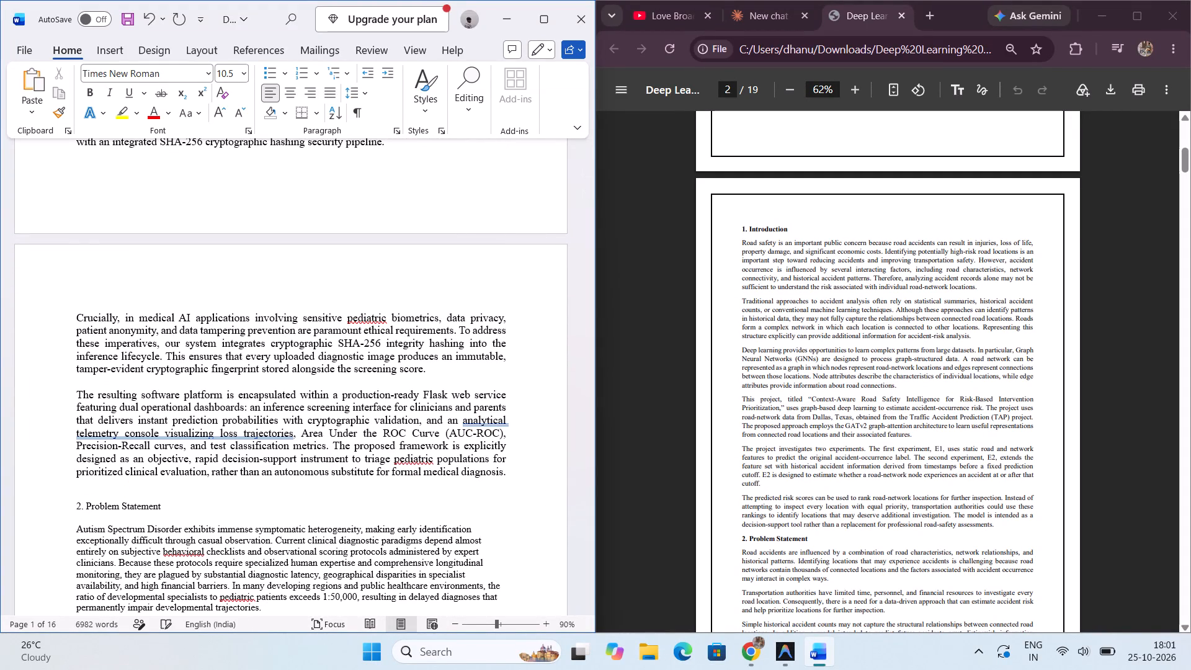
Make the "2. Problem Statement" heading bold and 14 pt.
{"action": "left_click_drag", "start_coordinate": [73, 506], "coordinate": [173, 505]}
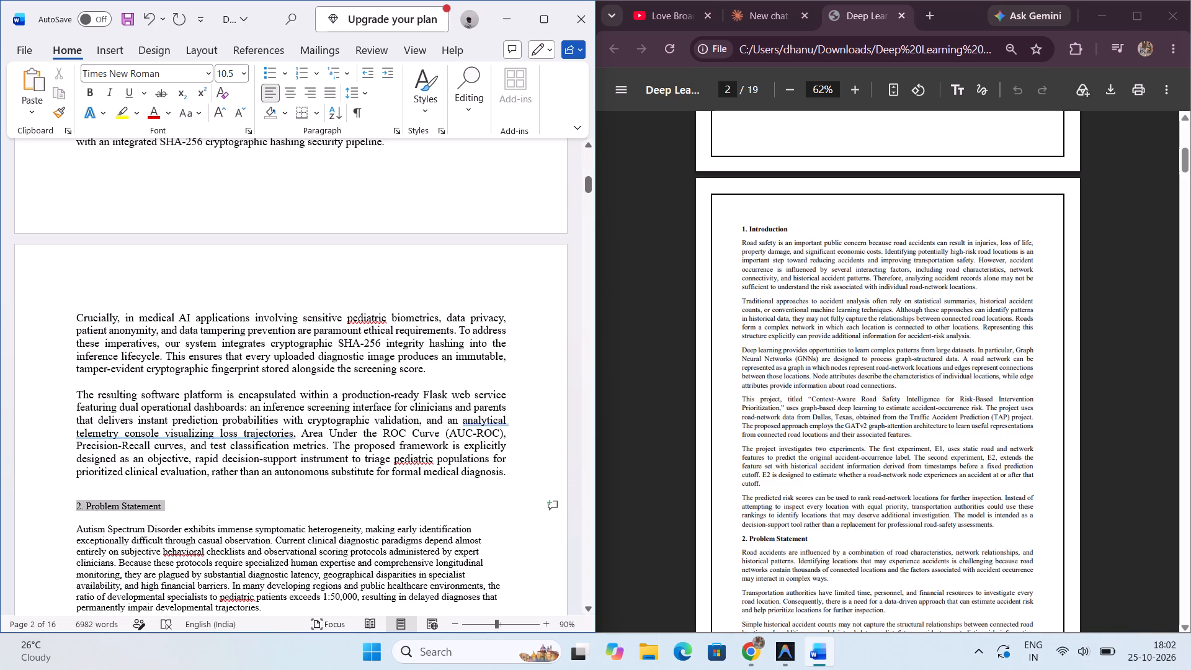
{"action": "left_click_drag", "start_coordinate": [173, 505], "coordinate": [174, 506]}
{"action": "left_click", "coordinate": [185, 480]}
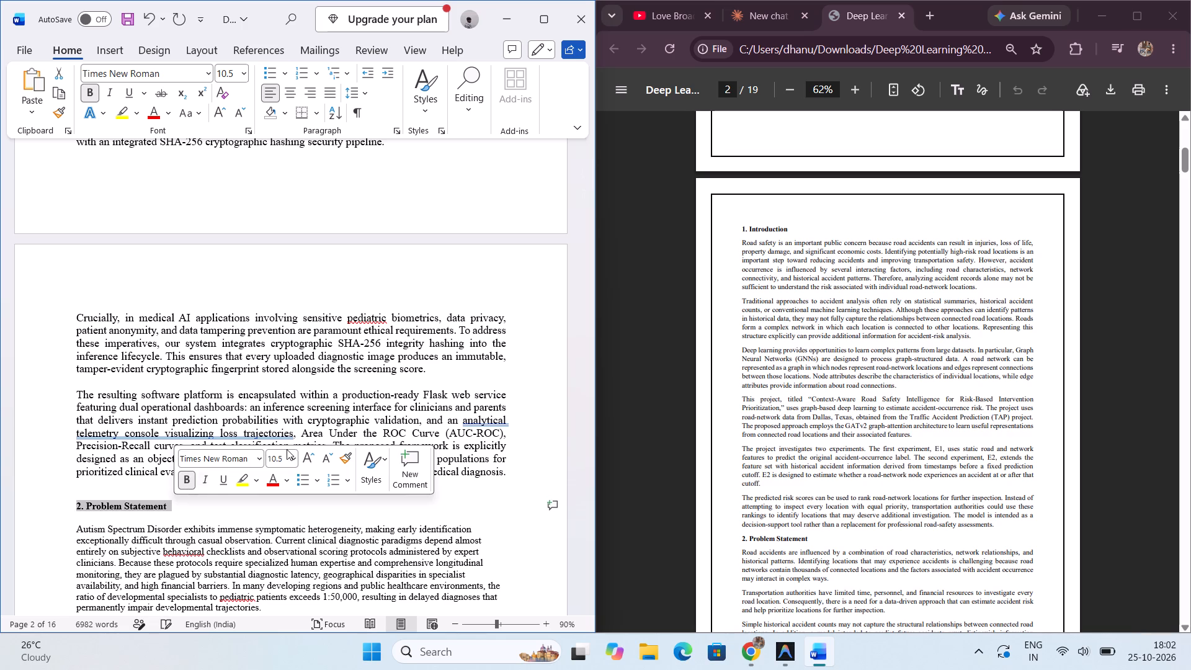
{"action": "left_click", "coordinate": [296, 455]}
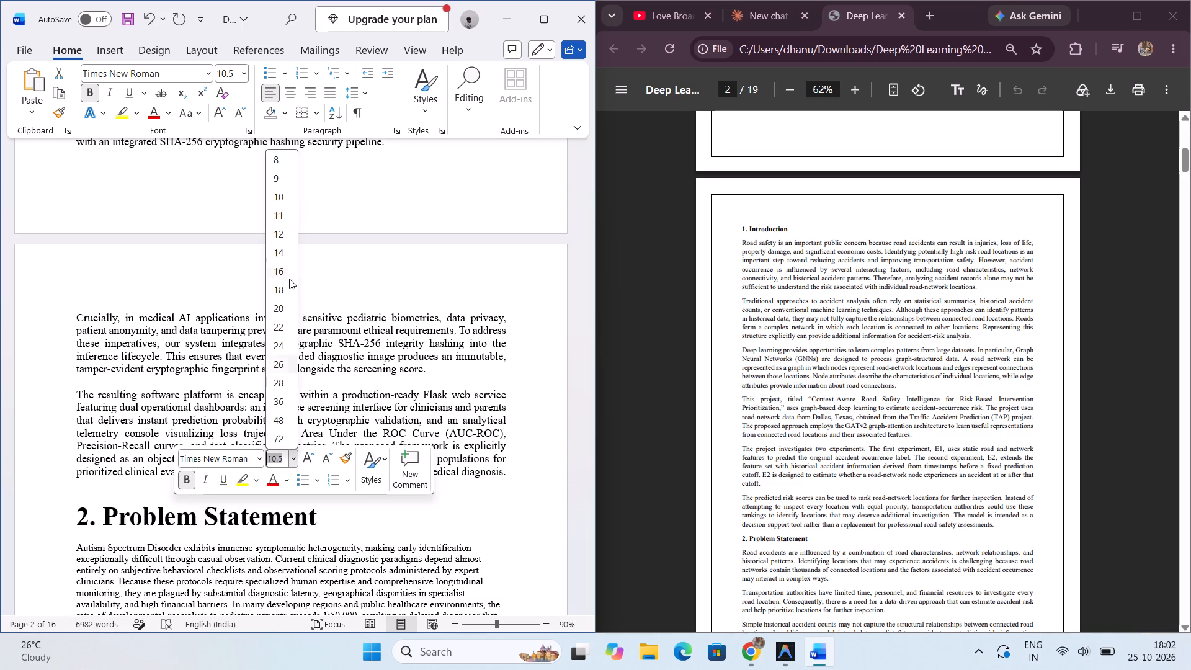
{"action": "left_click", "coordinate": [282, 255]}
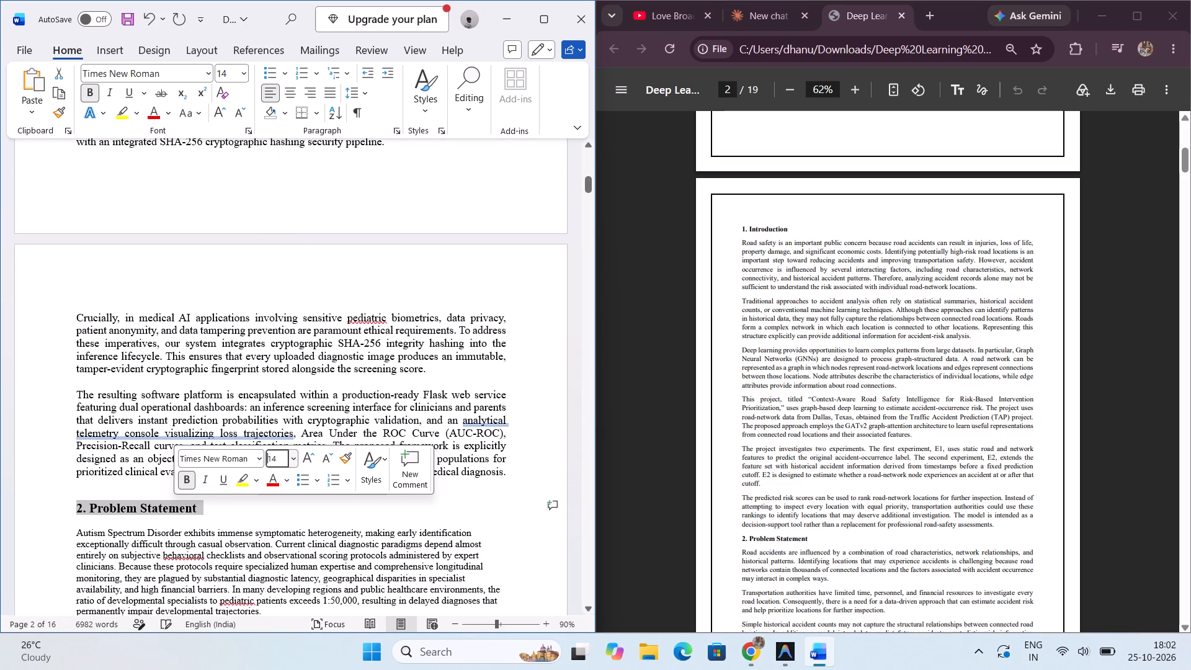
{"action": "left_click", "coordinate": [226, 509]}
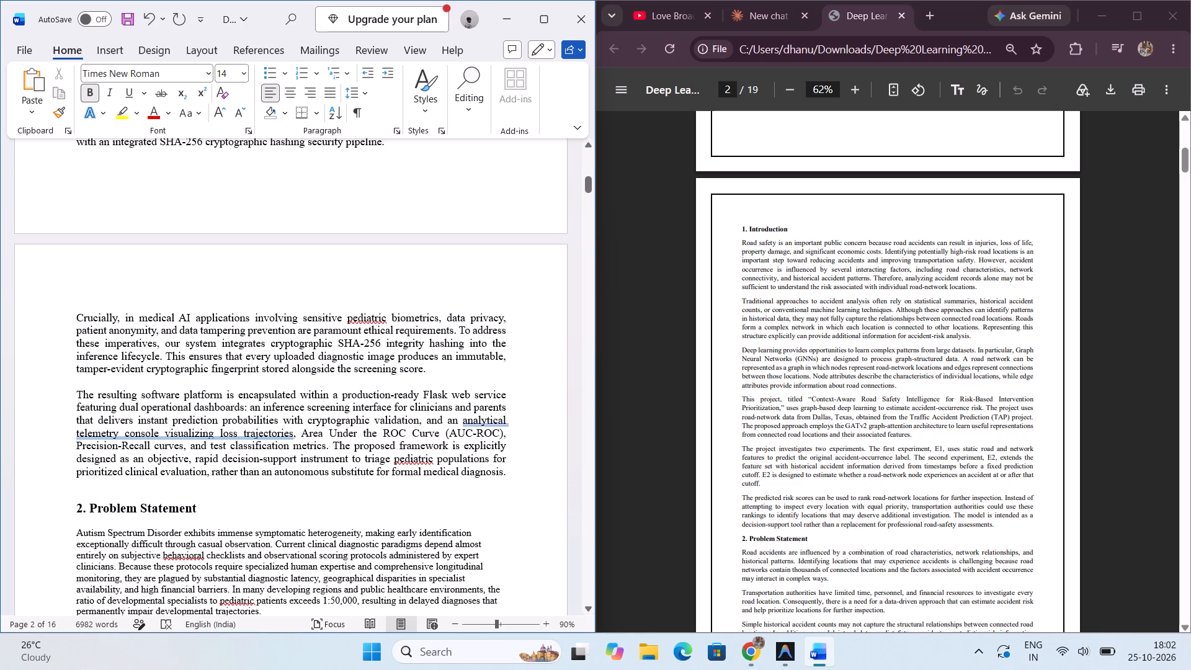
Set all Problem Statement text below the heading, through the end of the Central Research Question, to 12 pt.
{"action": "scroll", "coordinate": [202, 516], "scroll_direction": "down", "scroll_amount": 1}
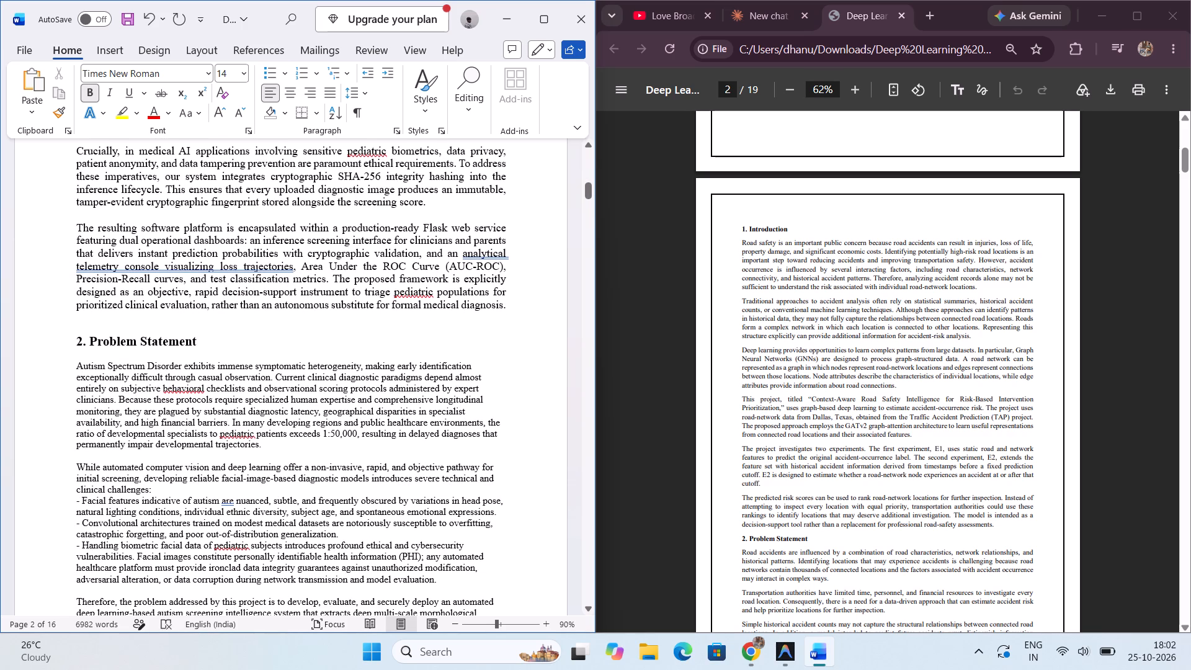
{"action": "left_click_drag", "start_coordinate": [76, 364], "coordinate": [257, 587]}
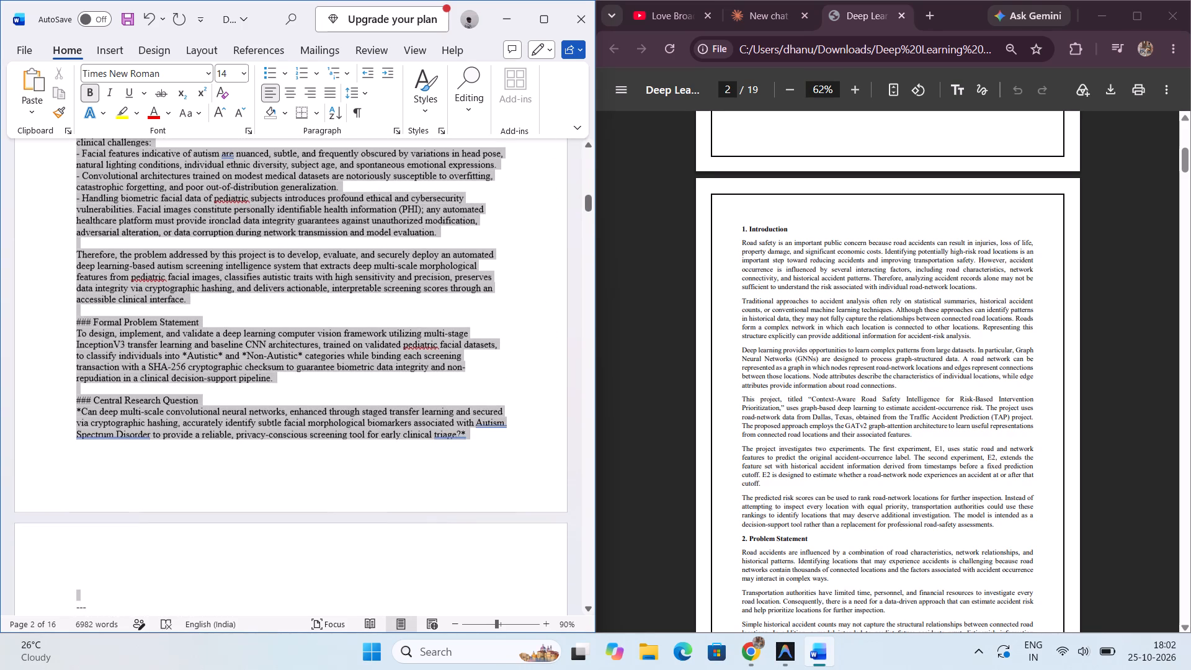
{"action": "left_click_drag", "start_coordinate": [257, 587], "coordinate": [262, 628]}
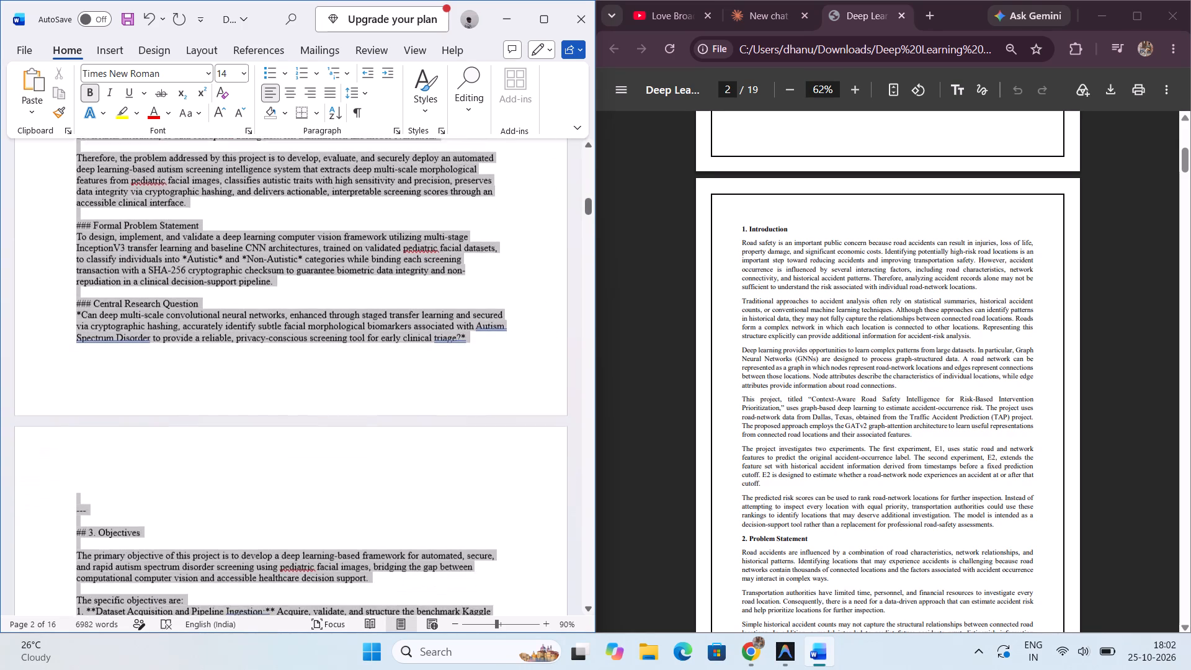
{"action": "left_click_drag", "start_coordinate": [262, 628], "coordinate": [268, 187]}
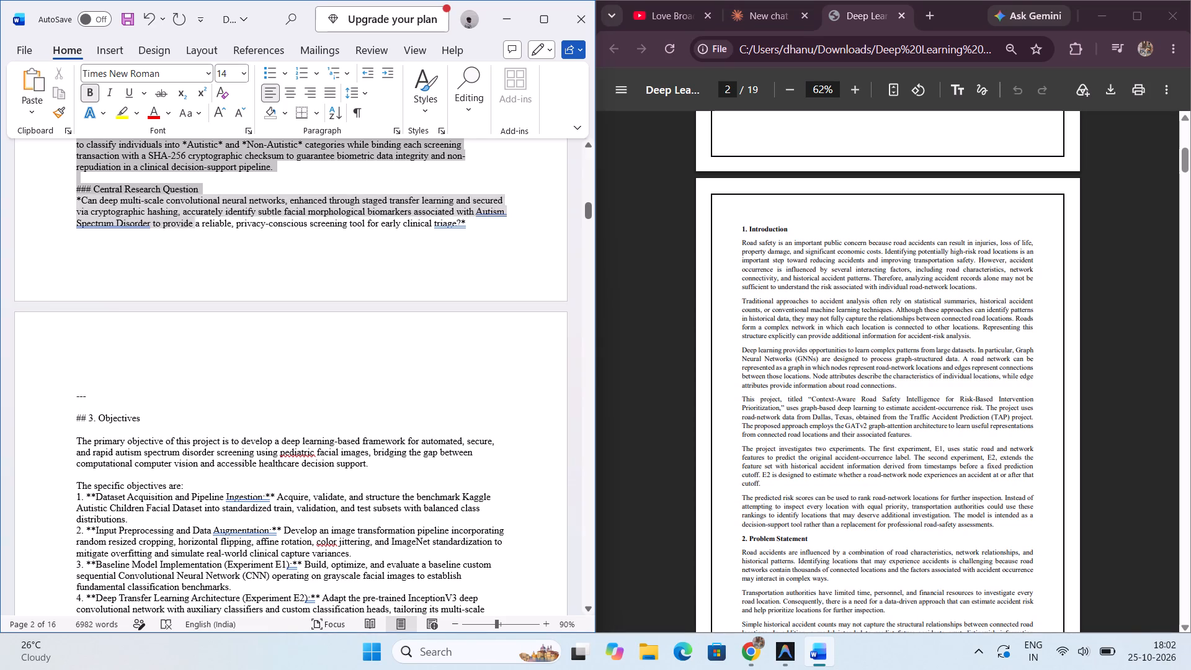
{"action": "left_click_drag", "start_coordinate": [268, 187], "coordinate": [473, 230]}
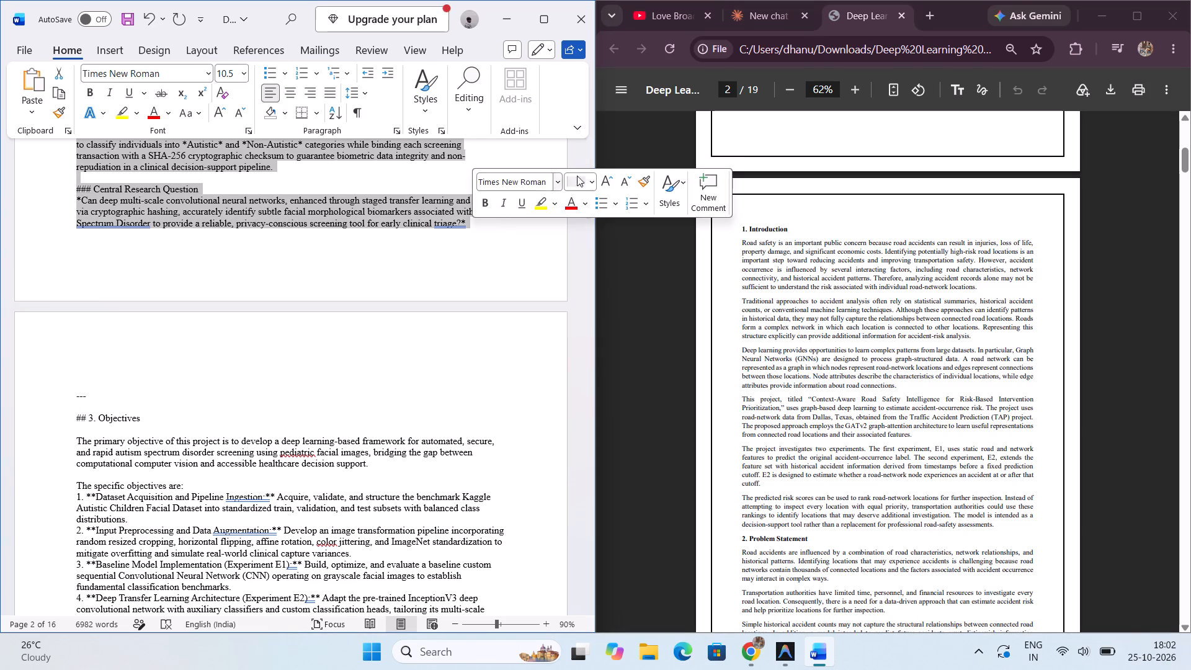
{"action": "left_click", "coordinate": [589, 182]}
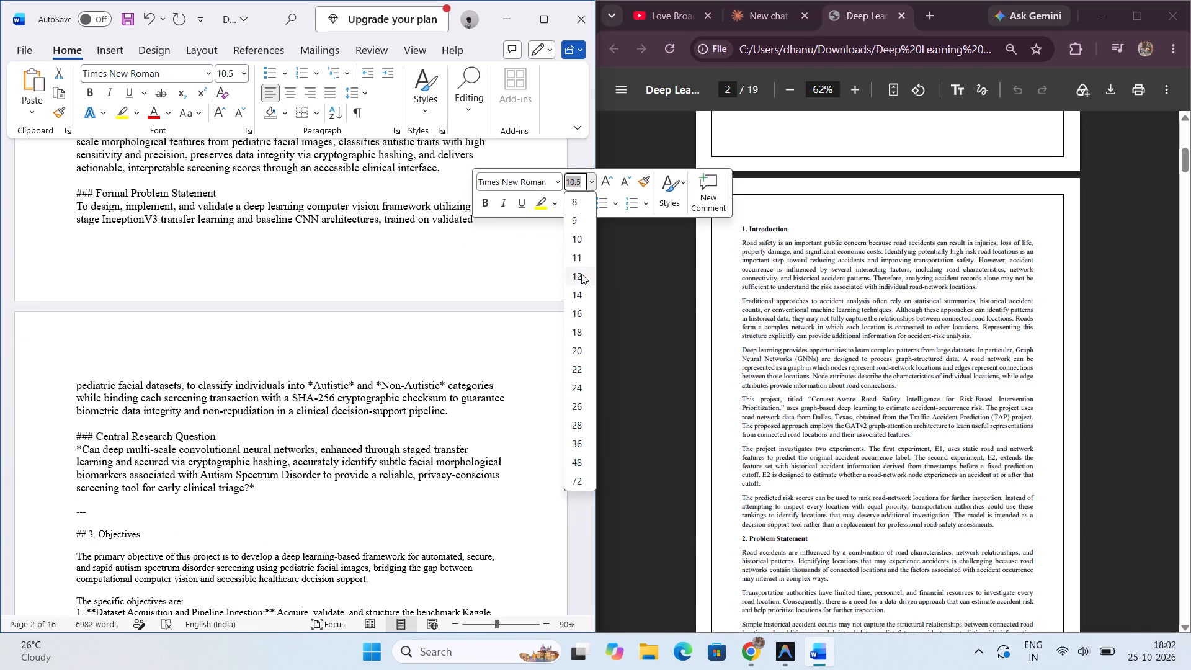
{"action": "left_click", "coordinate": [581, 274]}
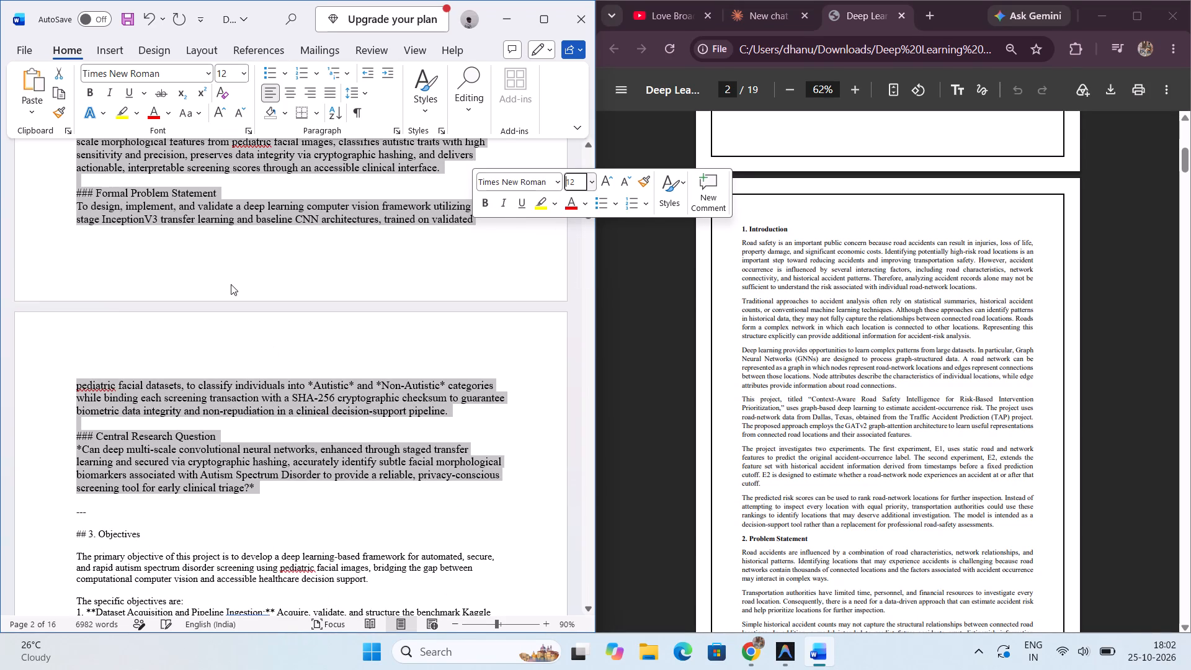
{"action": "left_click", "coordinate": [223, 261]}
Insert a blank line between "severe technical and clinical challenges:" and the first hyphenated item in the Problem Statement.
{"action": "scroll", "coordinate": [223, 261], "scroll_direction": "up", "scroll_amount": 1}
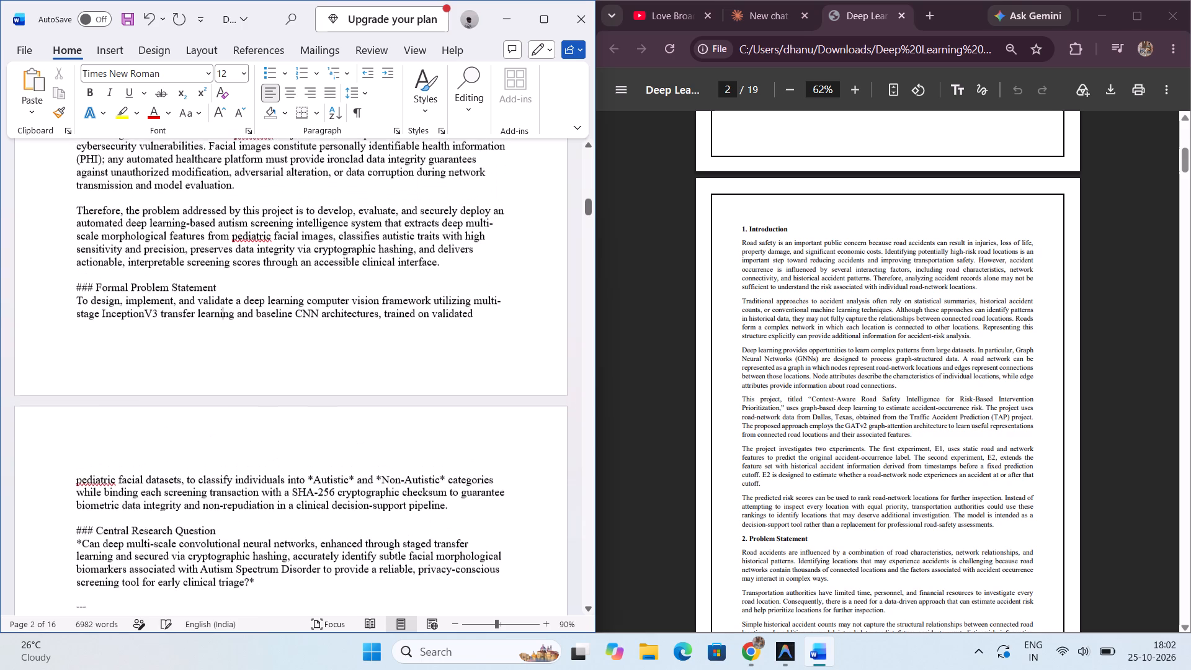
{"action": "scroll", "coordinate": [223, 261], "scroll_direction": "up", "scroll_amount": 2}
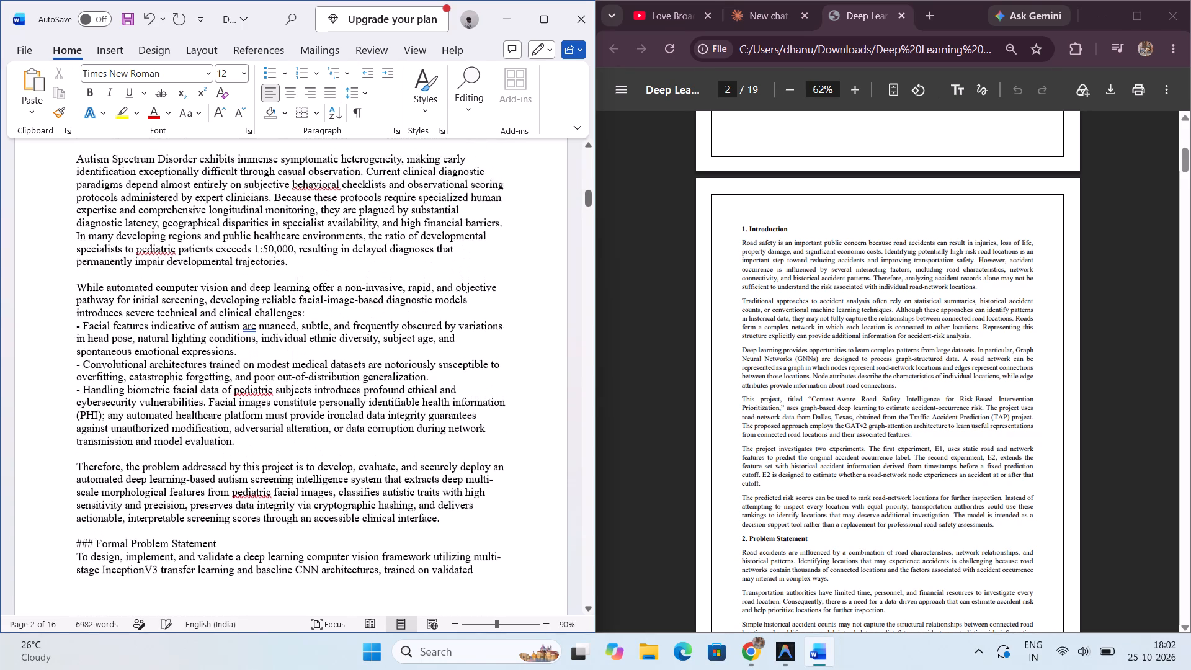
{"action": "scroll", "coordinate": [223, 261], "scroll_direction": "right", "scroll_amount": 1}
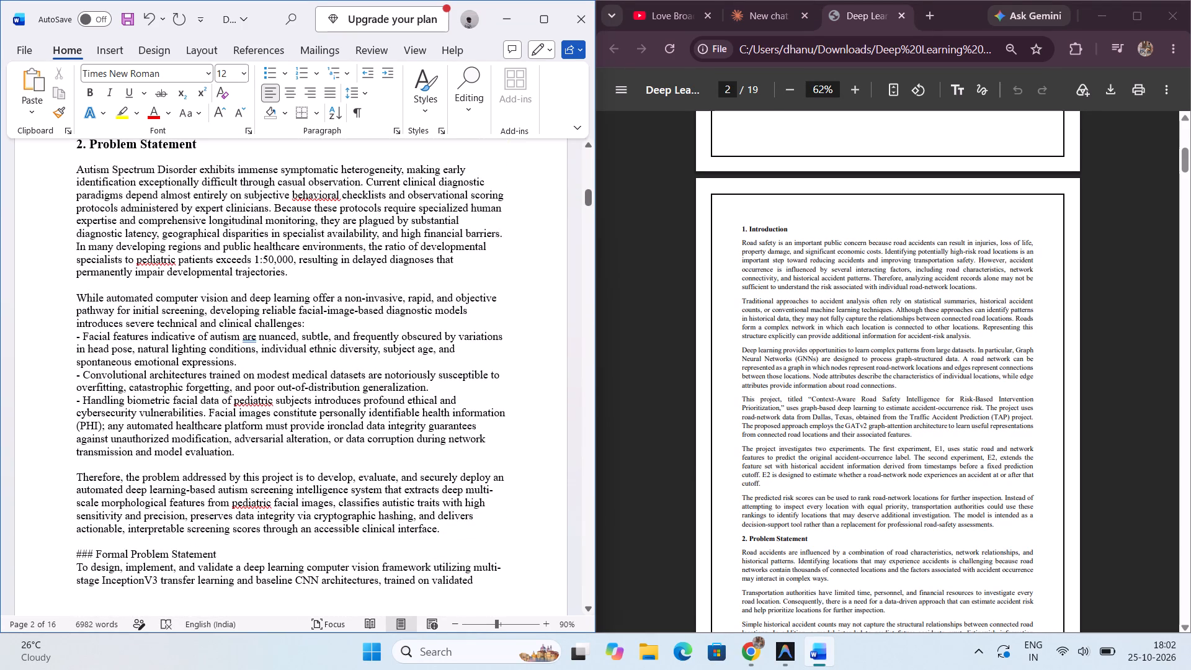
{"action": "left_click", "coordinate": [322, 322]}
{"action": "key", "text": "Return"}
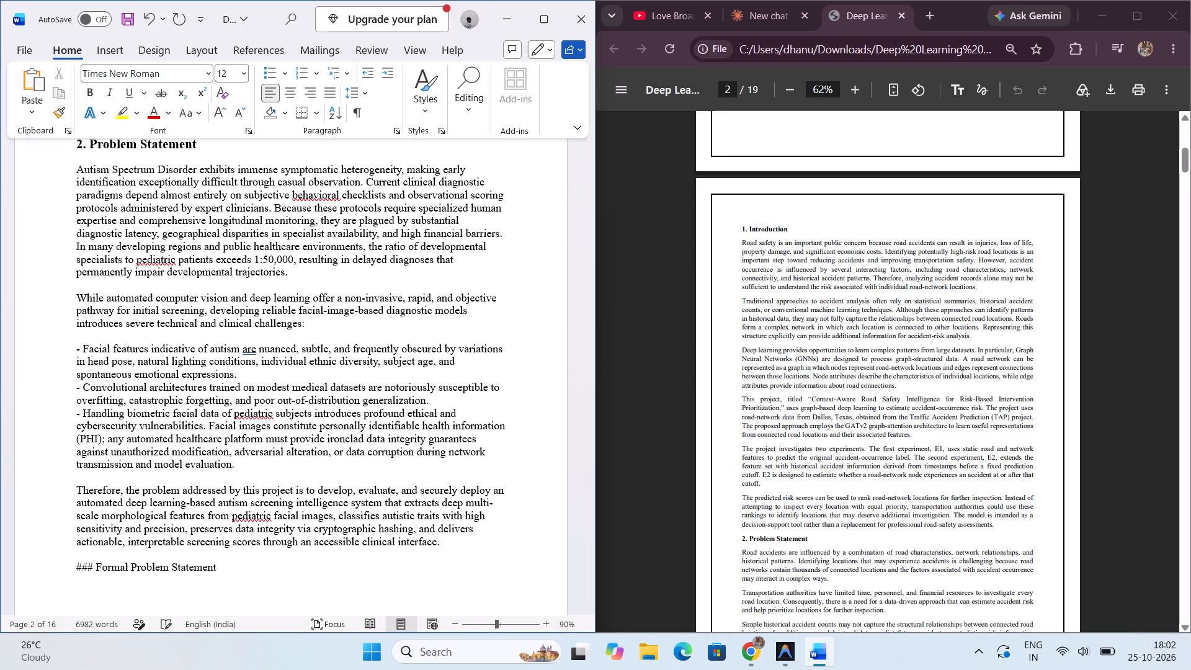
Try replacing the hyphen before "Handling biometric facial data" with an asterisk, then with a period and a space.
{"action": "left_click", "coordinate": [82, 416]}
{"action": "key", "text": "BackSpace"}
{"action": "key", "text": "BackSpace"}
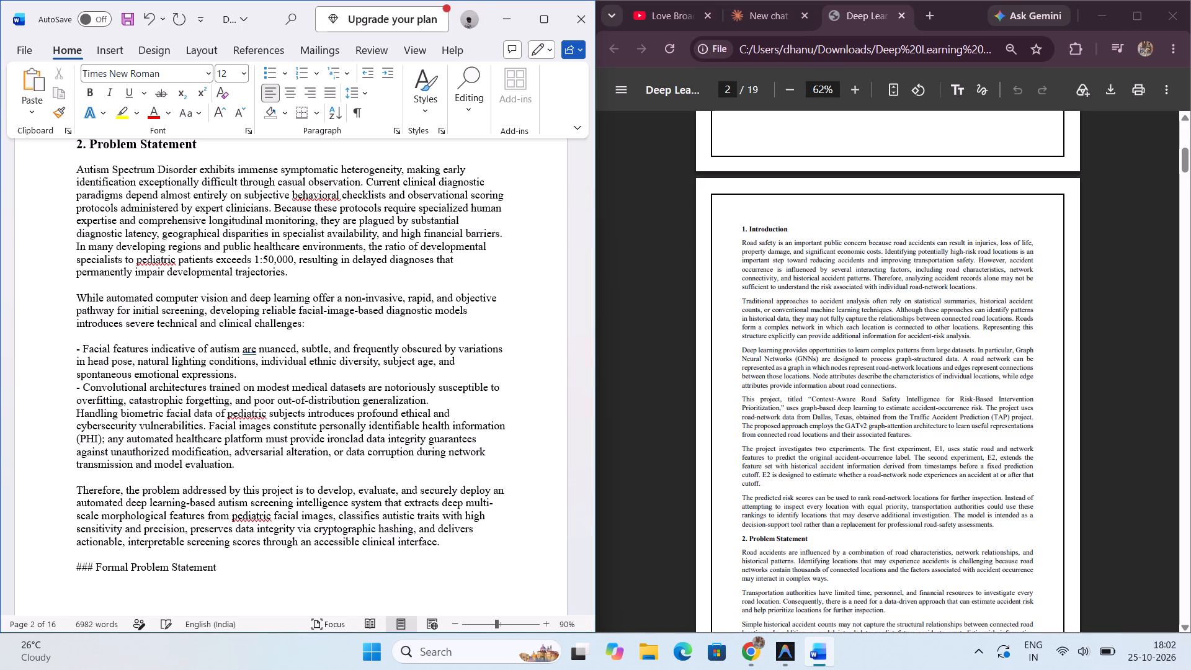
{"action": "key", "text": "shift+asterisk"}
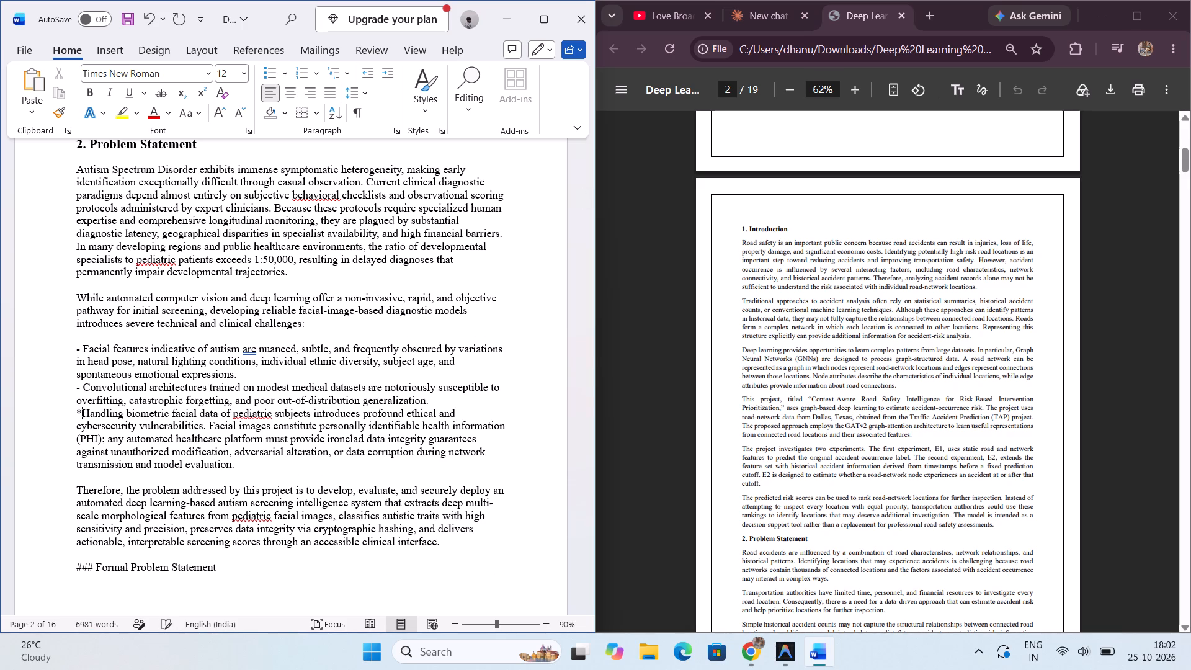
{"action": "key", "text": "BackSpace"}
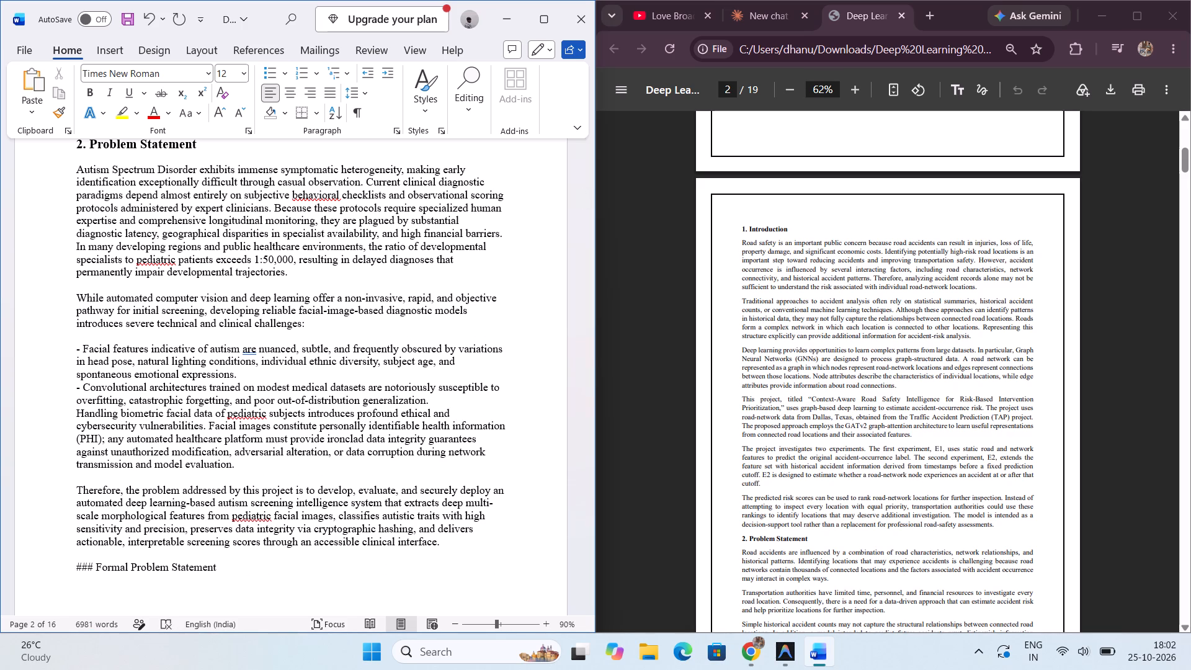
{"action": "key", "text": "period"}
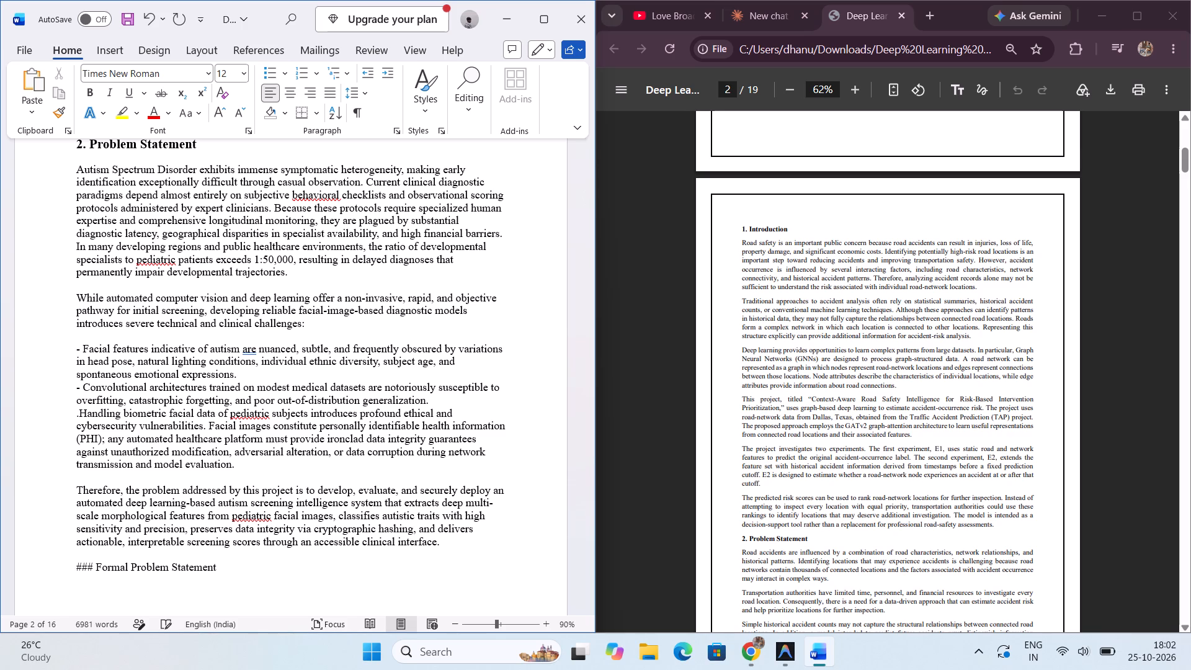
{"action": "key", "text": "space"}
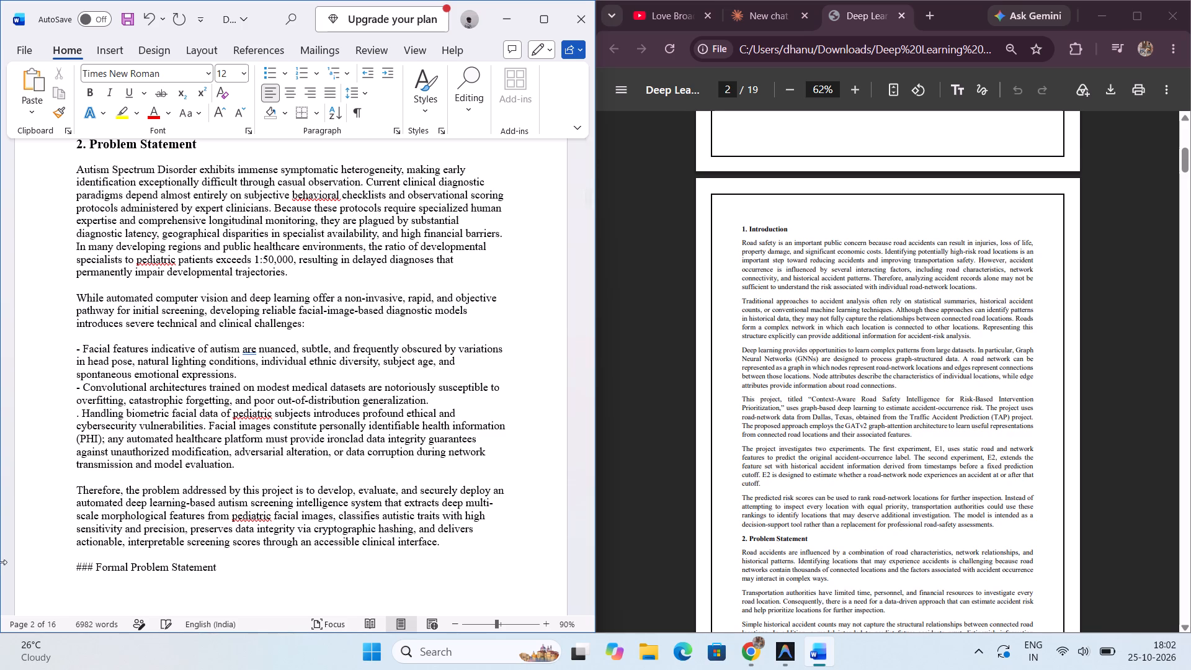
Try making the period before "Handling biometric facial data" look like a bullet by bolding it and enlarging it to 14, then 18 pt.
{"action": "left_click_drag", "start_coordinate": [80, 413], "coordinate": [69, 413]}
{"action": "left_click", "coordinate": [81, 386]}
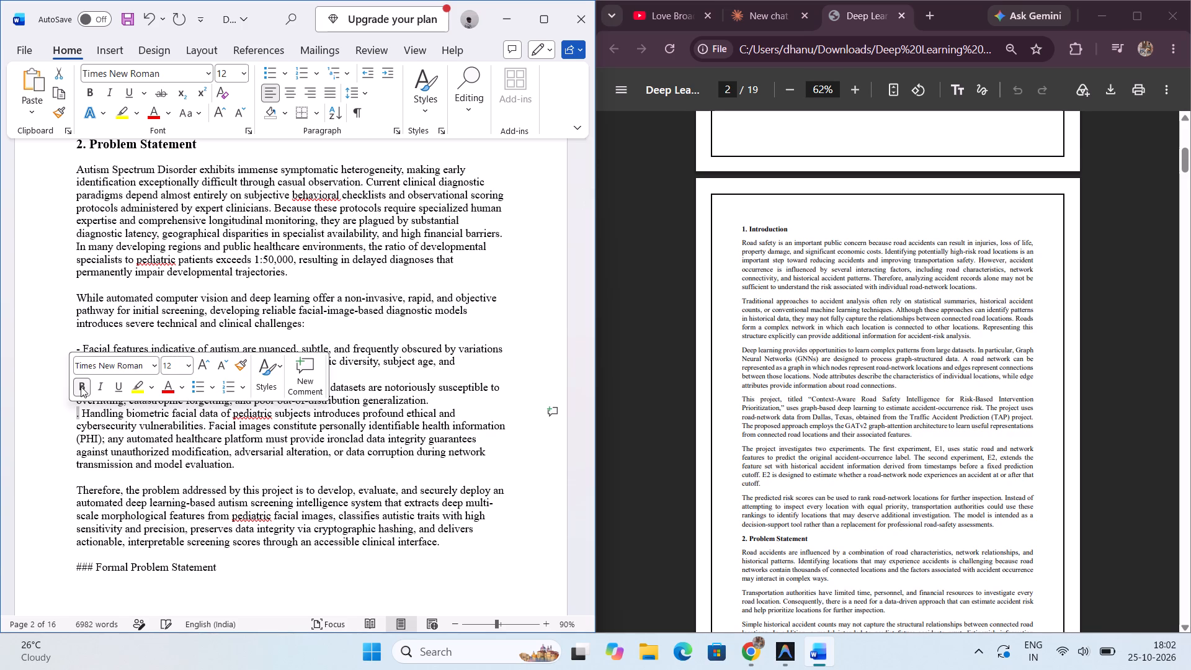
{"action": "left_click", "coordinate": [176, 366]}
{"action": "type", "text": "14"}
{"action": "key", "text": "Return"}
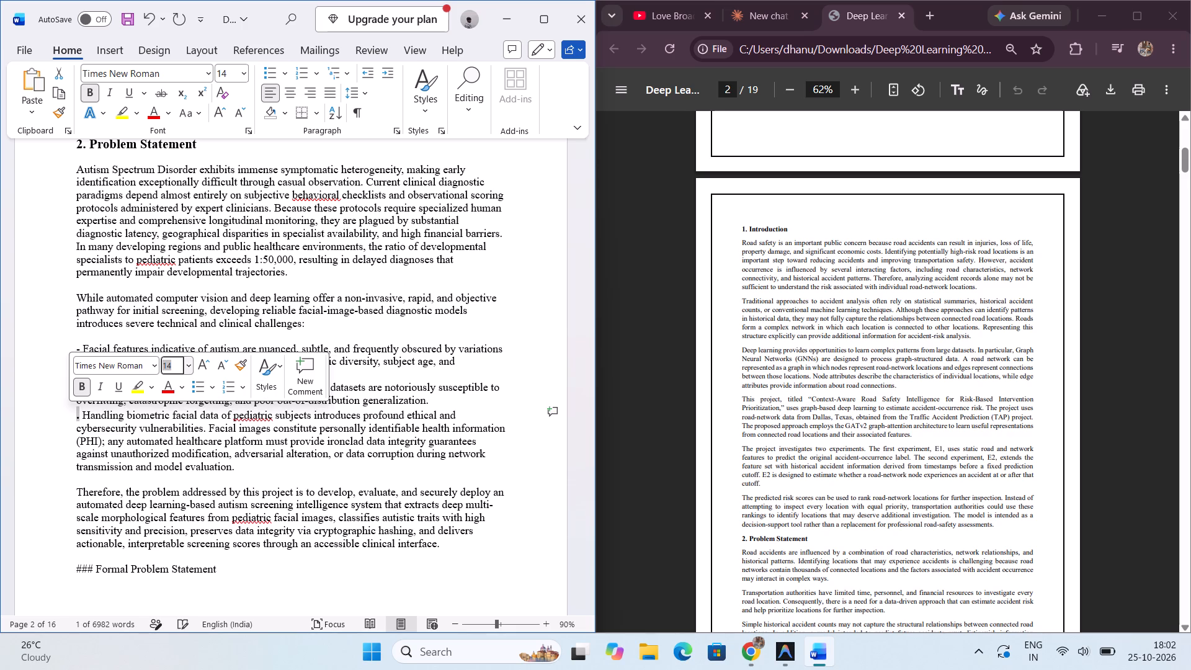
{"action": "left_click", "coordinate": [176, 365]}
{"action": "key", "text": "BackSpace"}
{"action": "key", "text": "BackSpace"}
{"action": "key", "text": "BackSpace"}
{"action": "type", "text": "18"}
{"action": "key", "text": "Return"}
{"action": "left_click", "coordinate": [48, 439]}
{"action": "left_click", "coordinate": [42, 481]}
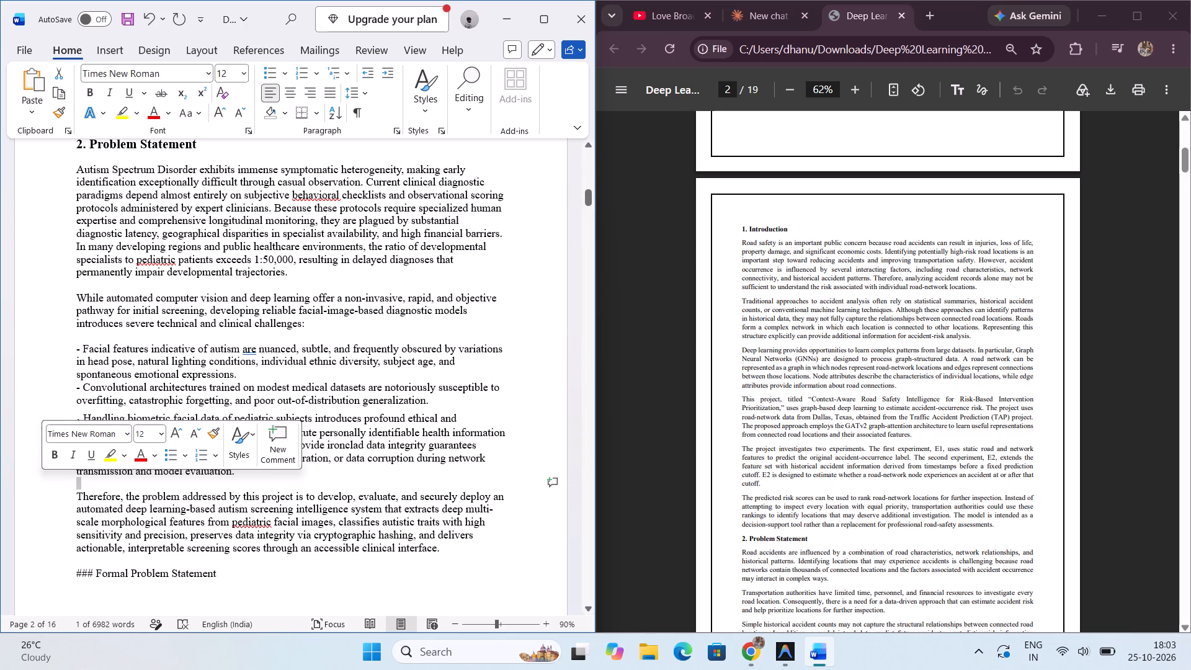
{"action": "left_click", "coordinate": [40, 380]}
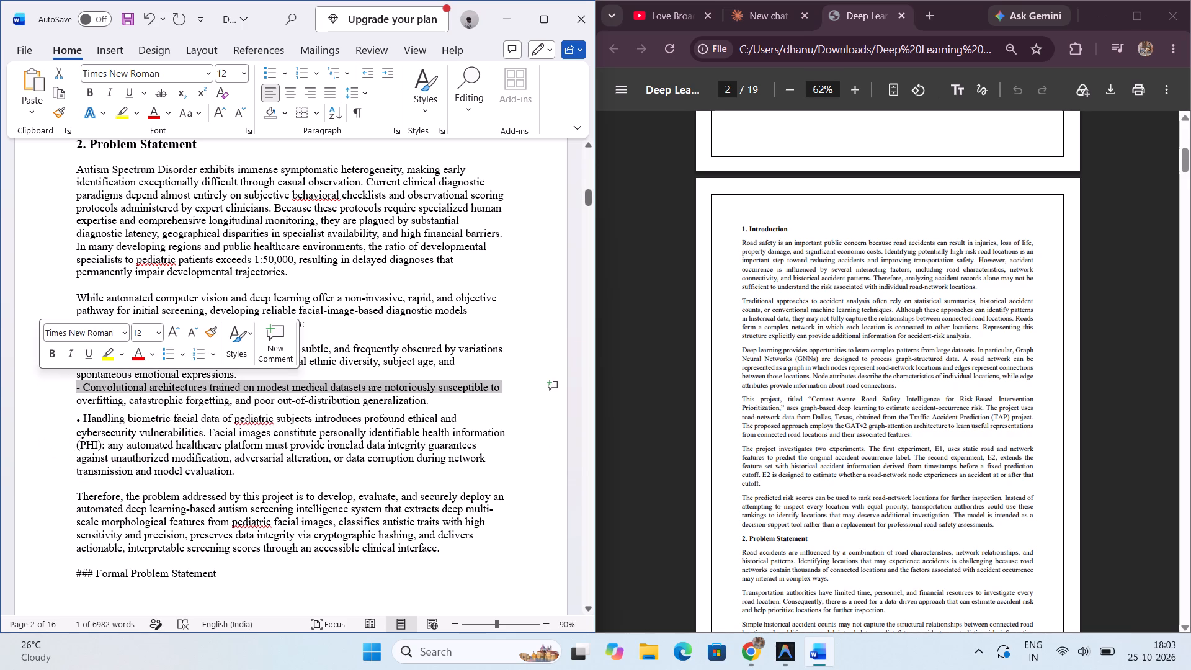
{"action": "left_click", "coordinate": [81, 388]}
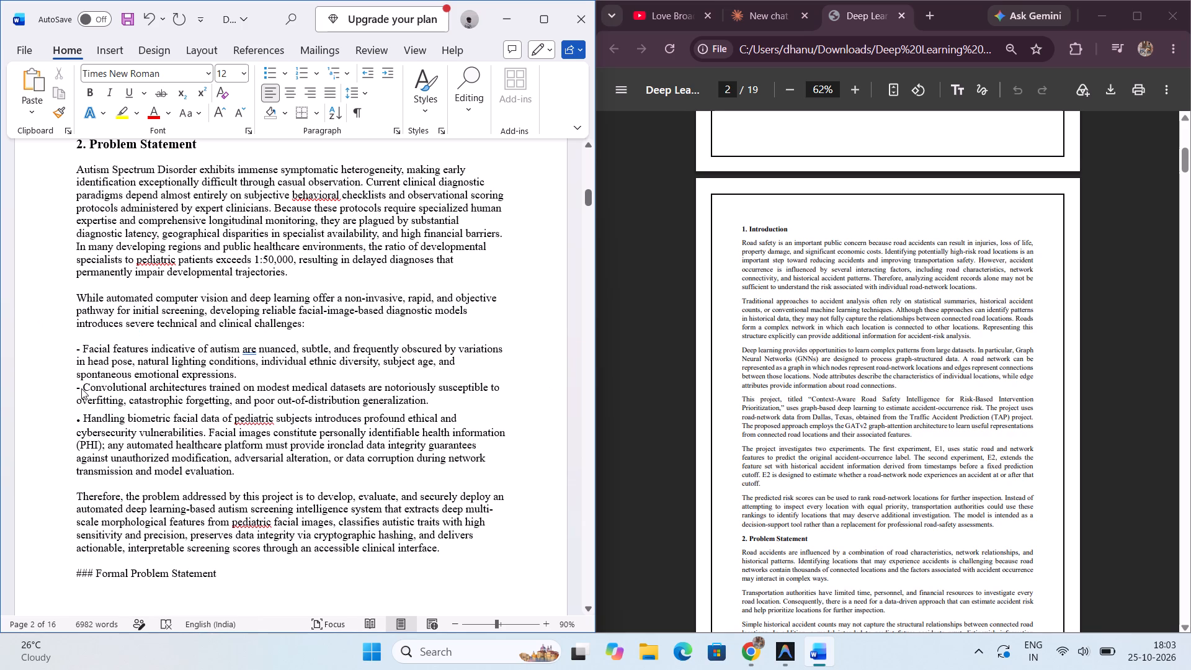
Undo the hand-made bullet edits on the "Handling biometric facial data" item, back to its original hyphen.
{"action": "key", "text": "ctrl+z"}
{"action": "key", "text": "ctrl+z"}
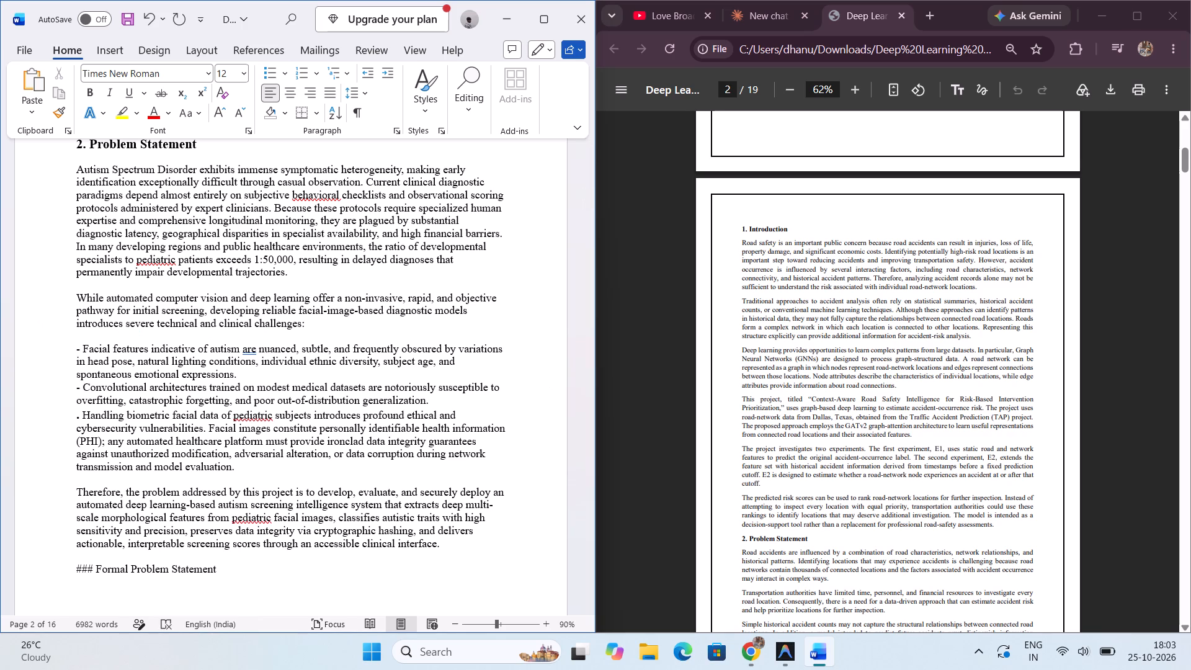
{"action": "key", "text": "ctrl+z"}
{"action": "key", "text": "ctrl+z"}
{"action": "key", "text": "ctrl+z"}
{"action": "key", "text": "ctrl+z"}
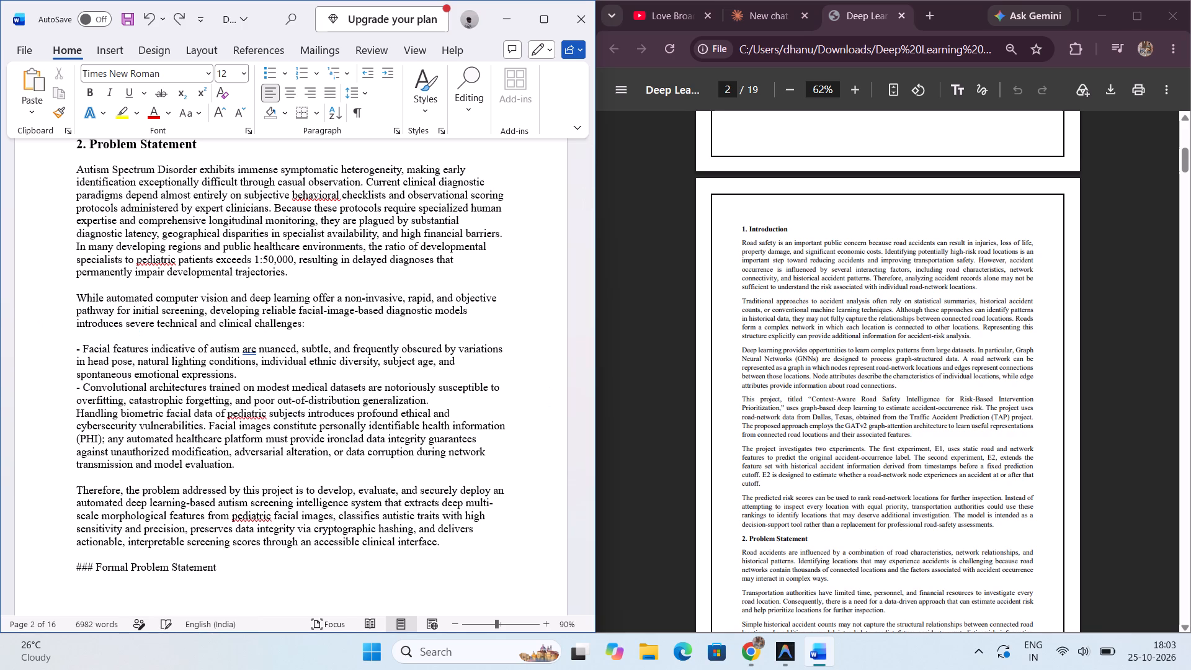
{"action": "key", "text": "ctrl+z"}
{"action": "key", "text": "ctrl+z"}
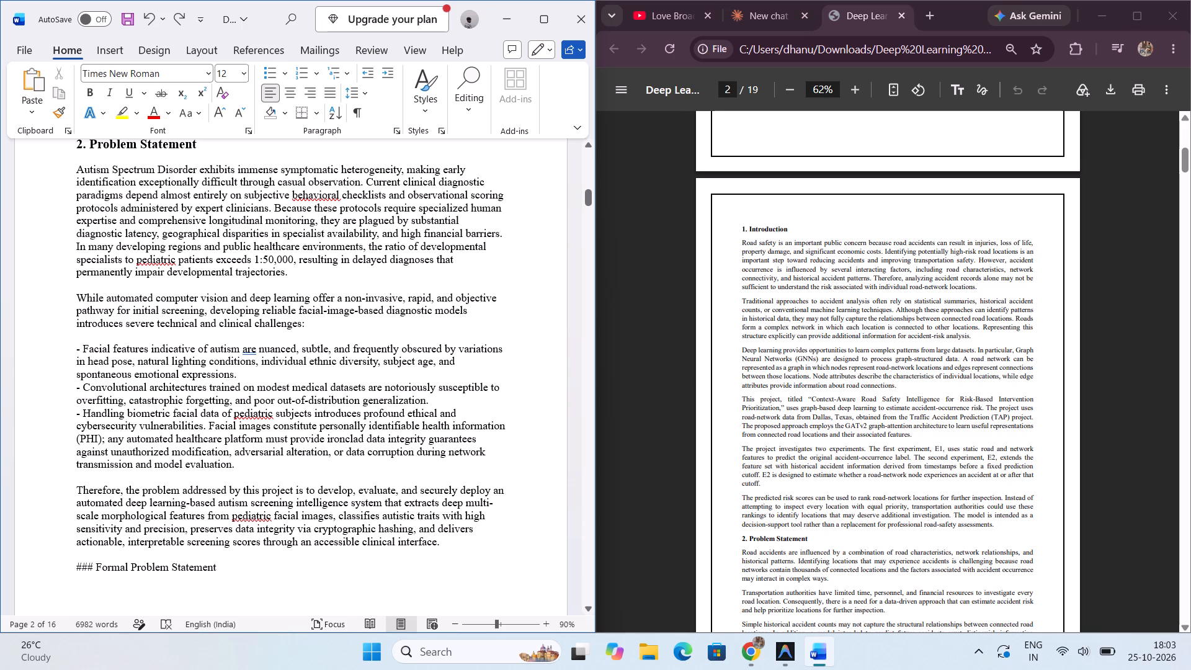
Convert the three hyphenated challenge items in the Problem Statement into a list with solid round bullets.
{"action": "left_click_drag", "start_coordinate": [74, 347], "coordinate": [241, 473]}
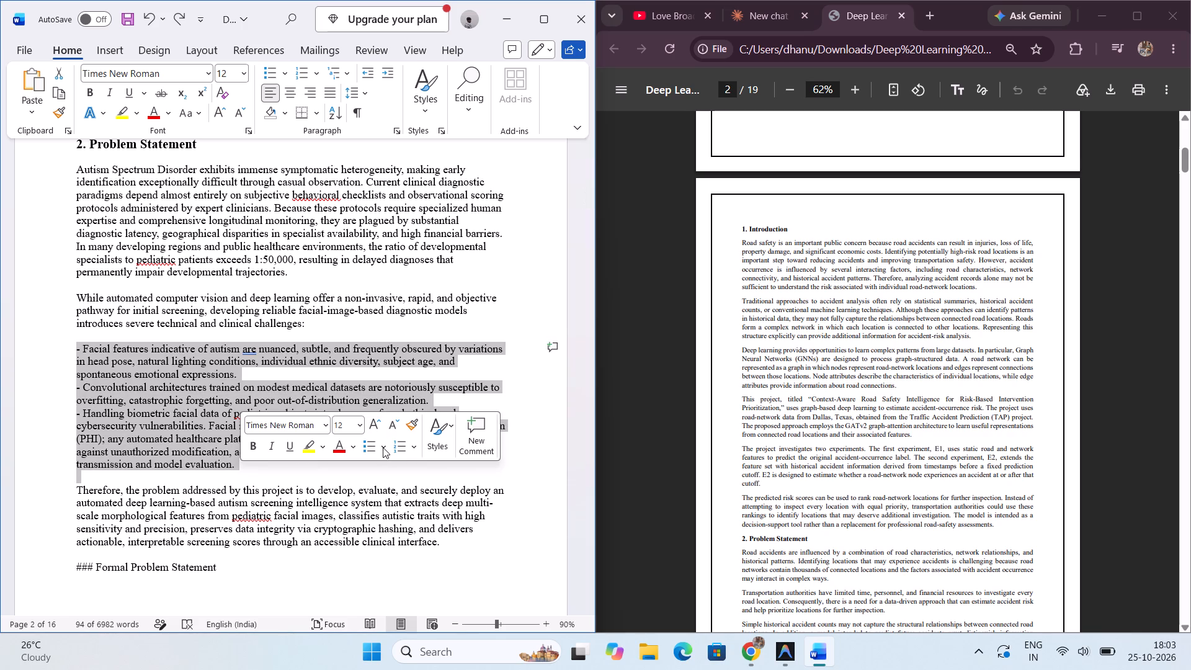
{"action": "left_click", "coordinate": [383, 447]}
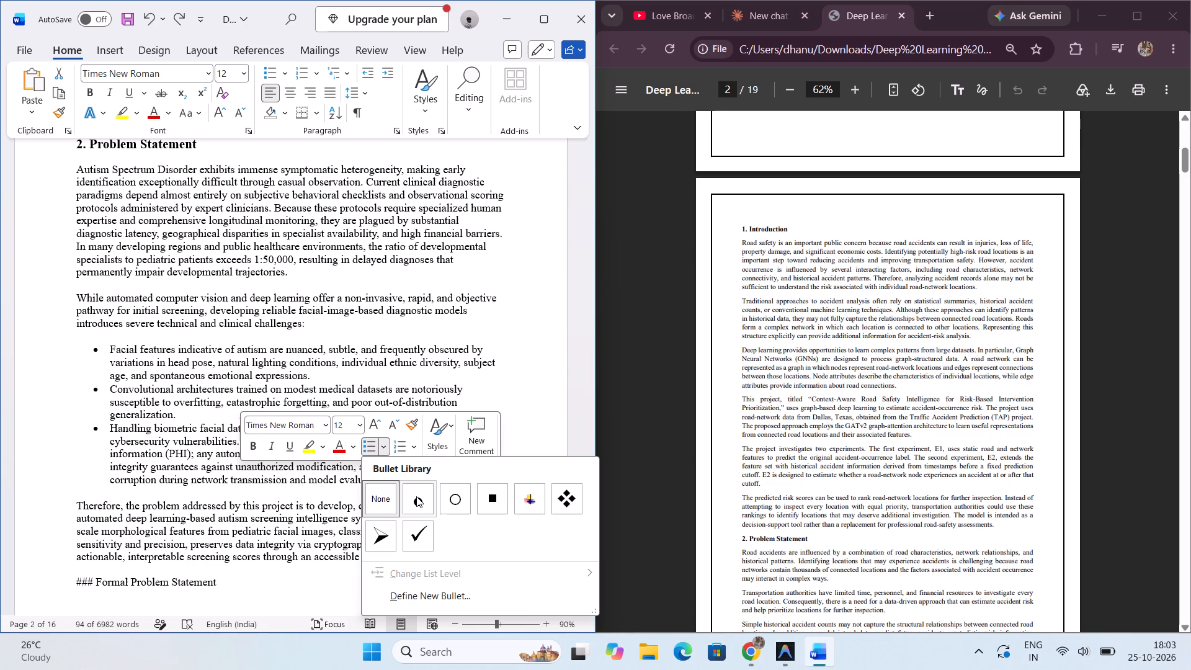
{"action": "left_click", "coordinate": [416, 496]}
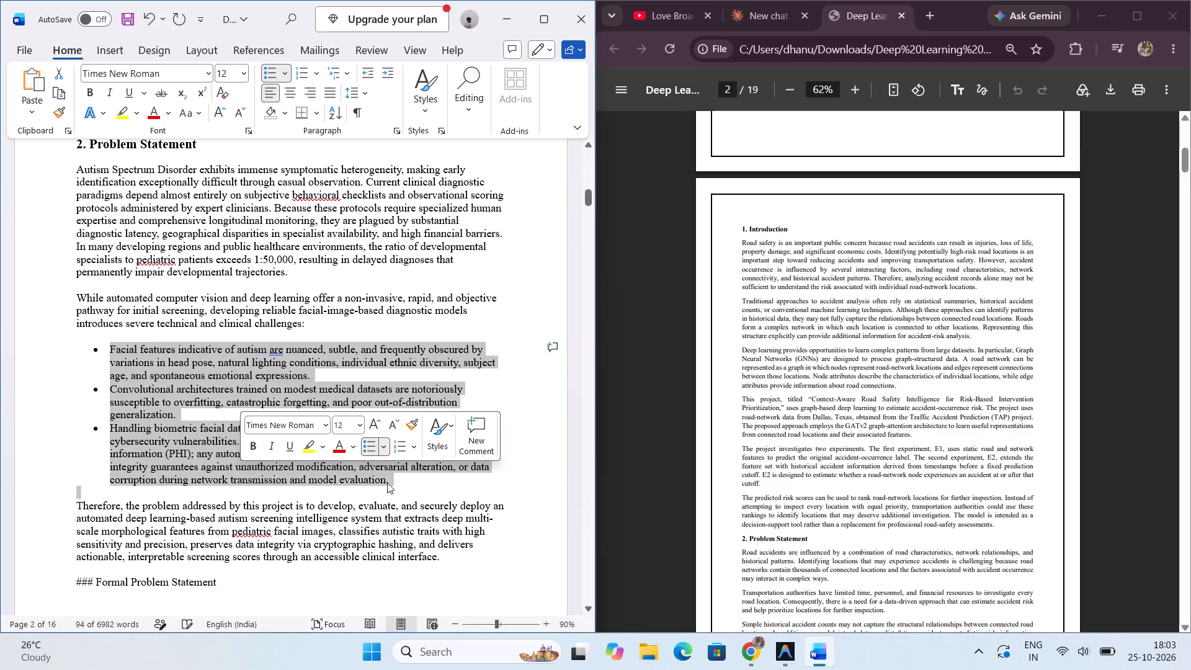
{"action": "left_click", "coordinate": [401, 483]}
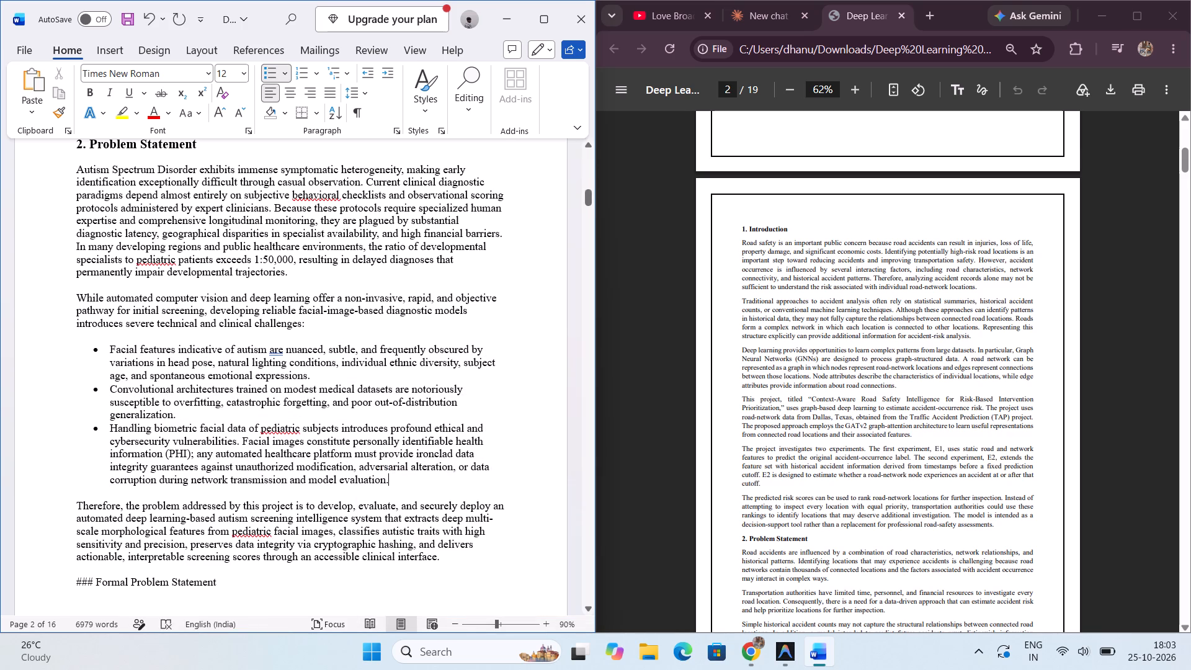
Remove the ### marks before "Formal Problem Statement", keeping the heading on its own line after a blank line.
{"action": "scroll", "coordinate": [280, 338], "scroll_direction": "right", "scroll_amount": 1}
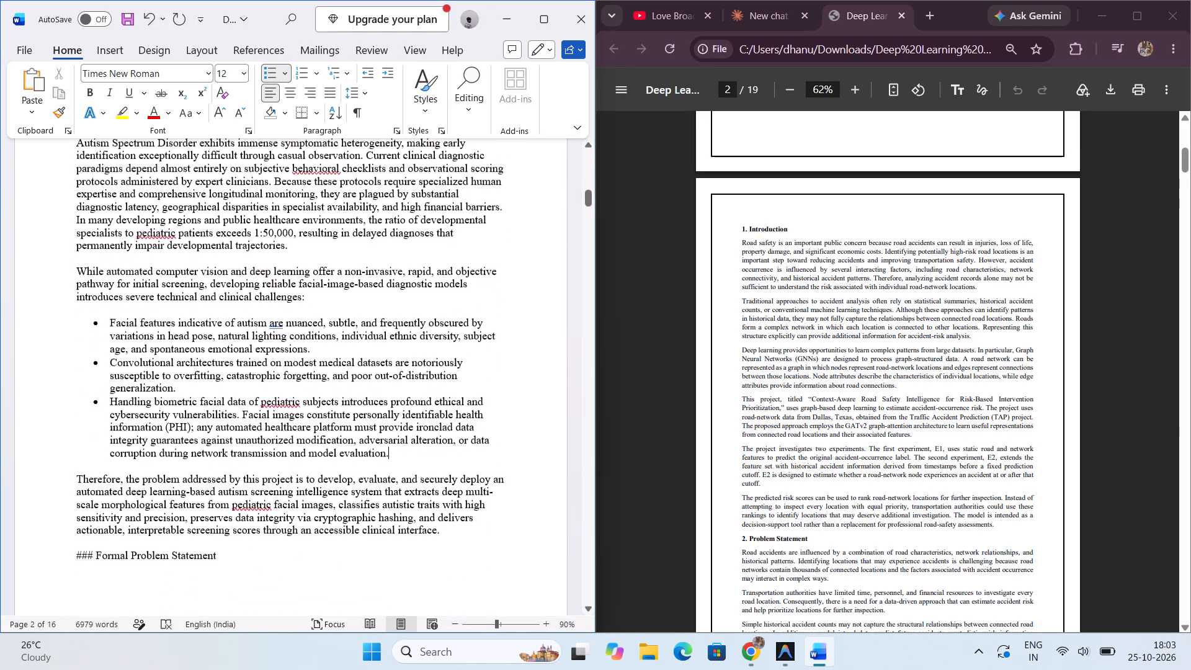
{"action": "scroll", "coordinate": [280, 338], "scroll_direction": "down", "scroll_amount": 1}
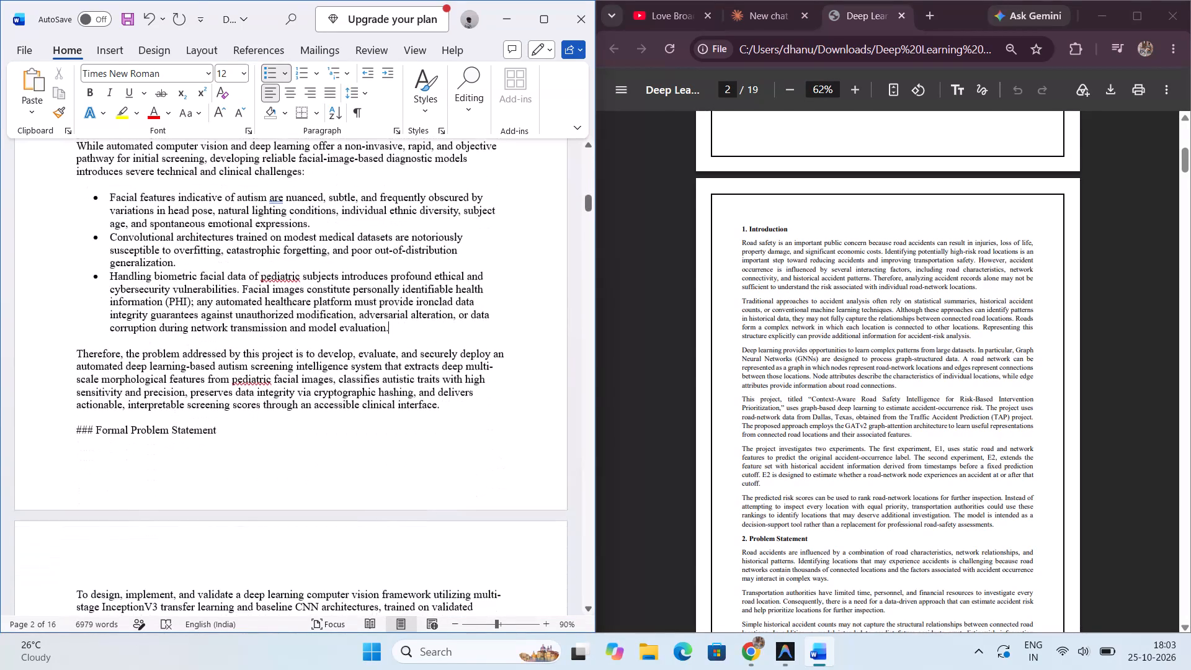
{"action": "left_click", "coordinate": [92, 427]}
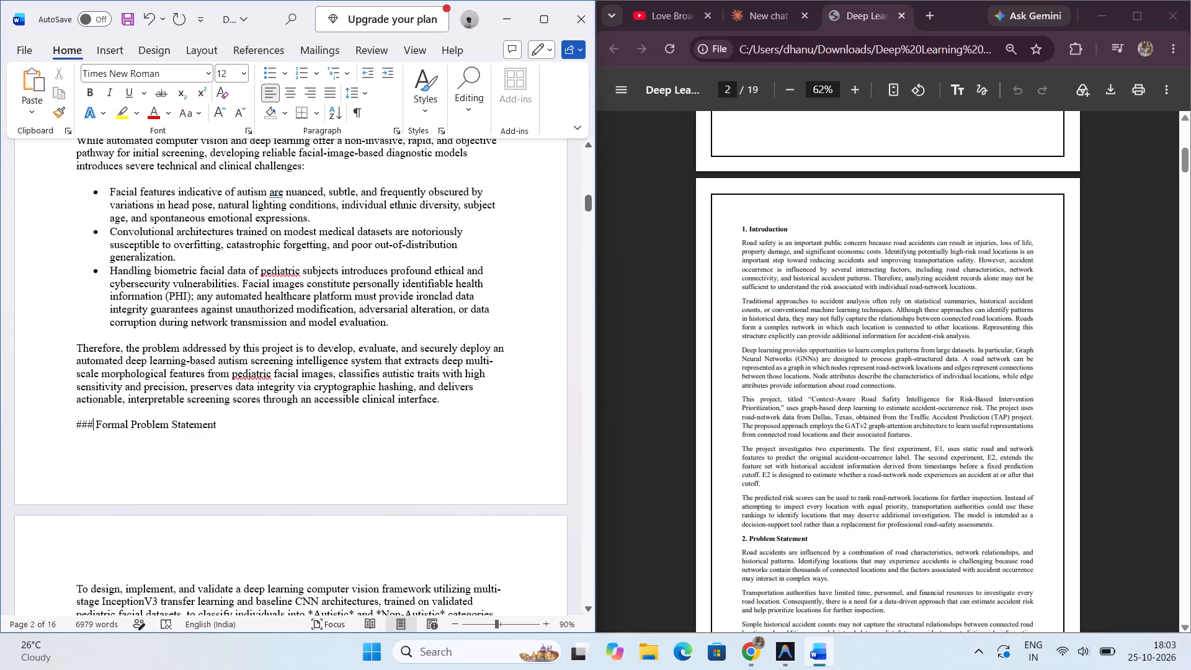
{"action": "key", "text": "BackSpace"}
{"action": "key", "text": "BackSpace"}
{"action": "key", "text": "BackSpace"}
{"action": "key", "text": "BackSpace"}
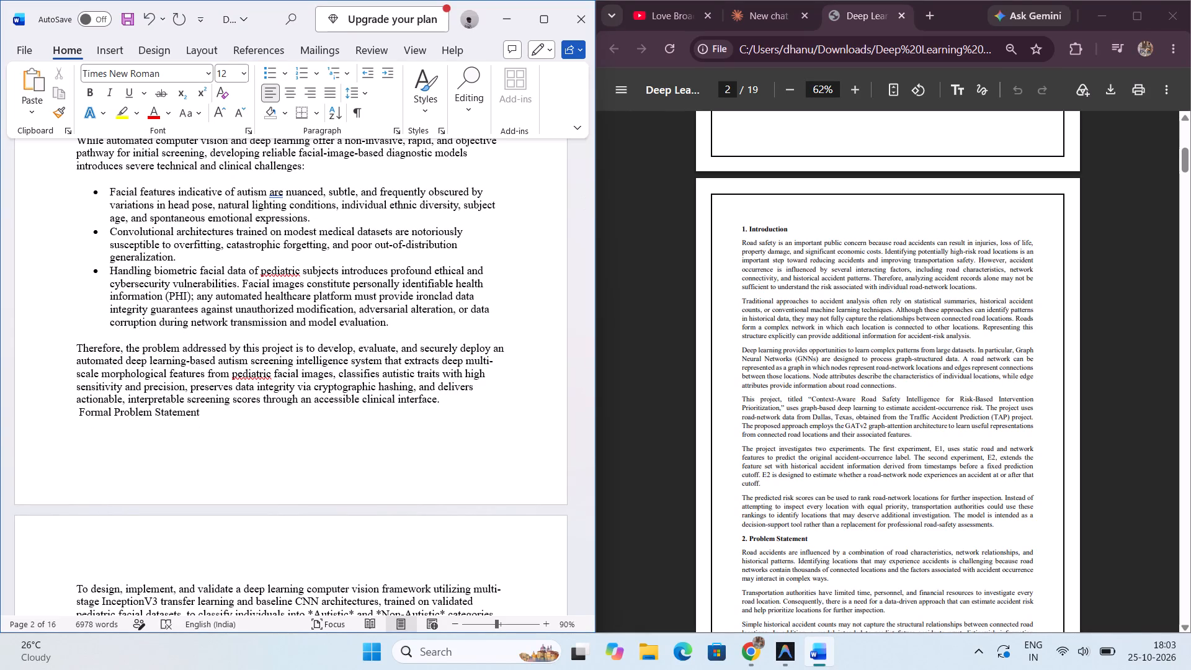
{"action": "key", "text": "ctrl+z"}
{"action": "key", "text": "Return"}
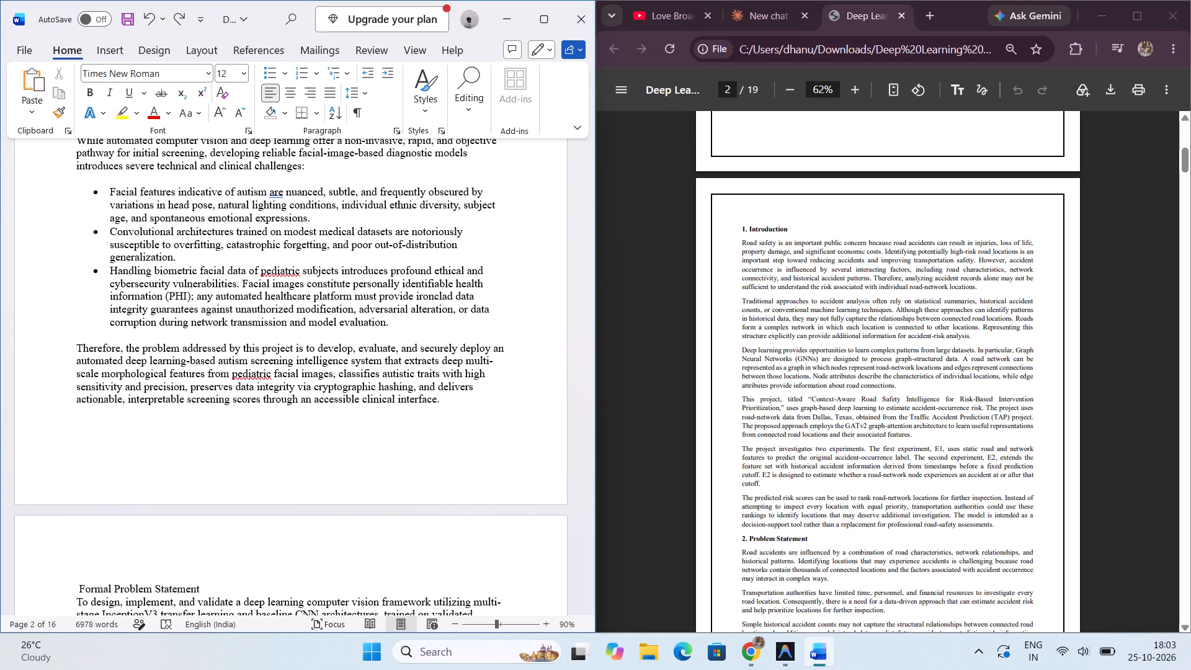
Remove the ### marks and the following space before "Central Research Question", keeping the blank line above it.
{"action": "scroll", "coordinate": [92, 427], "scroll_direction": "down", "scroll_amount": 1}
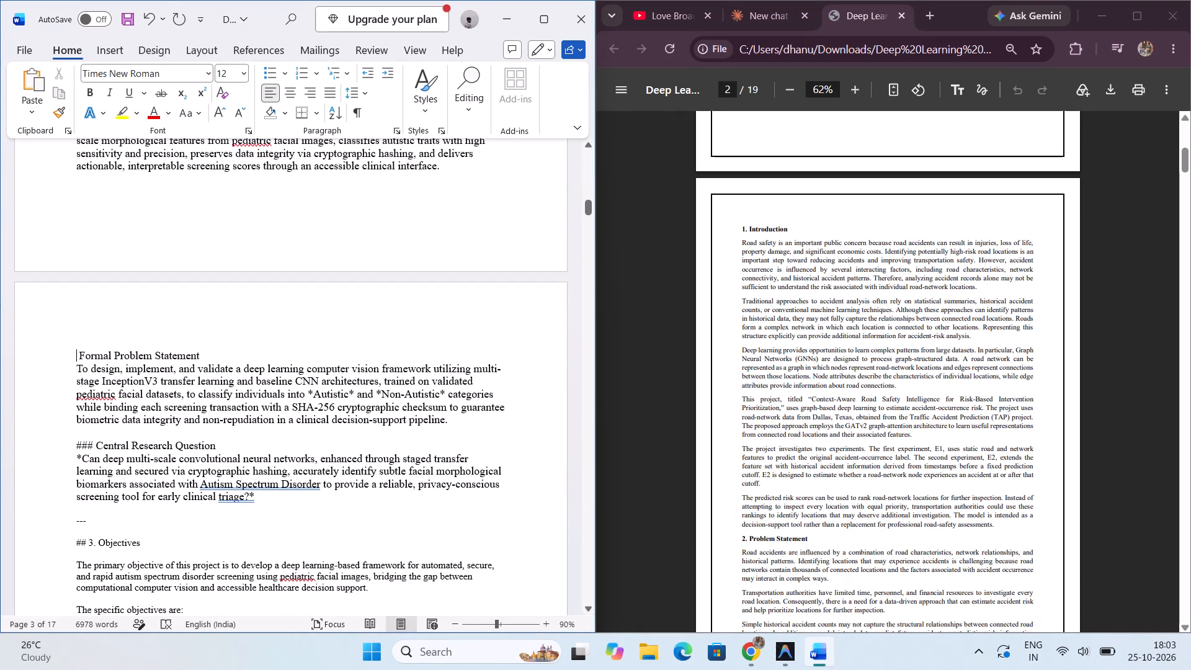
{"action": "left_click", "coordinate": [97, 447]}
{"action": "key", "text": "BackSpace"}
{"action": "key", "text": "BackSpace"}
{"action": "key", "text": "BackSpace"}
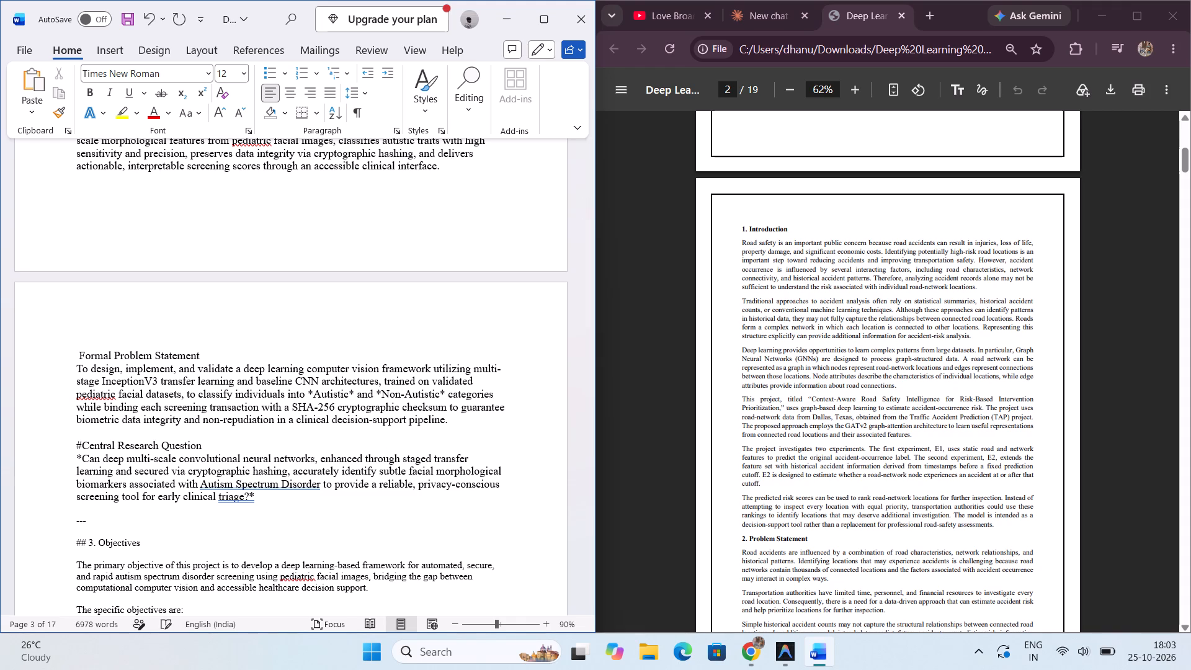
{"action": "key", "text": "BackSpace"}
{"action": "key", "text": "BackSpace"}
{"action": "key", "text": "Return"}
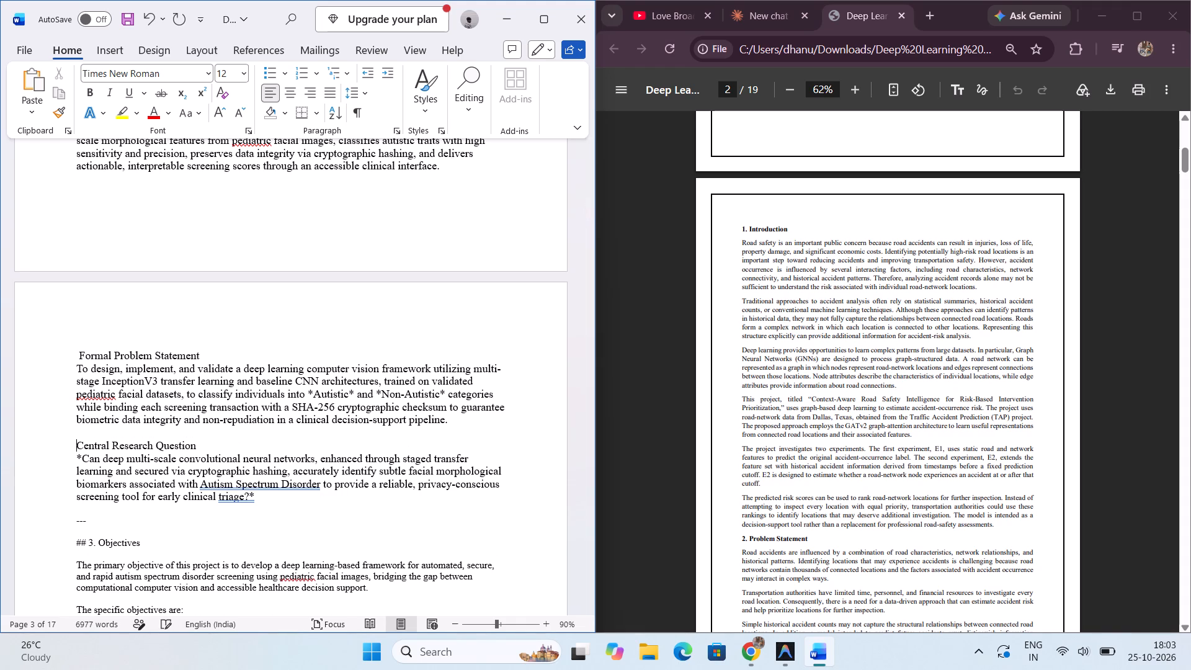
Delete the asterisks at the start and end of the central research question paragraph.
{"action": "left_click", "coordinate": [83, 457]}
{"action": "key", "text": "BackSpace"}
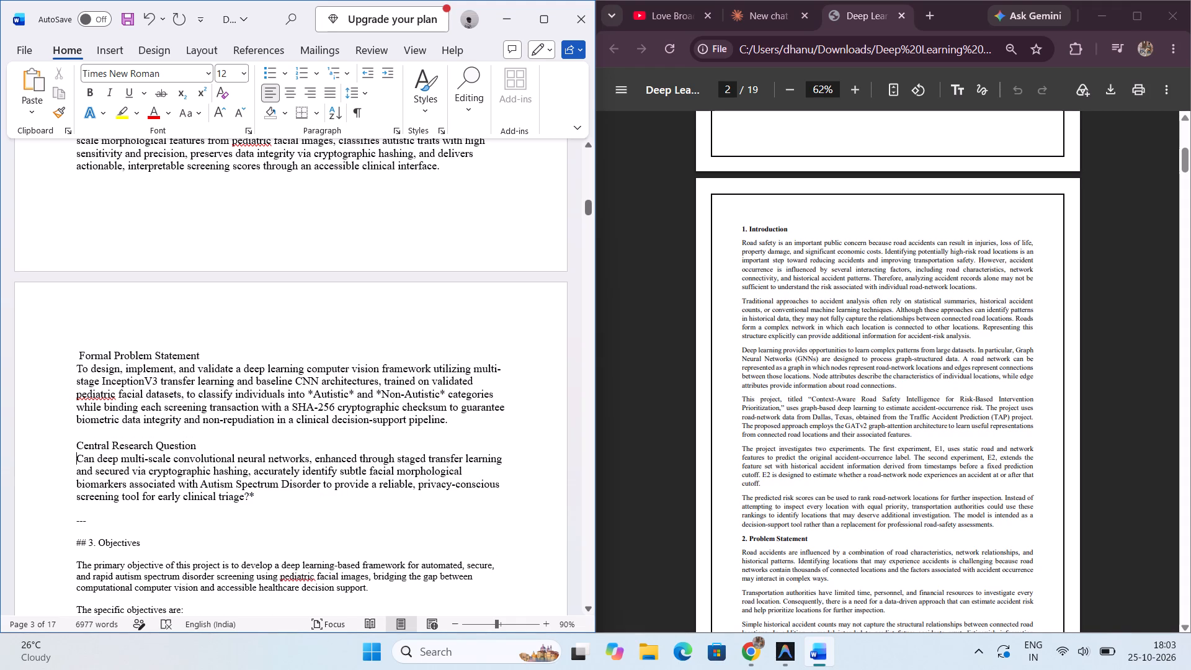
{"action": "left_click", "coordinate": [258, 499]}
{"action": "key", "text": "BackSpace"}
Replace the asterisks around "Autistic" in the formal problem statement paragraph with double quotation marks.
{"action": "left_click", "coordinate": [314, 395]}
{"action": "key", "text": "BackSpace"}
{"action": "key", "text": "shift+quotedbl"}
{"action": "key", "text": "Right"}
{"action": "key", "text": "Right"}
{"action": "key", "text": "Right"}
{"action": "key", "text": "Right"}
{"action": "key", "text": "Right"}
{"action": "key", "text": "Right"}
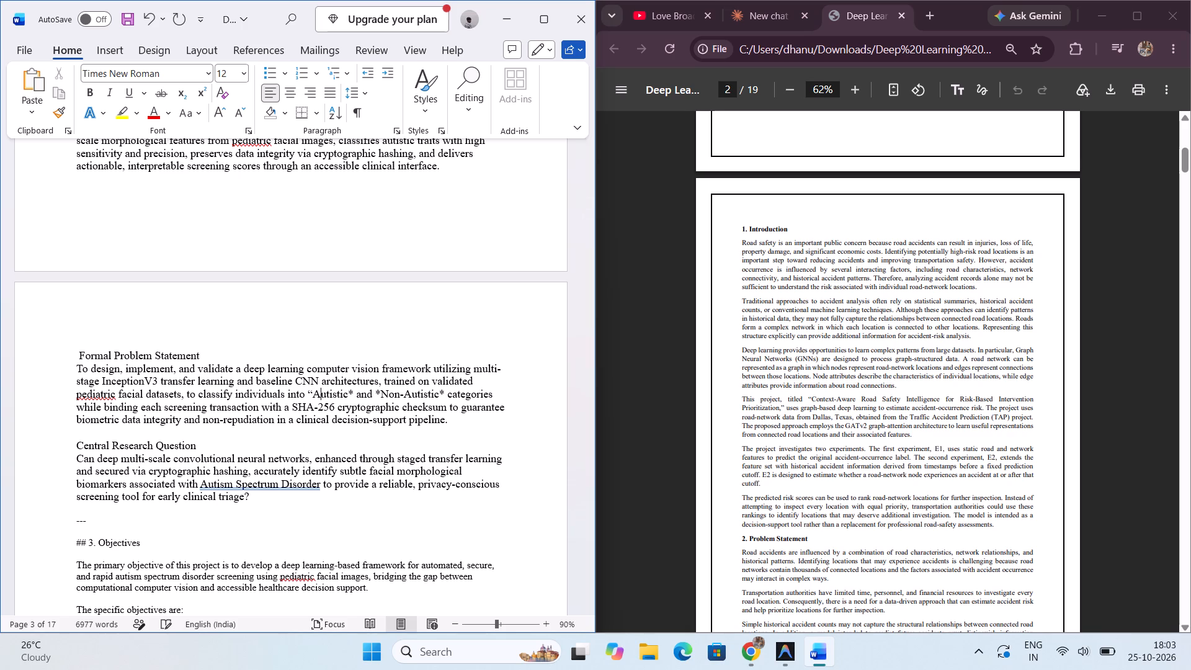
{"action": "key", "text": "Right"}
{"action": "key", "text": "Right"}
{"action": "key", "text": "Right"}
{"action": "key", "text": "BackSpace"}
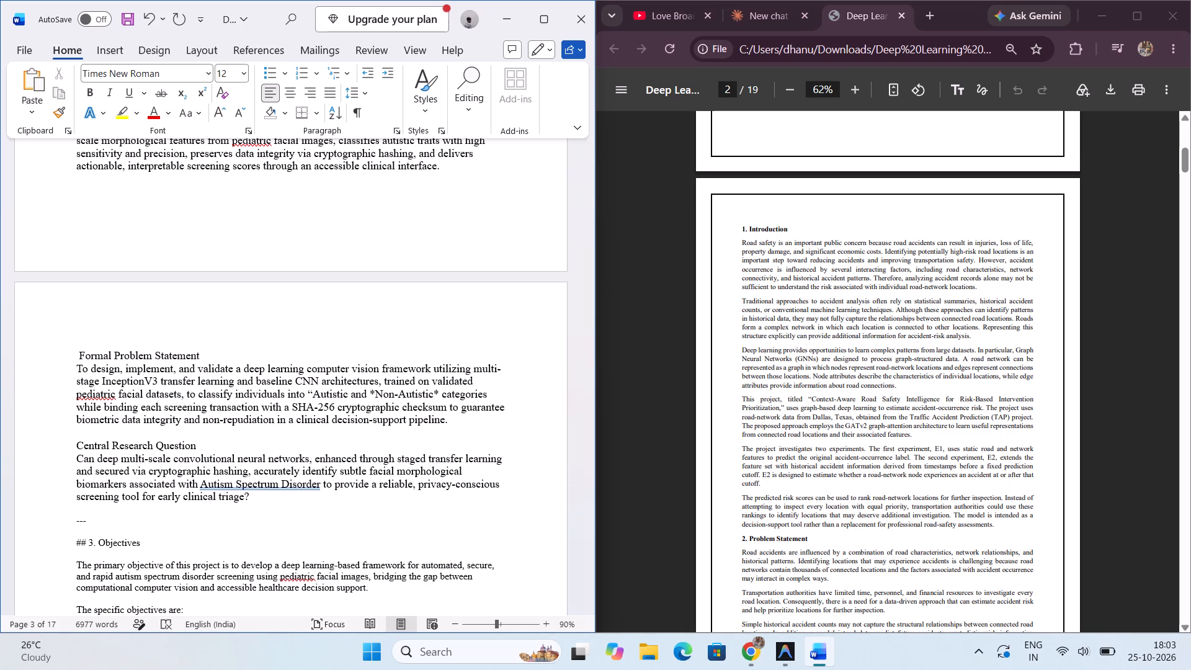
{"action": "key", "text": "shift+quotedbl"}
Replace the asterisks around "Non-Autistic" in the same paragraph with double quotation marks.
{"action": "key", "text": "Right"}
{"action": "key", "text": "Right"}
{"action": "key", "text": "Right"}
{"action": "key", "text": "Right"}
{"action": "key", "text": "Right"}
{"action": "key", "text": "Right"}
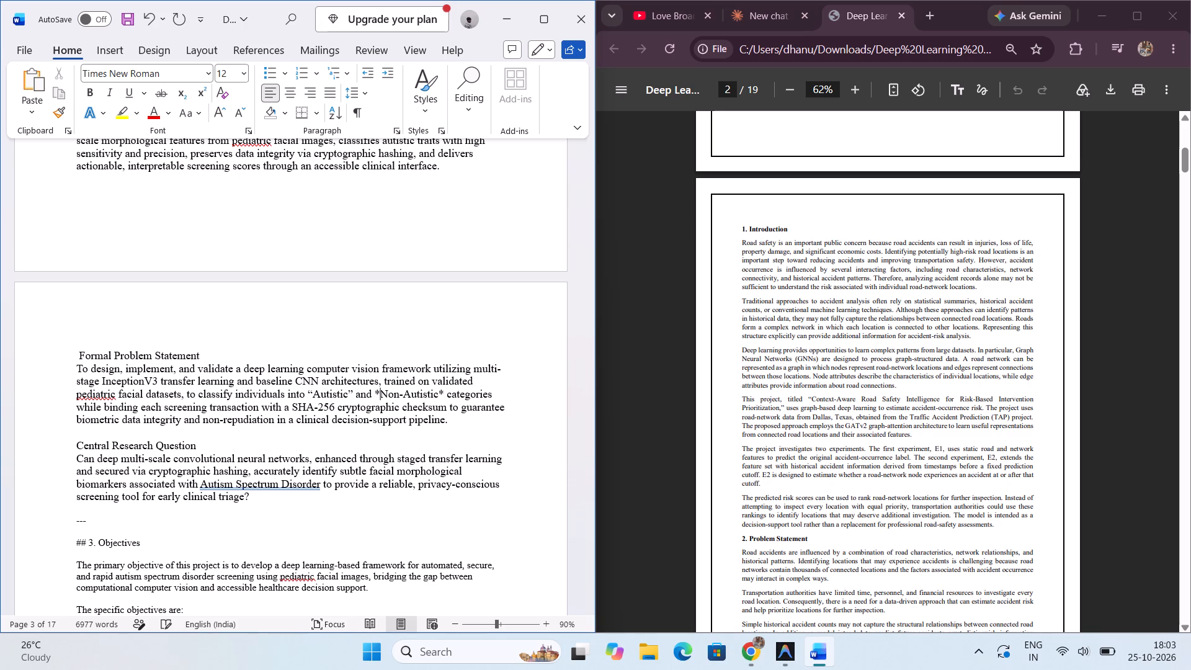
{"action": "key", "text": "BackSpace"}
{"action": "key", "text": "shift+quotedbl"}
{"action": "key", "text": "Right"}
{"action": "key", "text": "Right"}
{"action": "key", "text": "Right"}
{"action": "key", "text": "Right"}
{"action": "key", "text": "Right"}
{"action": "key", "text": "Right"}
{"action": "key", "text": "Right"}
{"action": "key", "text": "Right"}
{"action": "key", "text": "Right"}
{"action": "key", "text": "Right"}
{"action": "key", "text": "Right"}
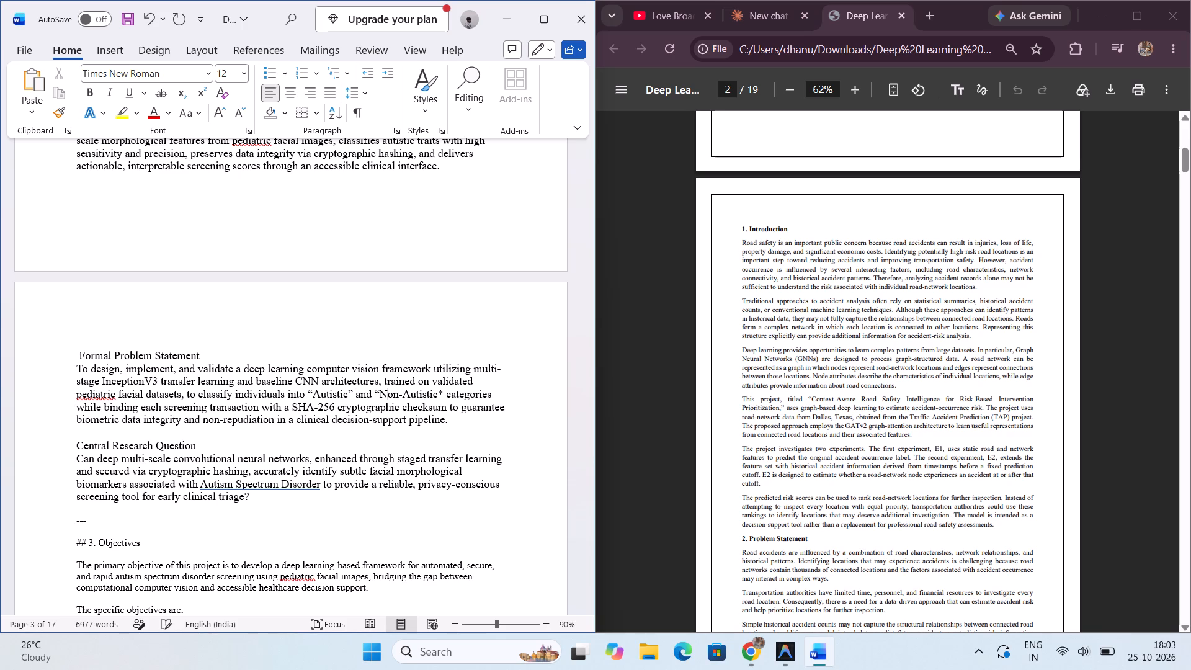
{"action": "key", "text": "Right"}
{"action": "key", "text": "Right"}
{"action": "key", "text": "BackSpace"}
{"action": "key", "text": "shift+quotedbl"}
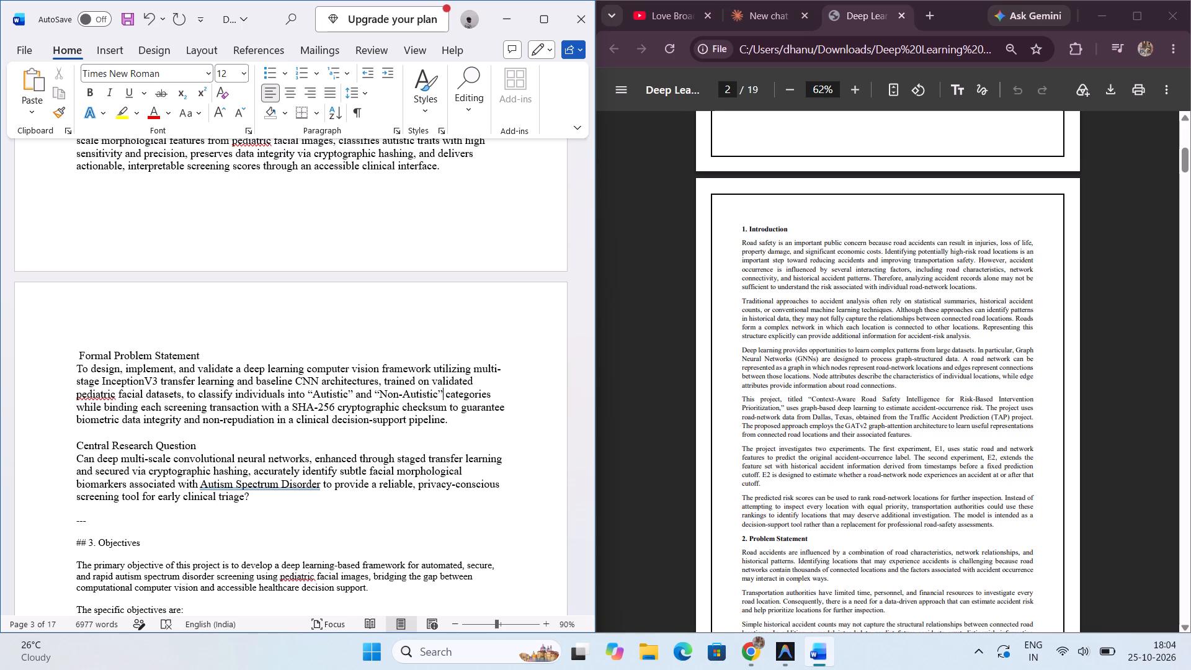
Format "Formal Problem Statement" as a bold subheading ending in a space and colon, with a blank line below it.
{"action": "left_click", "coordinate": [240, 356]}
{"action": "key", "text": "space"}
{"action": "type", "text": ":"}
{"action": "key", "text": "Return"}
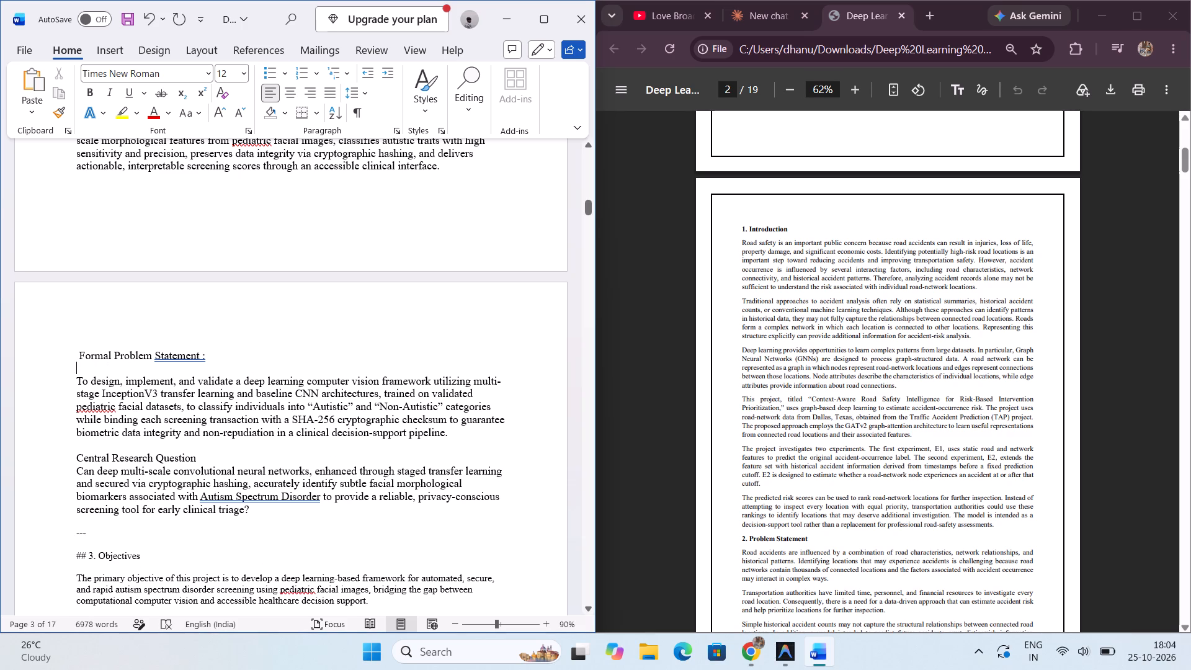
{"action": "left_click_drag", "start_coordinate": [79, 356], "coordinate": [203, 362]}
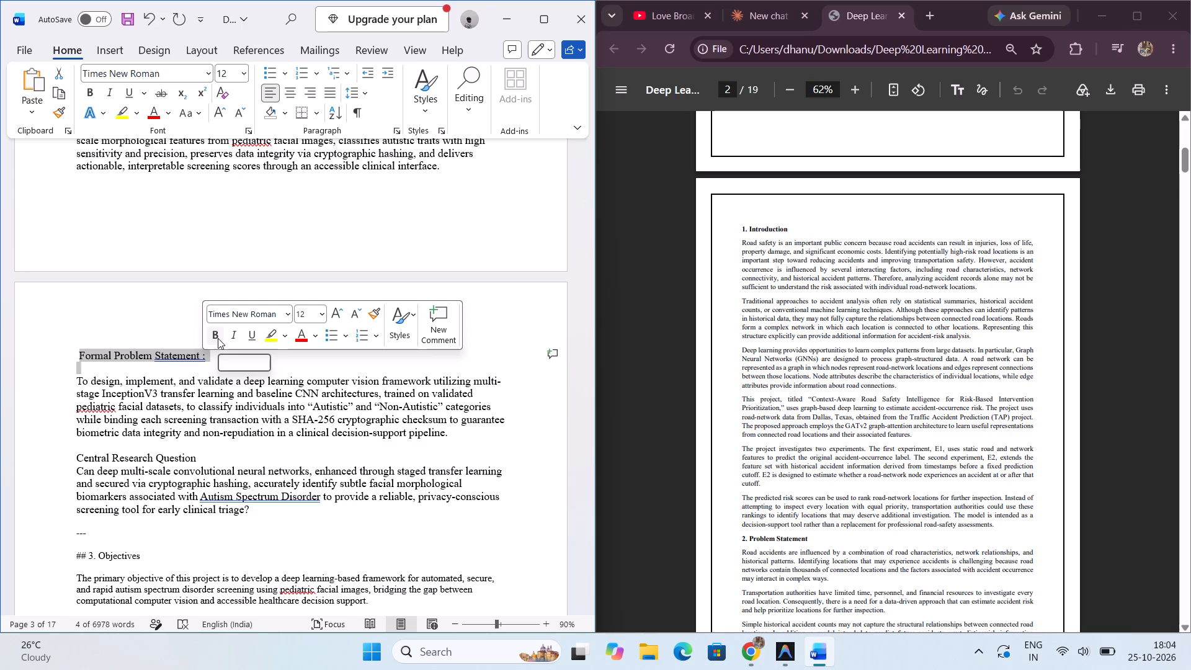
{"action": "left_click", "coordinate": [218, 335]}
Format "Central Research Question" as a bold subheading ending in a space and colon, with a blank line below it.
{"action": "left_click", "coordinate": [194, 458]}
{"action": "left_click_drag", "start_coordinate": [205, 458], "coordinate": [113, 457]}
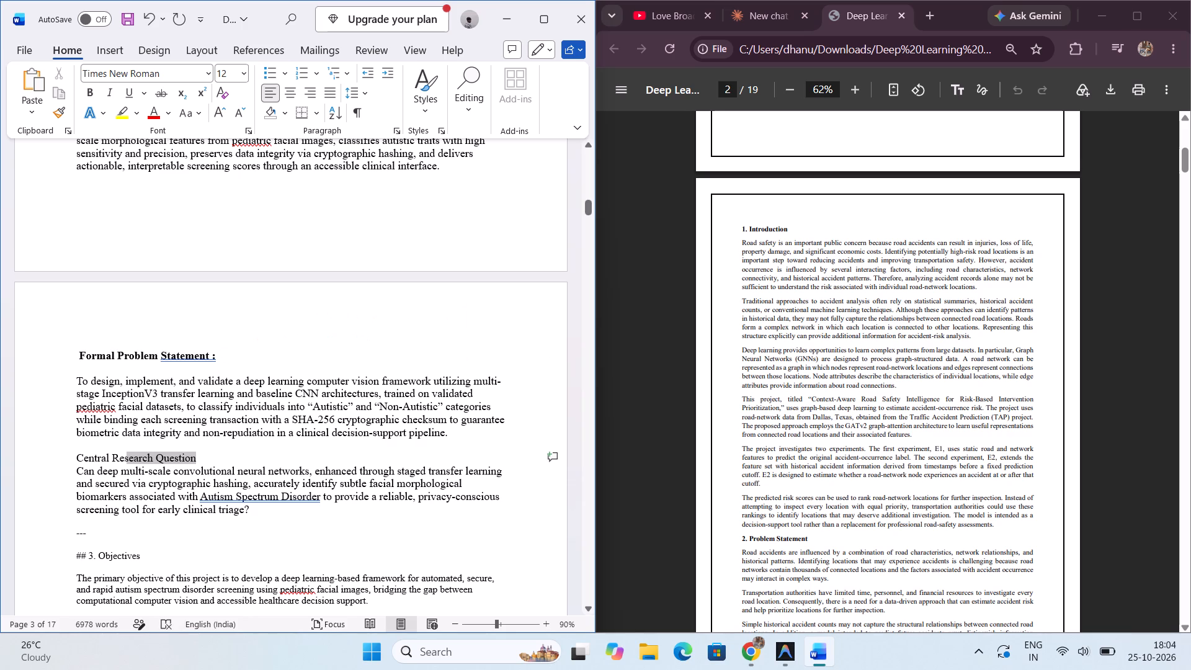
{"action": "left_click_drag", "start_coordinate": [113, 457], "coordinate": [87, 457]}
{"action": "left_click", "coordinate": [102, 423]}
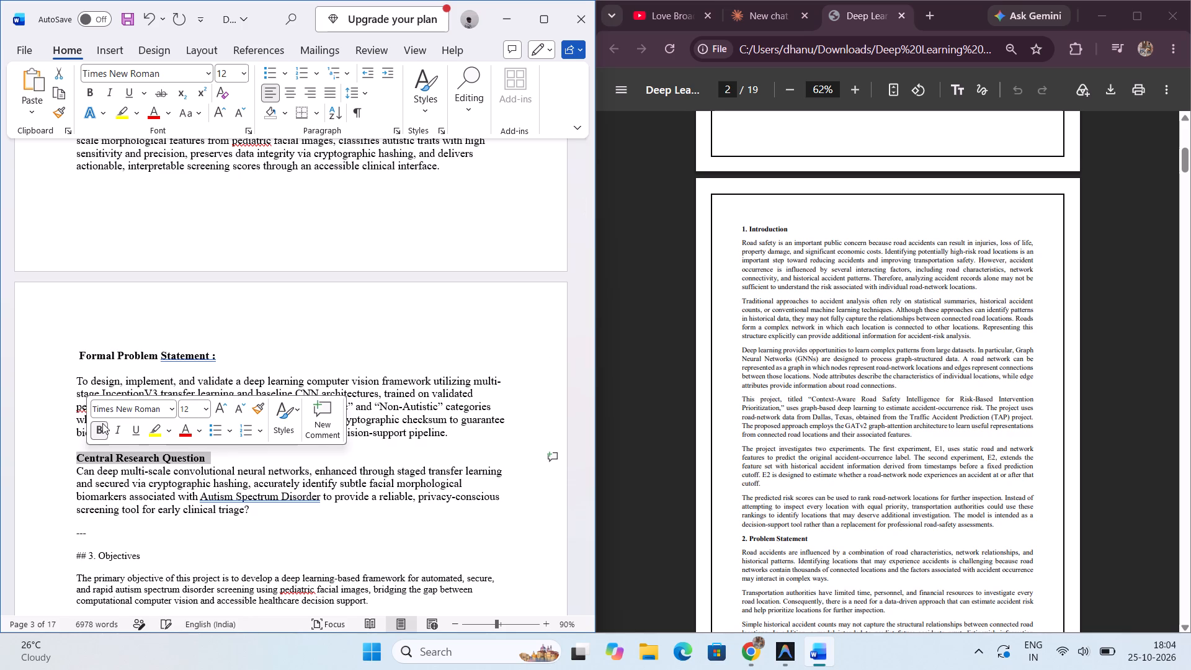
{"action": "left_click", "coordinate": [214, 462]}
{"action": "key", "text": "space"}
{"action": "key", "text": "shift+colon"}
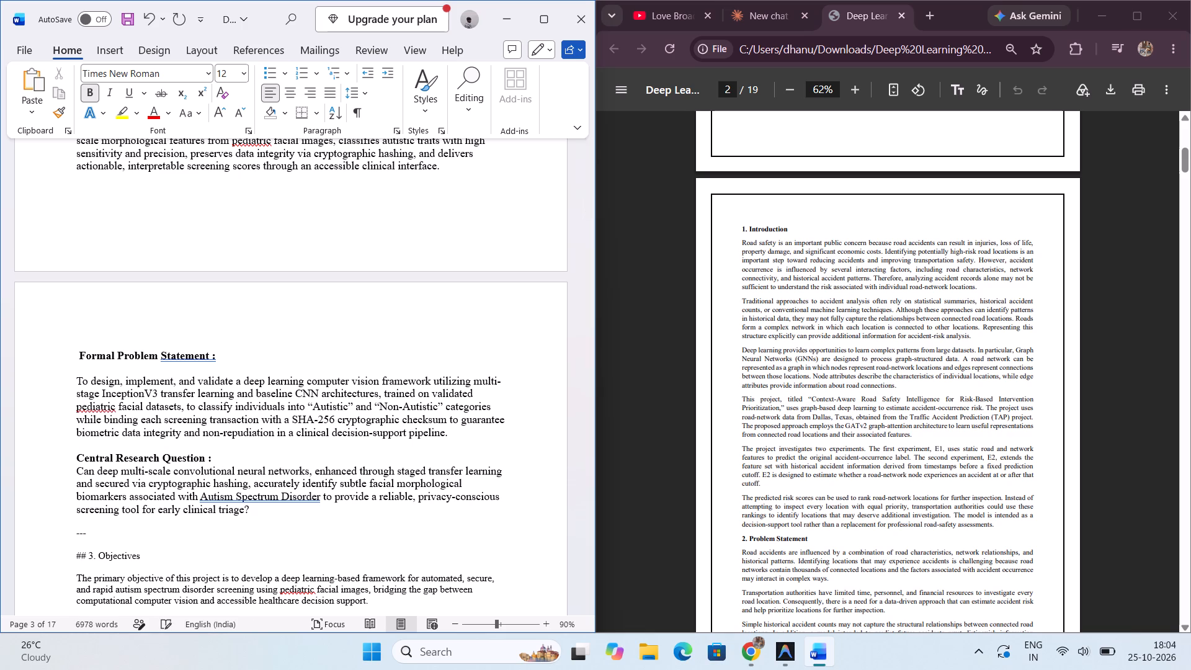
{"action": "key", "text": "Return"}
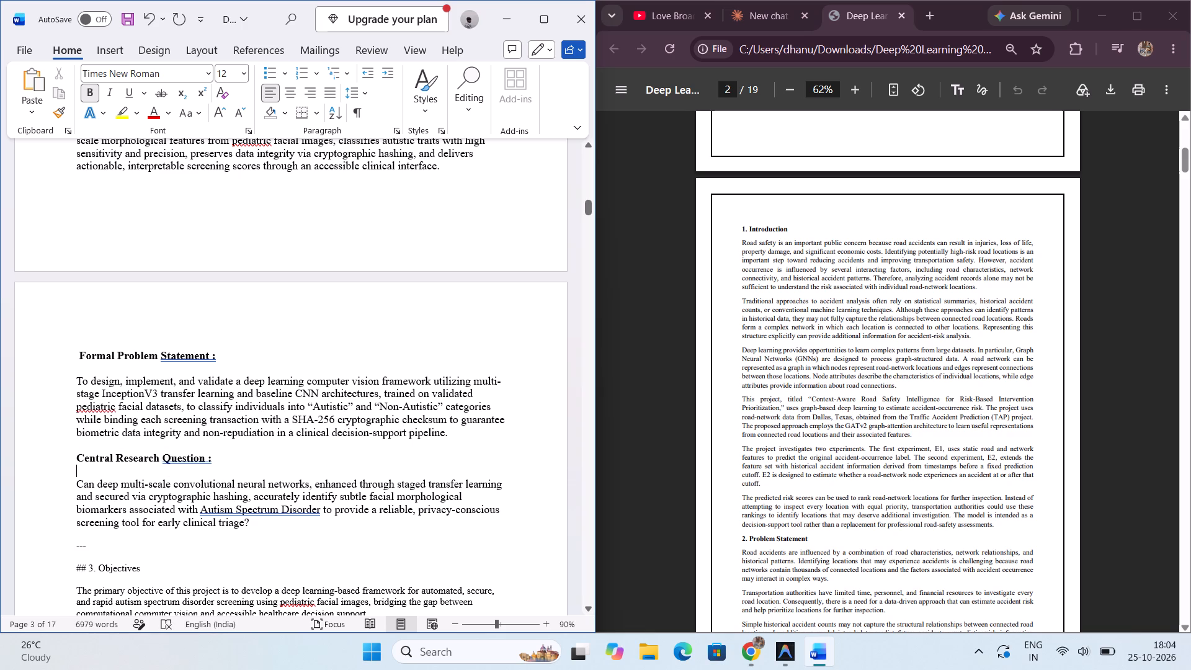
Delete the --- divider and the ## marks before the "3. Objectives" heading.
{"action": "left_click_drag", "start_coordinate": [88, 569], "coordinate": [74, 545]}
{"action": "key", "text": "BackSpace"}
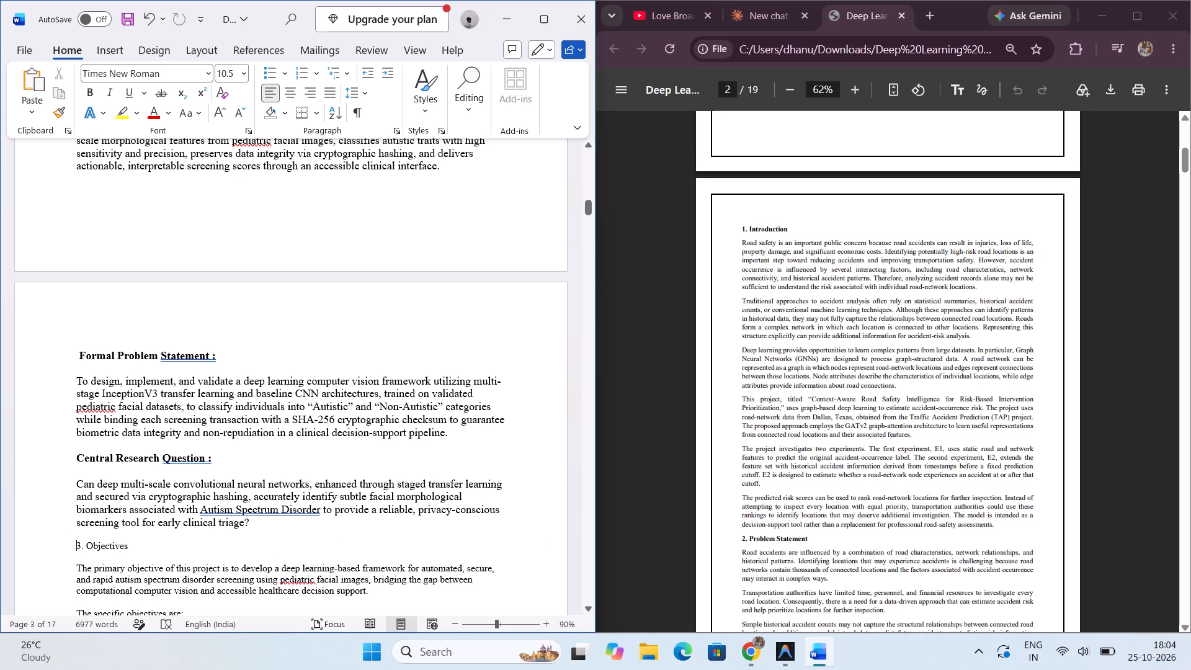
Review the reformatted Problem Statement section and the Objectives section that follows it.
{"action": "scroll", "coordinate": [208, 541], "scroll_direction": "up", "scroll_amount": 2}
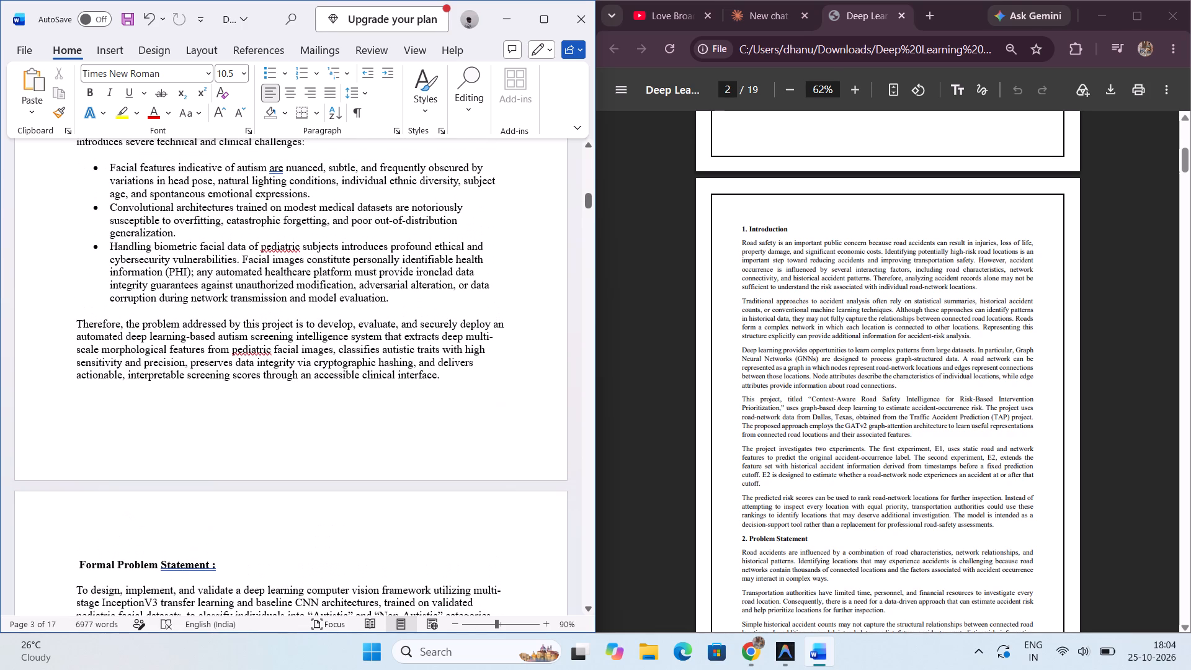
{"action": "scroll", "coordinate": [208, 541], "scroll_direction": "up", "scroll_amount": 1}
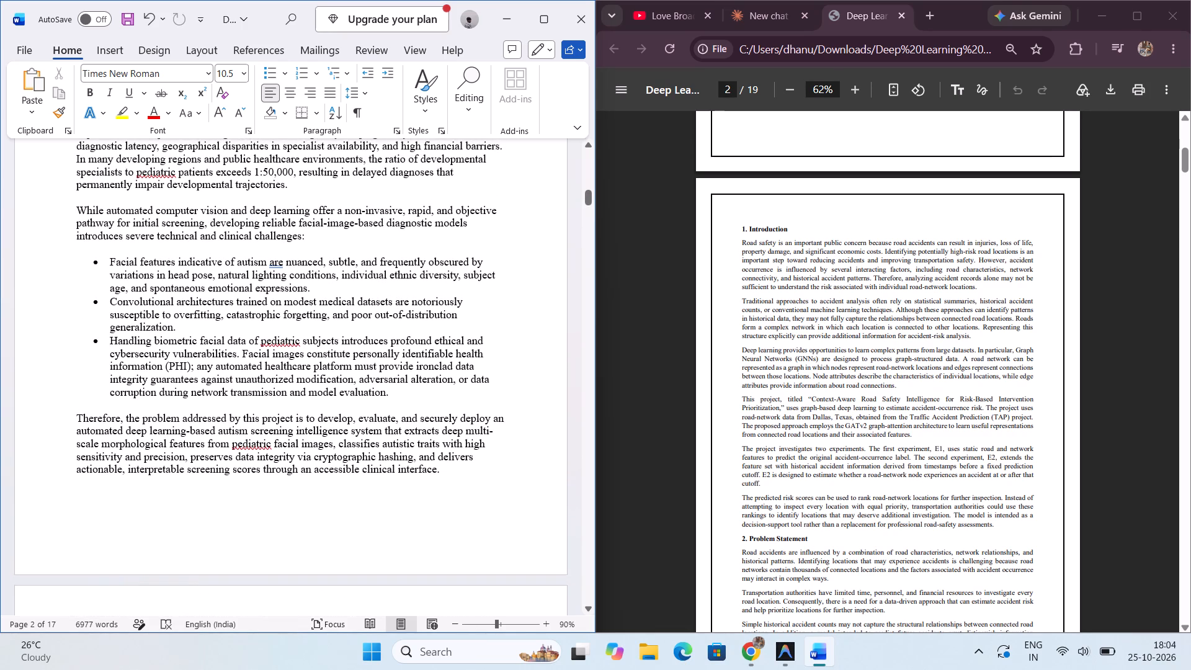
{"action": "scroll", "coordinate": [208, 541], "scroll_direction": "up", "scroll_amount": 2}
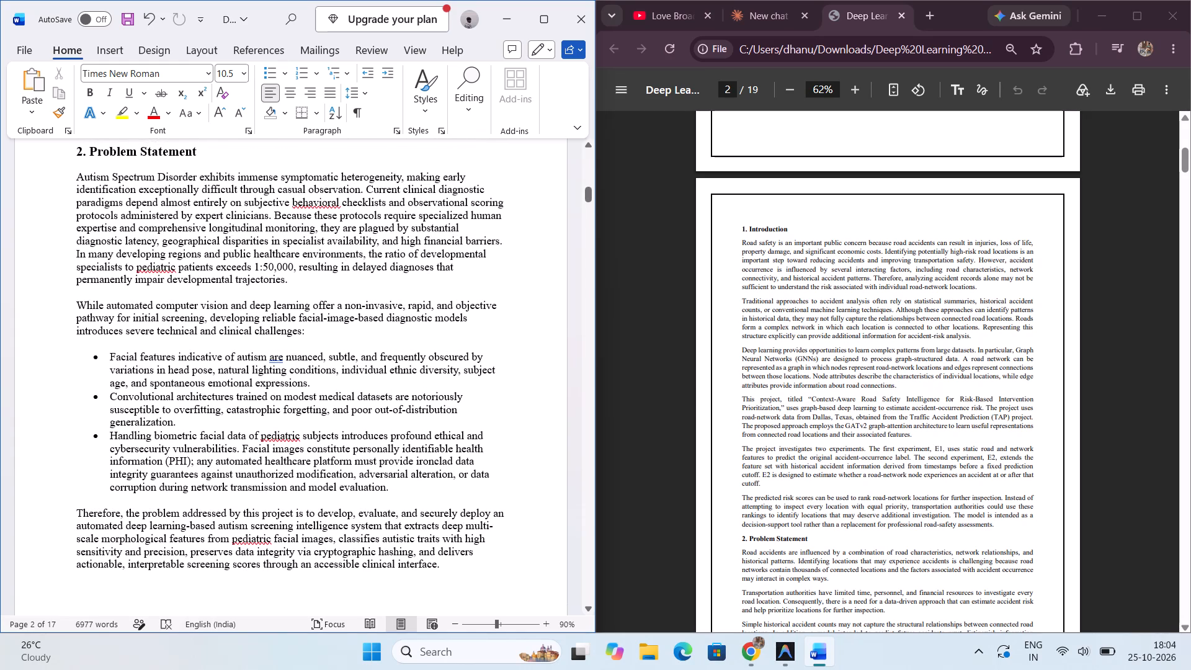
{"action": "scroll", "coordinate": [208, 541], "scroll_direction": "up", "scroll_amount": 1}
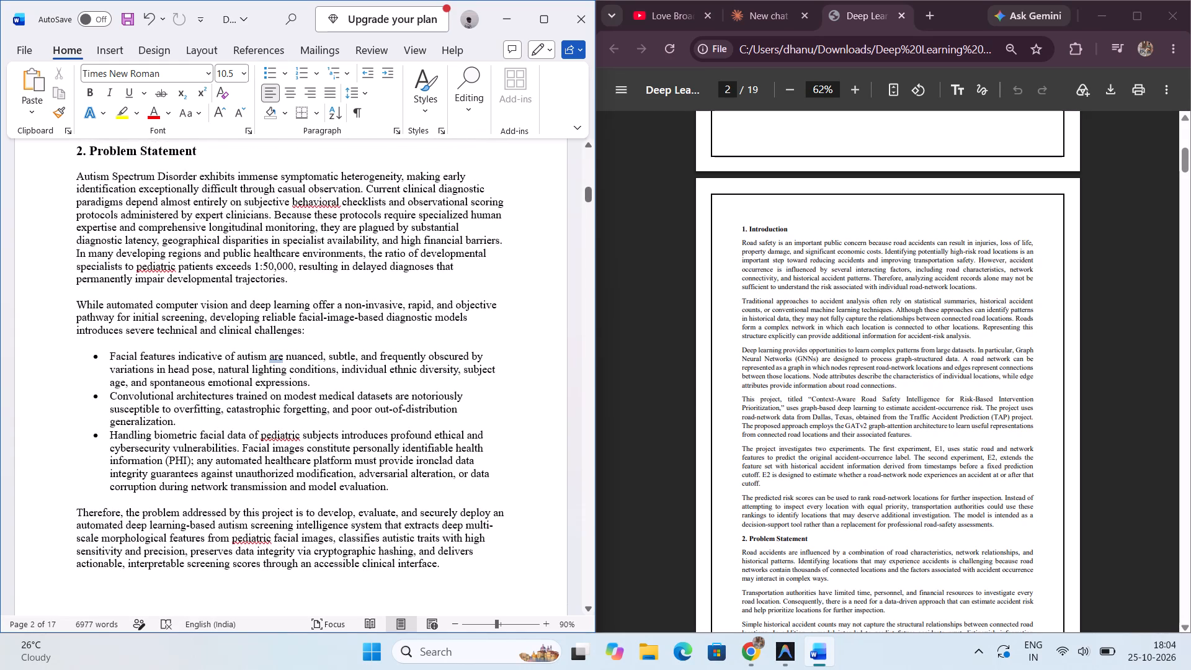
{"action": "scroll", "coordinate": [208, 541], "scroll_direction": "down", "scroll_amount": 4}
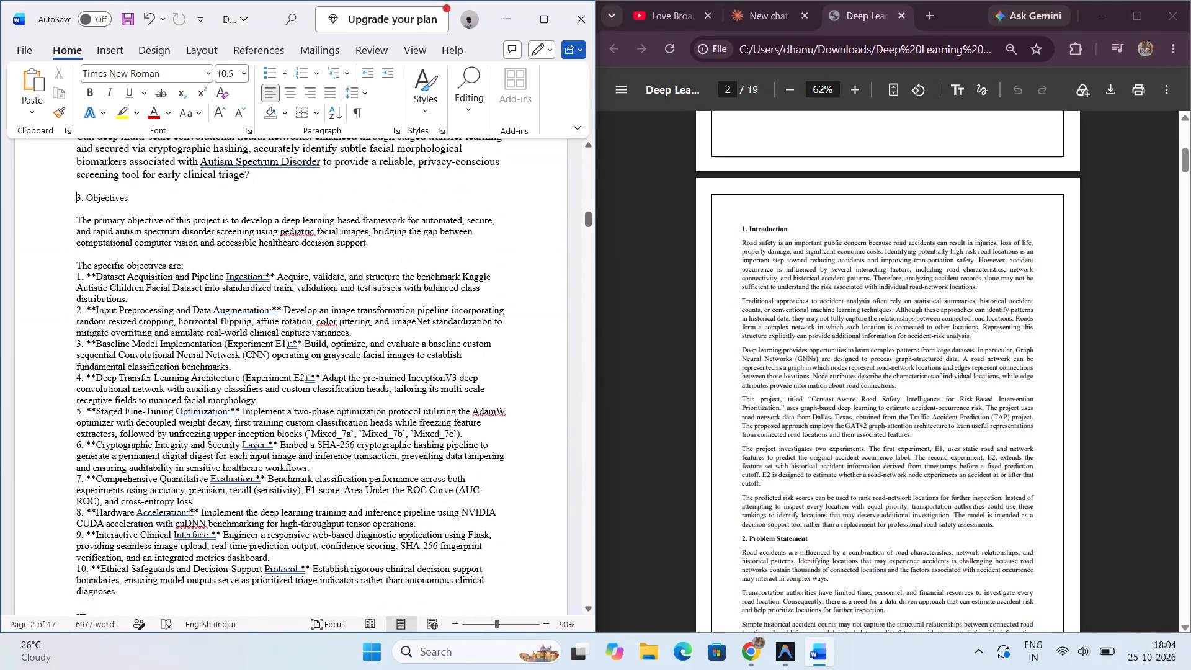
Format the "3. Objectives" heading as bold at 14 pt.
{"action": "scroll", "coordinate": [208, 541], "scroll_direction": "up", "scroll_amount": 1}
{"action": "left_click_drag", "start_coordinate": [131, 213], "coordinate": [38, 204]}
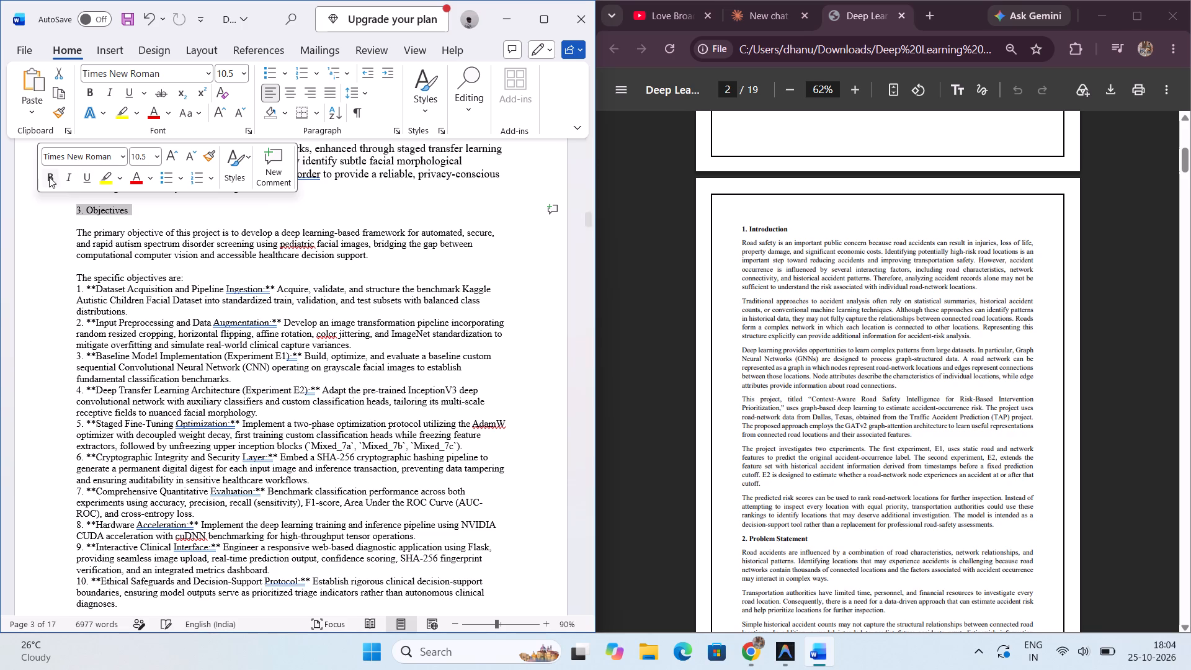
{"action": "left_click", "coordinate": [51, 177]}
{"action": "left_click", "coordinate": [143, 156]}
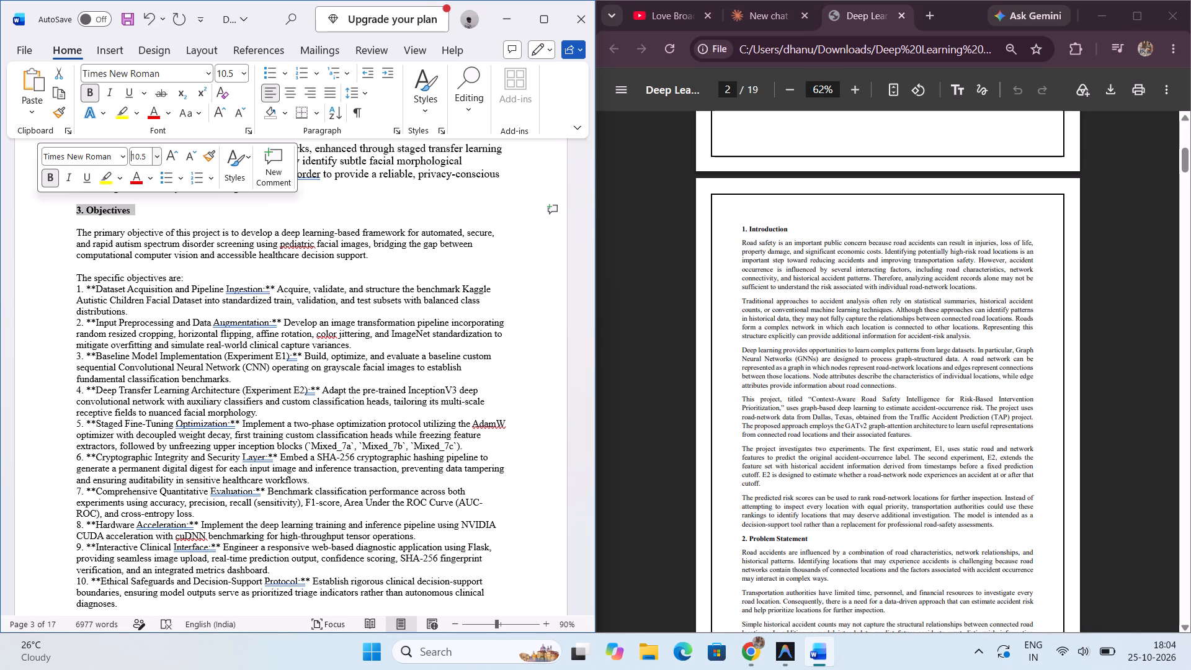
{"action": "type", "text": "14"}
{"action": "key", "text": "Return"}
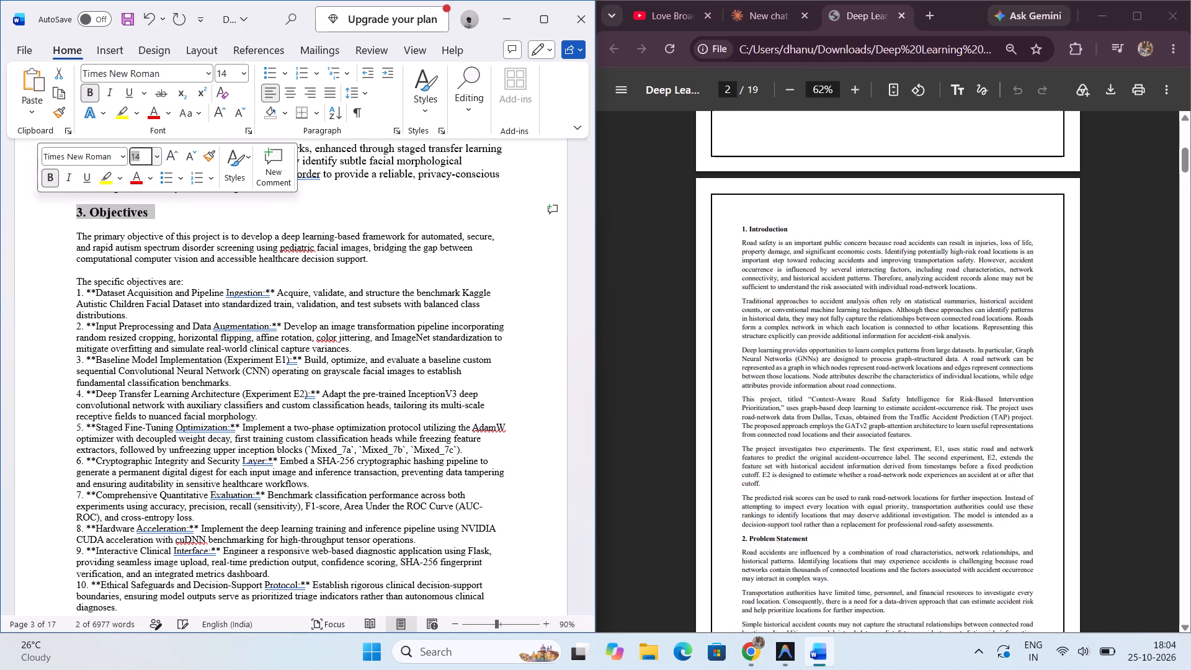
{"action": "left_click", "coordinate": [170, 209]}
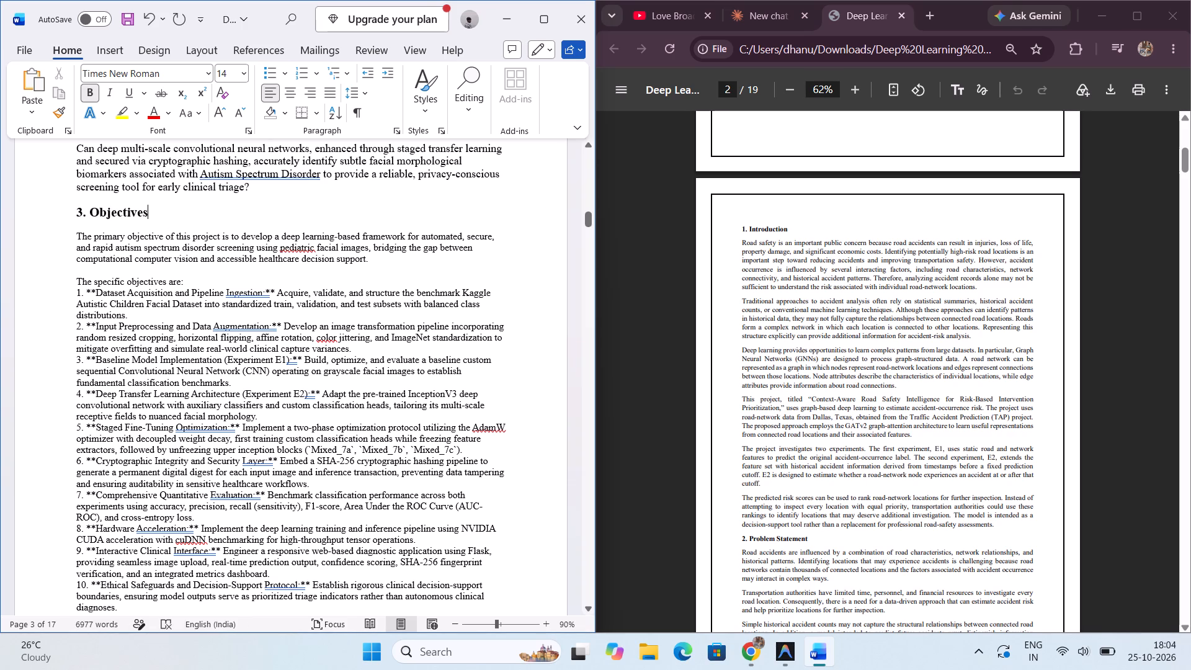
Delete the leading ** marks before the titles of objectives 1 and 2, Dataset Acquisition and Input Preprocessing.
{"action": "left_click", "coordinate": [95, 289]}
{"action": "key", "text": "BackSpace"}
{"action": "key", "text": "BackSpace"}
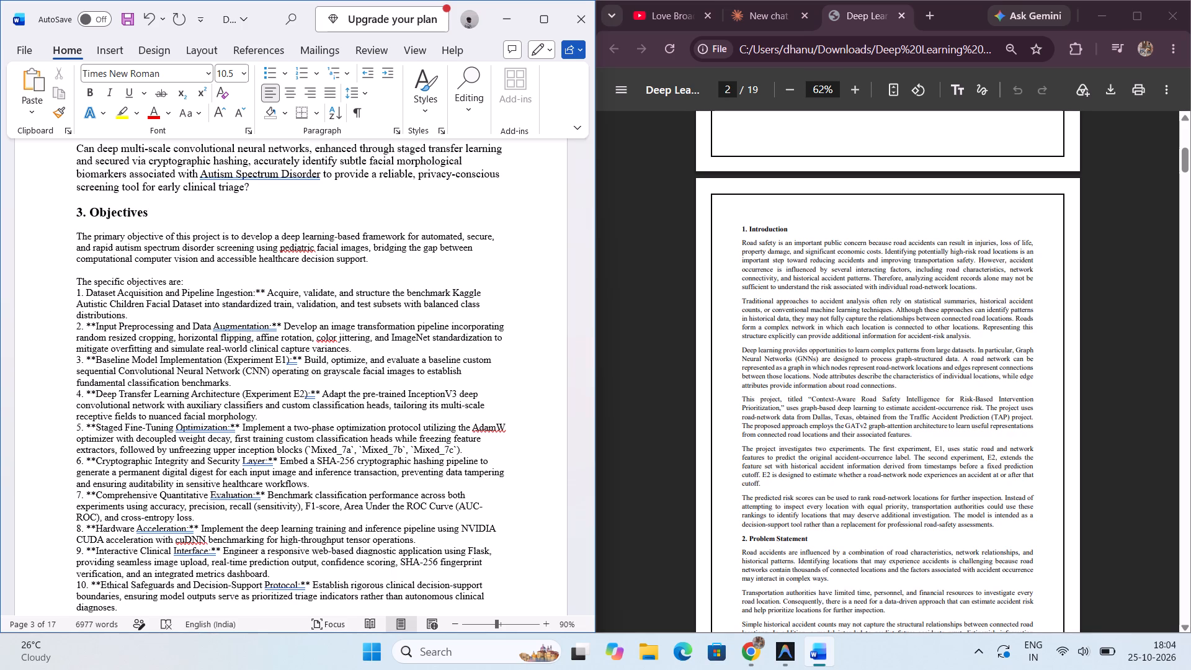
{"action": "key", "text": "Down"}
{"action": "key", "text": "Down"}
{"action": "key", "text": "Down"}
{"action": "key", "text": "Right"}
{"action": "key", "text": "Right"}
{"action": "key", "text": "BackSpace"}
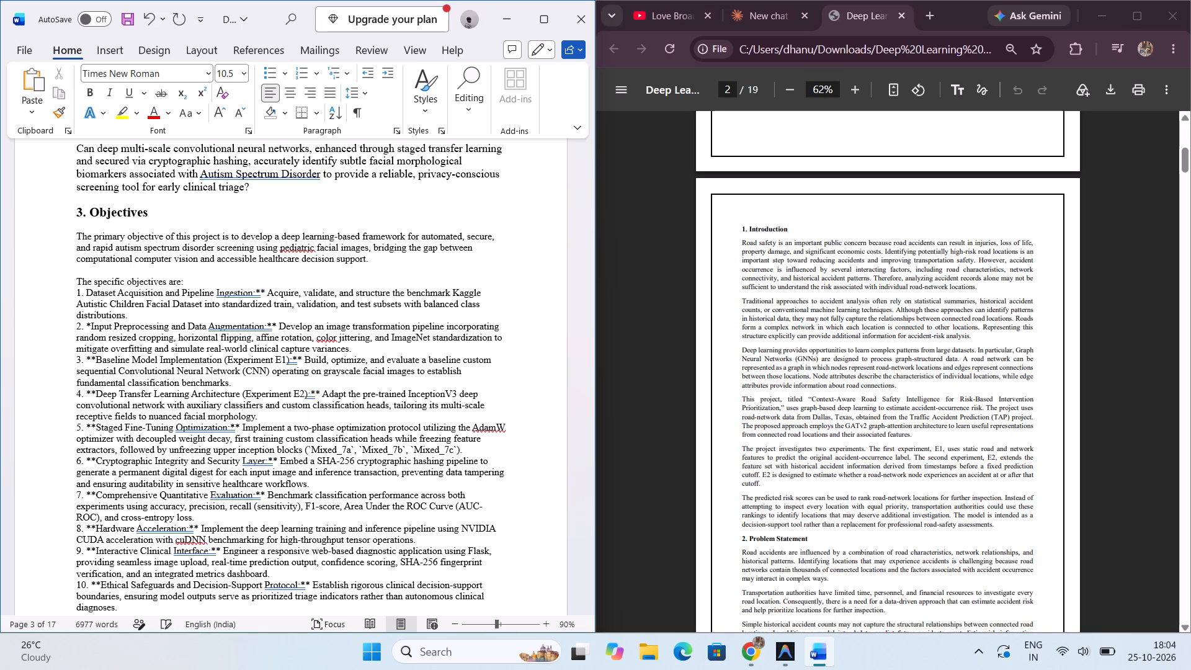
{"action": "key", "text": "BackSpace"}
Delete the leading ** marks before the titles of objectives 3 and 4, Baseline Model Implementation and Deep Transfer Learning Architecture.
{"action": "key", "text": "Down"}
{"action": "key", "text": "Down"}
{"action": "key", "text": "Down"}
{"action": "key", "text": "Right"}
{"action": "key", "text": "Right"}
{"action": "key", "text": "BackSpace"}
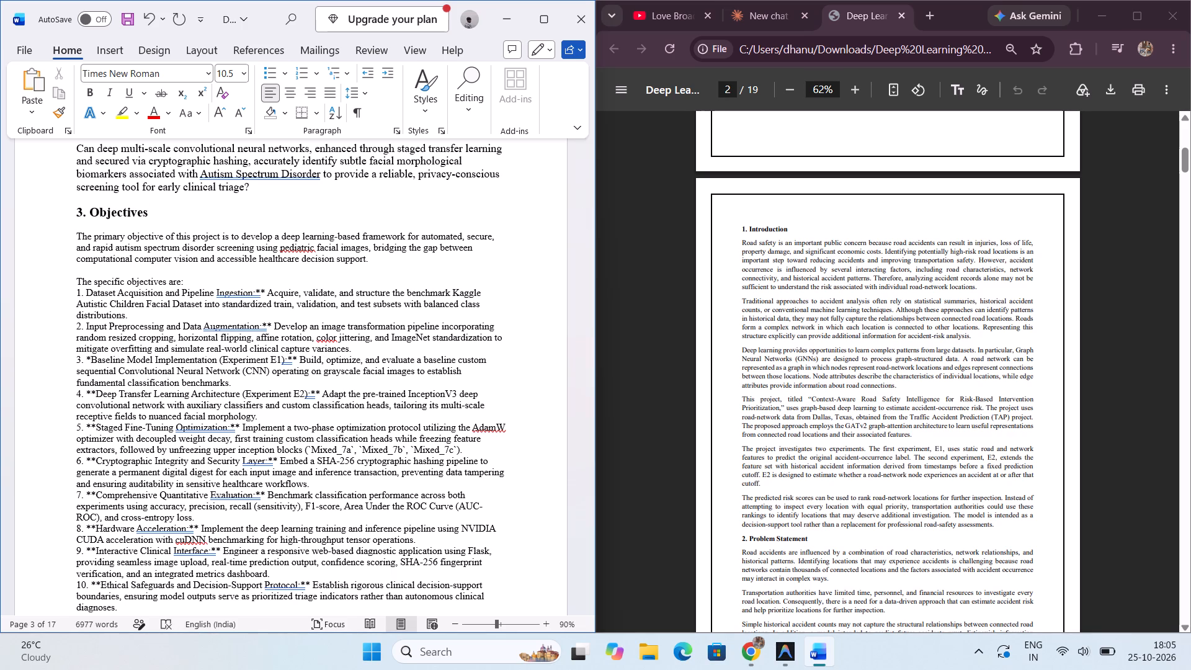
{"action": "key", "text": "BackSpace"}
{"action": "key", "text": "Down"}
{"action": "key", "text": "Down"}
{"action": "key", "text": "Down"}
{"action": "key", "text": "Right"}
{"action": "key", "text": "Right"}
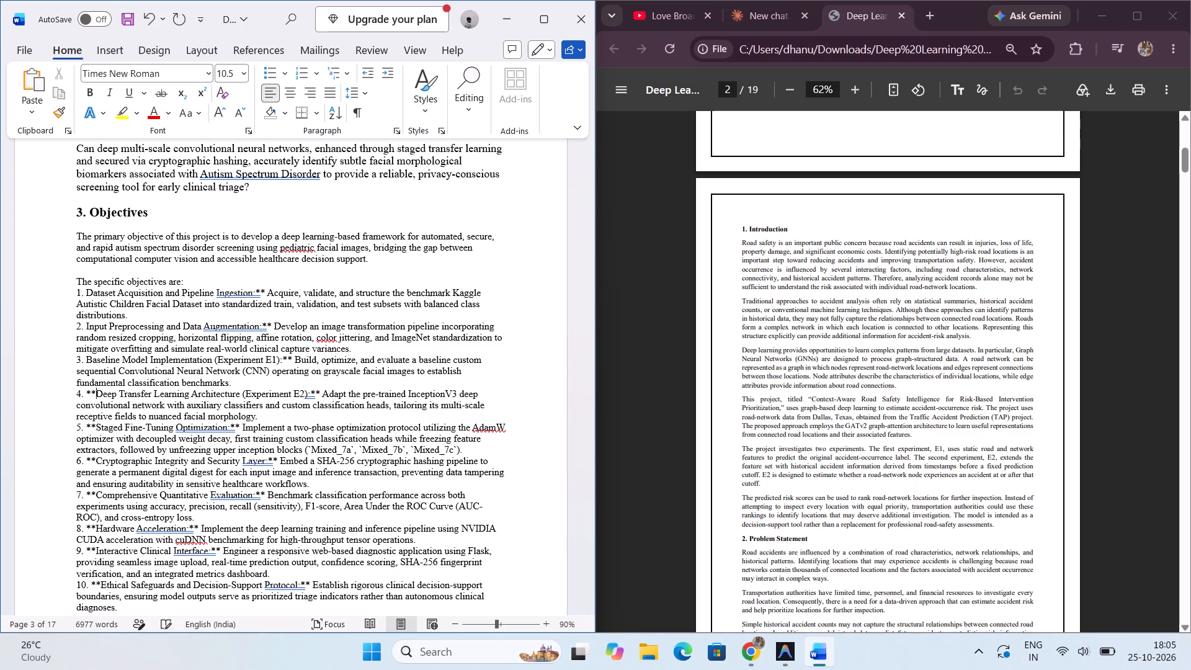
{"action": "key", "text": "BackSpace"}
{"action": "key", "text": "BackSpace"}
Delete the leading ** marks before the titles of objectives 5 and 6, Staged Fine-Tuning Optimization and Cryptographic Integrity.
{"action": "key", "text": "Down"}
{"action": "key", "text": "Down"}
{"action": "key", "text": "Down"}
{"action": "key", "text": "Down"}
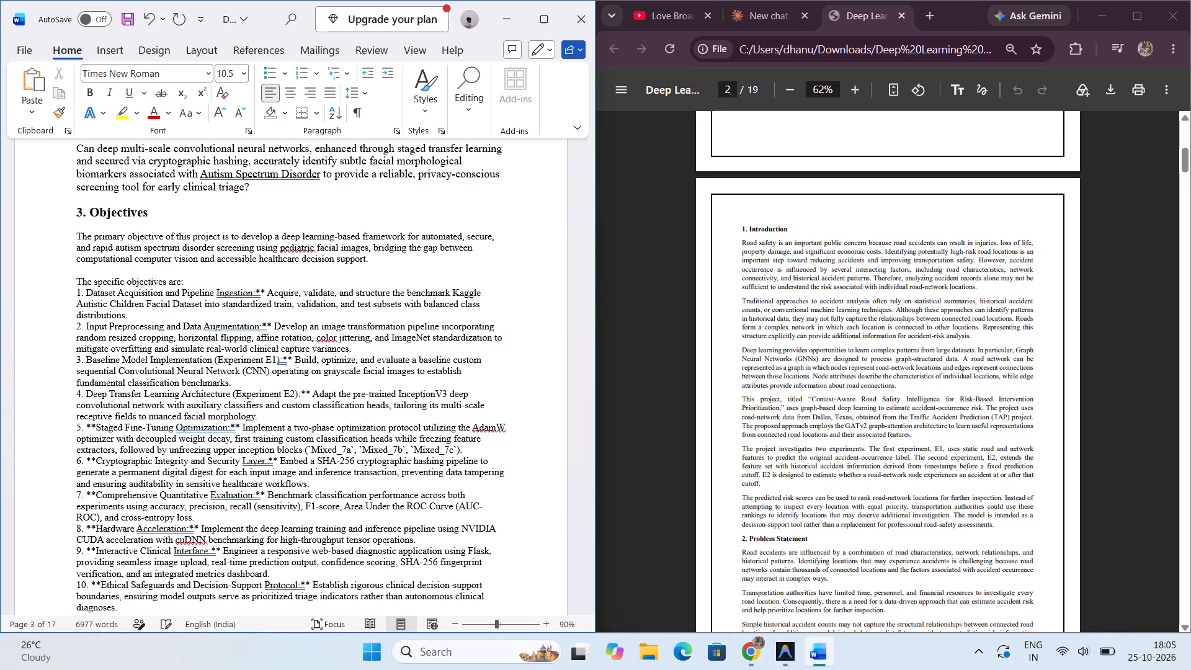
{"action": "key", "text": "Up"}
{"action": "key", "text": "Right"}
{"action": "key", "text": "Right"}
{"action": "key", "text": "BackSpace"}
{"action": "key", "text": "BackSpace"}
{"action": "key", "text": "Down"}
{"action": "key", "text": "Down"}
{"action": "key", "text": "Down"}
{"action": "key", "text": "Down"}
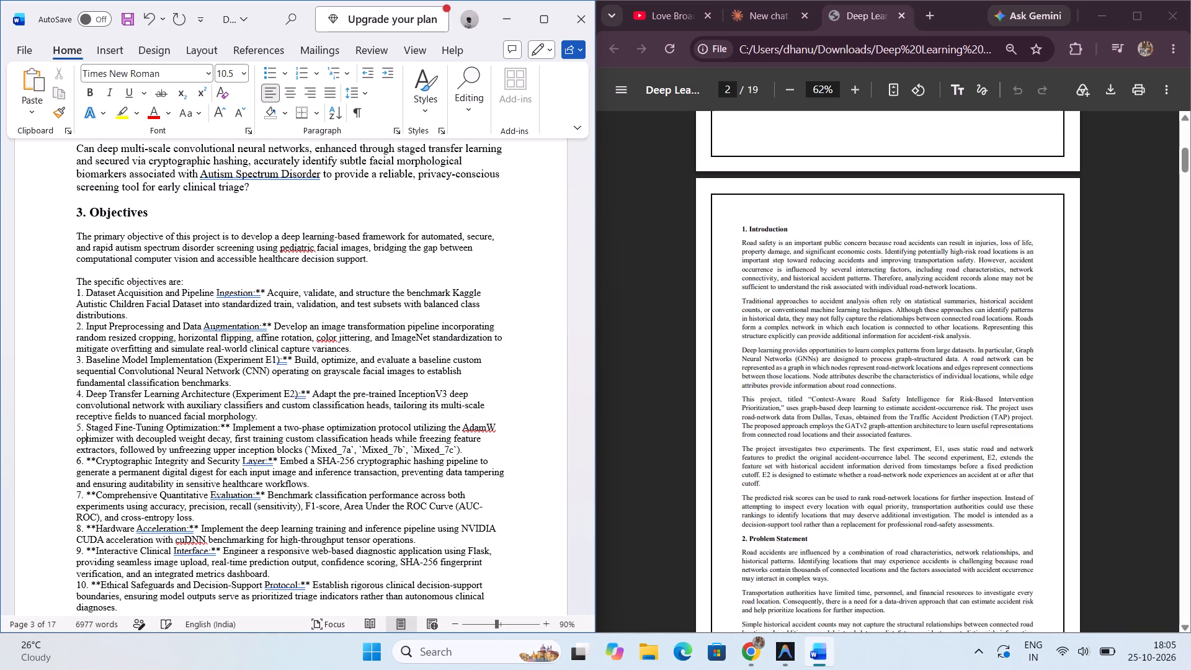
{"action": "key", "text": "Up"}
{"action": "key", "text": "Right"}
{"action": "key", "text": "Right"}
{"action": "key", "text": "BackSpace"}
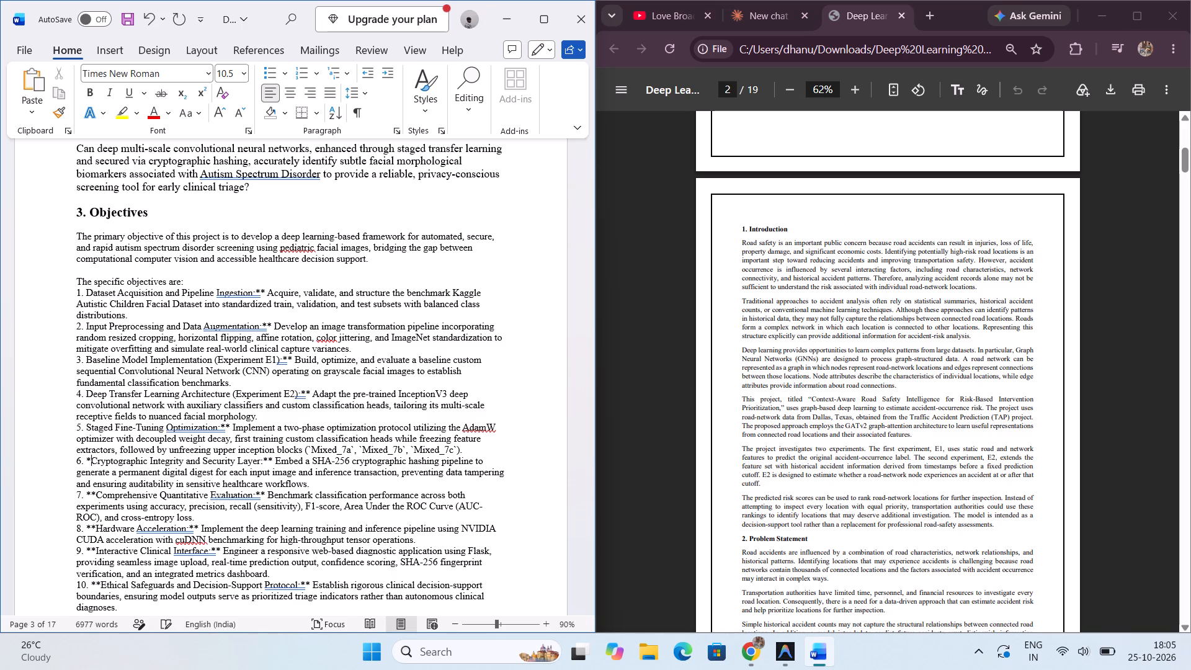
{"action": "key", "text": "BackSpace"}
Delete the leading ** marks before the titles of objectives 7 and 8, keeping a space after each number.
{"action": "key", "text": "Down"}
{"action": "key", "text": "Down"}
{"action": "key", "text": "Down"}
{"action": "key", "text": "BackSpace"}
{"action": "key", "text": "Right"}
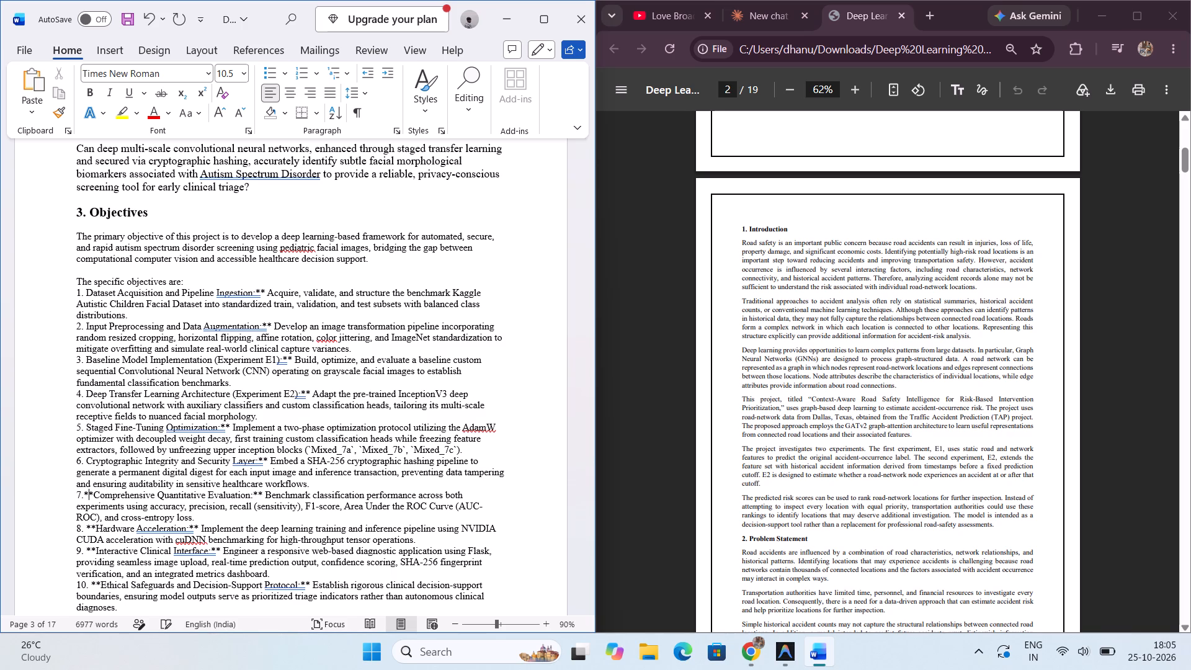
{"action": "key", "text": "Right"}
{"action": "key", "text": "BackSpace"}
{"action": "key", "text": "BackSpace"}
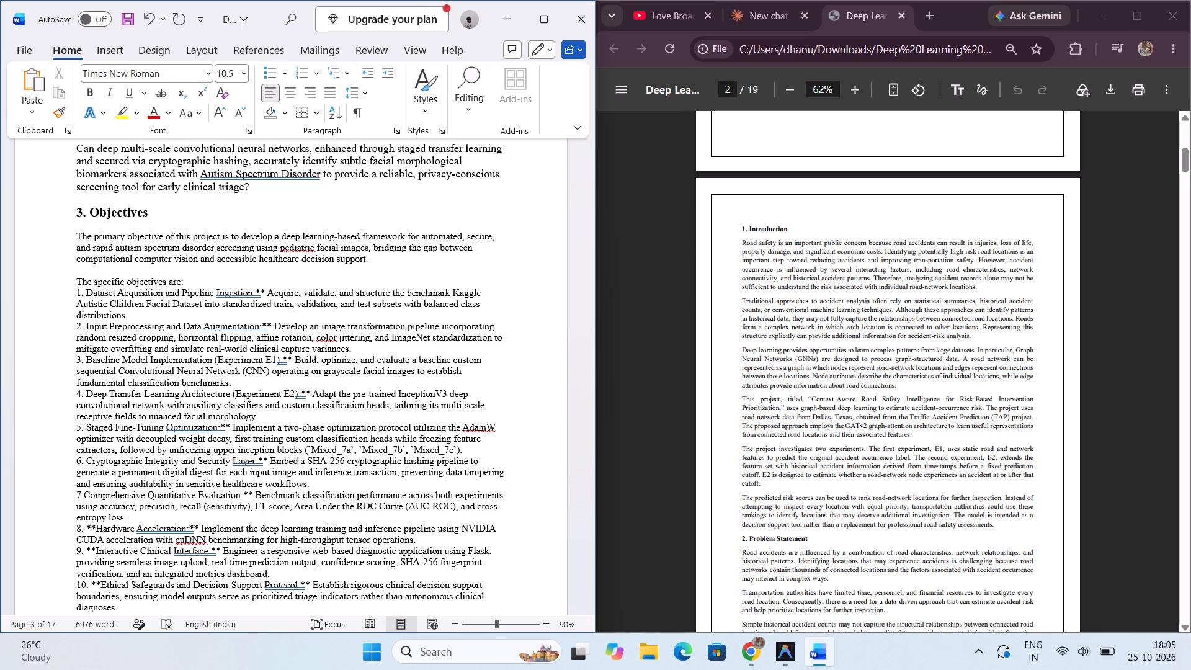
{"action": "key", "text": "space"}
{"action": "key", "text": "Down"}
{"action": "key", "text": "Down"}
{"action": "key", "text": "Down"}
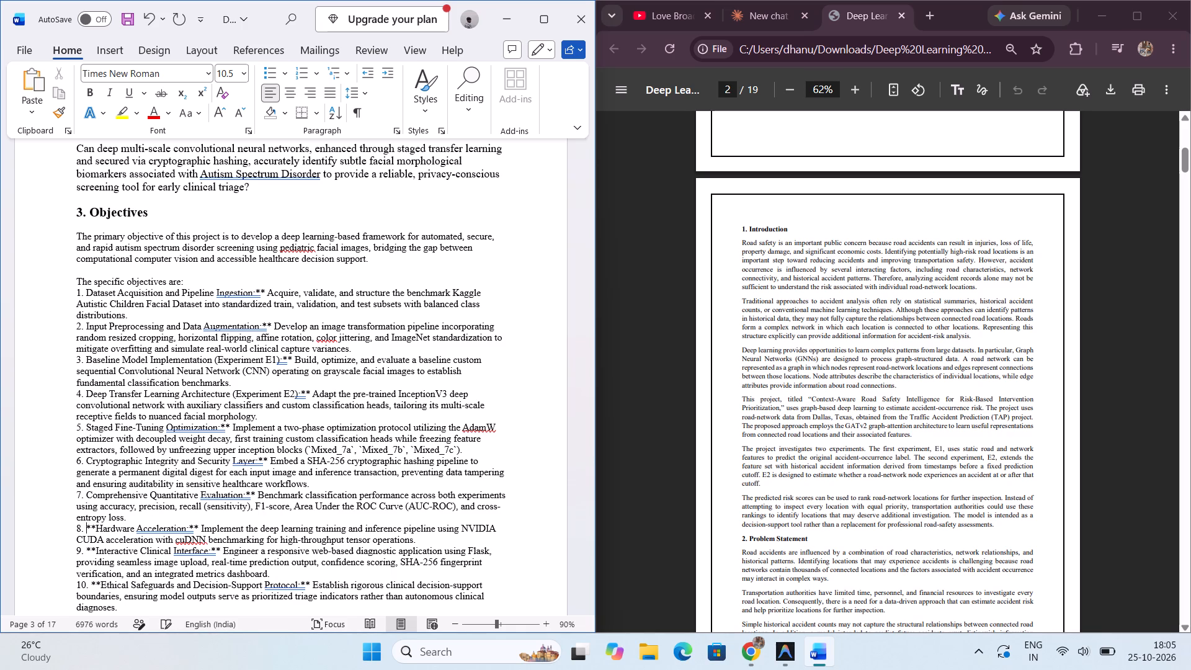
{"action": "key", "text": "Right"}
{"action": "key", "text": "Right"}
{"action": "key", "text": "backslash"}
{"action": "key", "text": "BackSpace"}
{"action": "key", "text": "BackSpace"}
{"action": "key", "text": "BackSpace"}
Delete the leading ** marks before the titles of objectives 9 and 10, Interactive Clinical Interface and Ethical Safeguards.
{"action": "key", "text": "Down"}
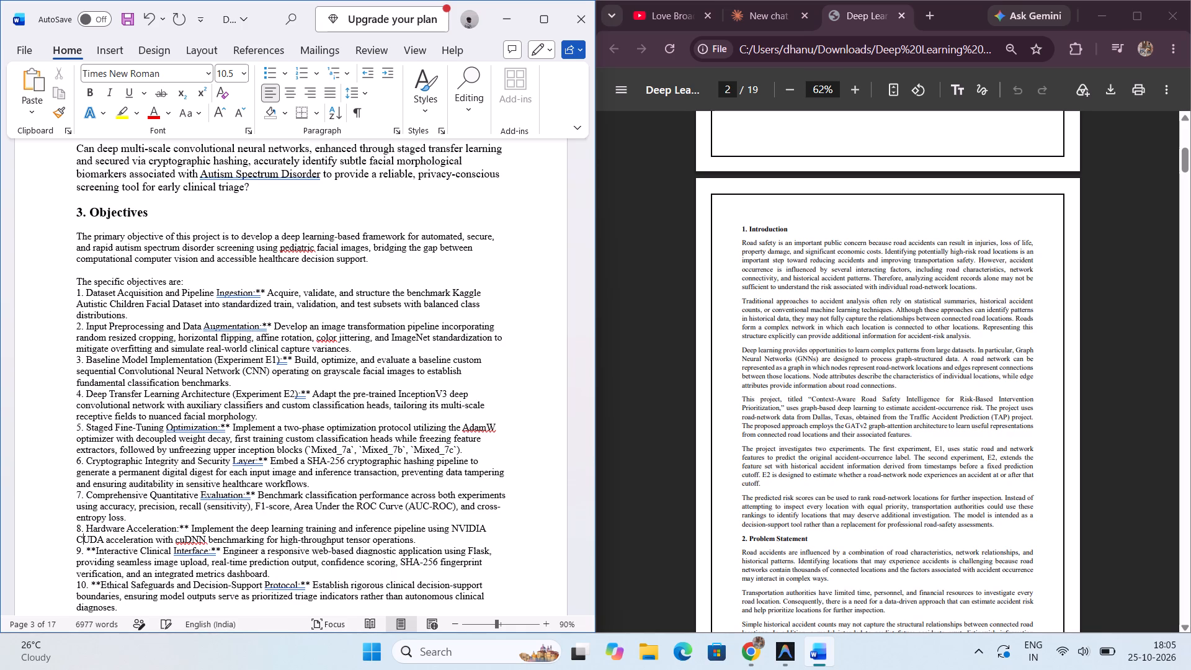
{"action": "key", "text": "Down"}
{"action": "key", "text": "Right"}
{"action": "key", "text": "Right"}
{"action": "key", "text": "BackSpace"}
{"action": "key", "text": "BackSpace"}
{"action": "key", "text": "Down"}
{"action": "key", "text": "Down"}
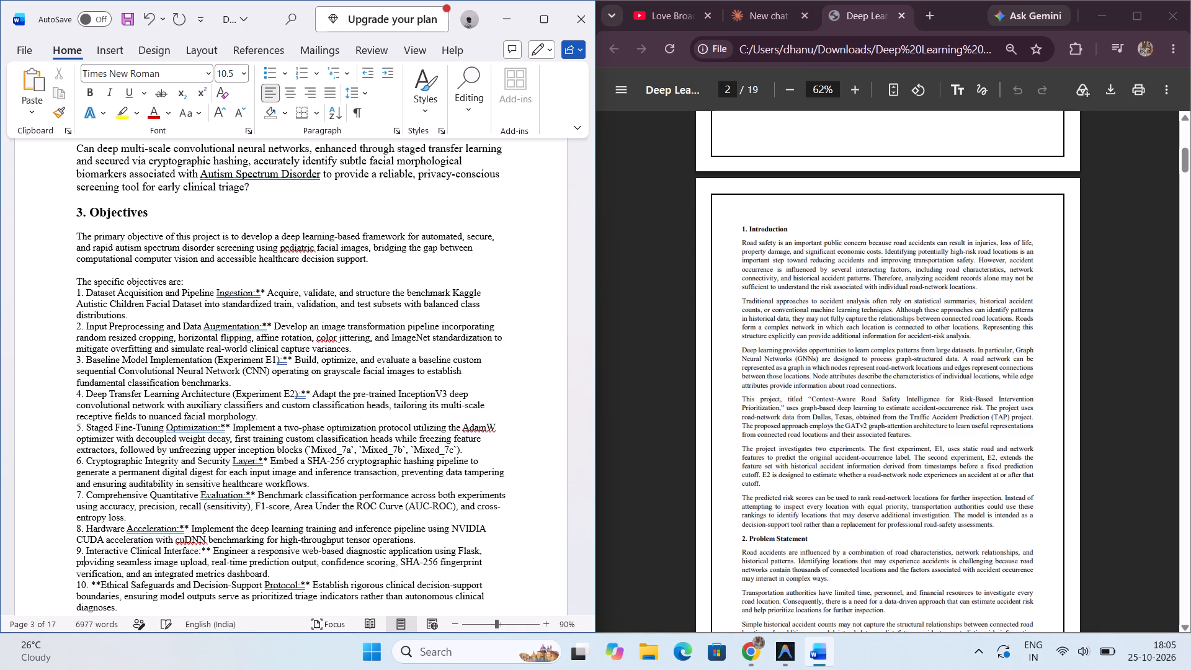
{"action": "key", "text": "Down"}
{"action": "key", "text": "Down"}
{"action": "key", "text": "Right"}
{"action": "key", "text": "Up"}
{"action": "key", "text": "Right"}
{"action": "key", "text": "Right"}
{"action": "key", "text": "BackSpace"}
{"action": "key", "text": "BackSpace"}
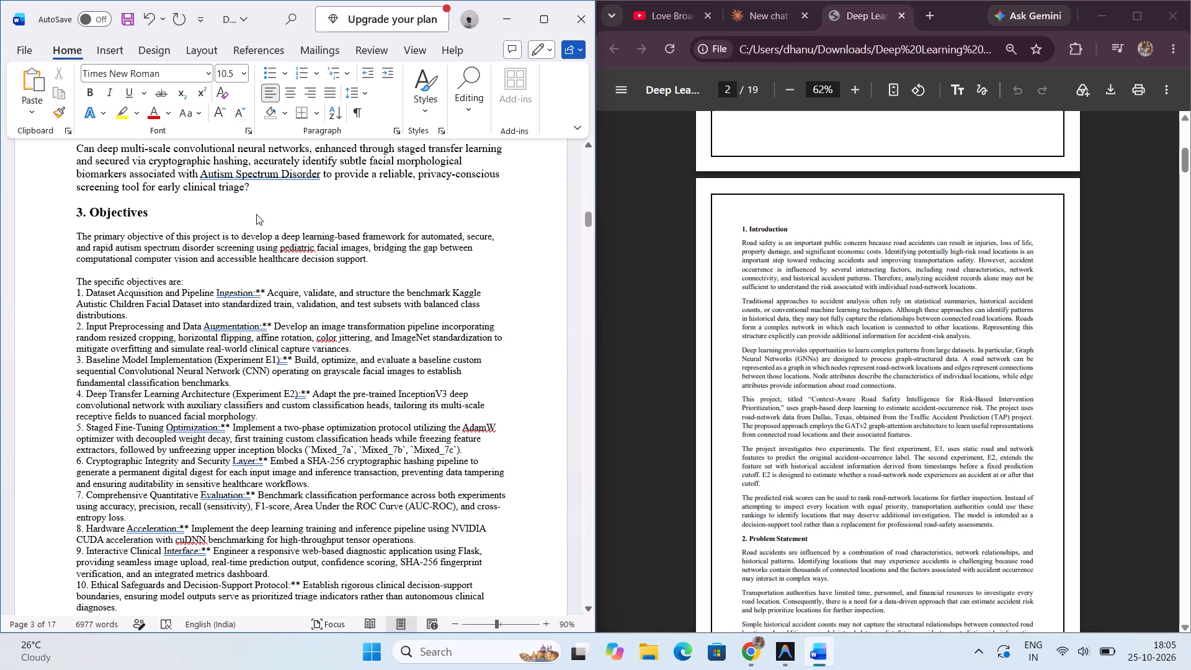
Delete the trailing ** marks after the colons in the titles of objectives 1 to 4.
{"action": "left_click", "coordinate": [266, 295]}
{"action": "key", "text": "Left"}
{"action": "key", "text": "BackSpace"}
{"action": "key", "text": "BackSpace"}
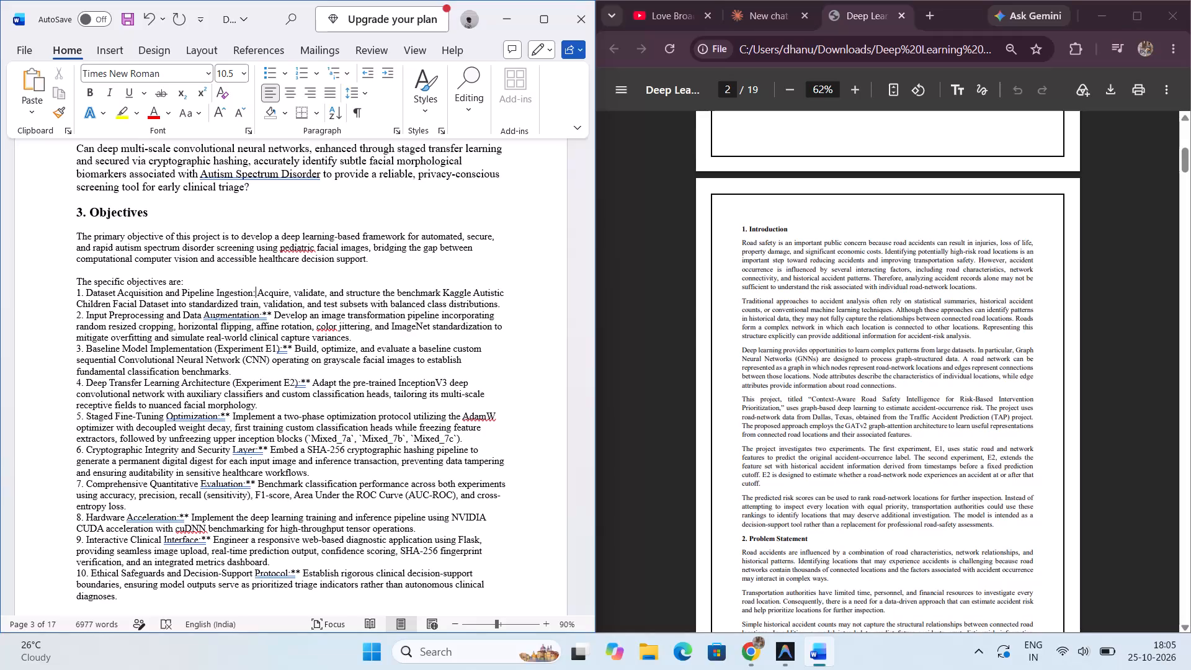
{"action": "left_click", "coordinate": [269, 311]}
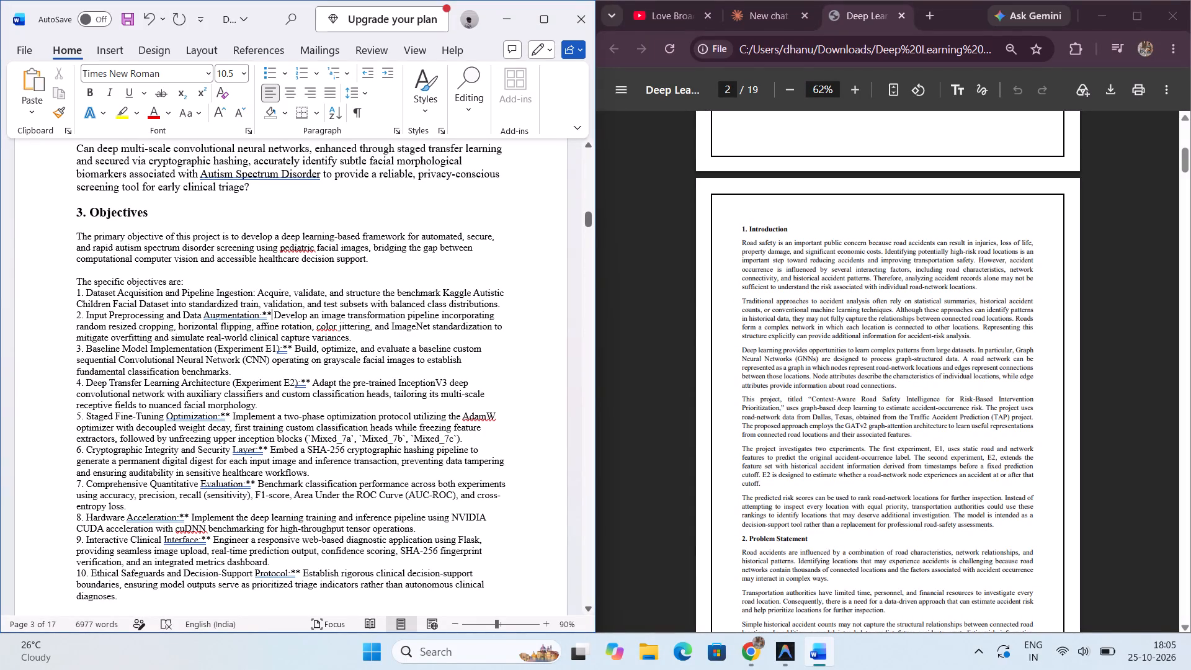
{"action": "key", "text": "BackSpace"}
{"action": "key", "text": "BackSpace"}
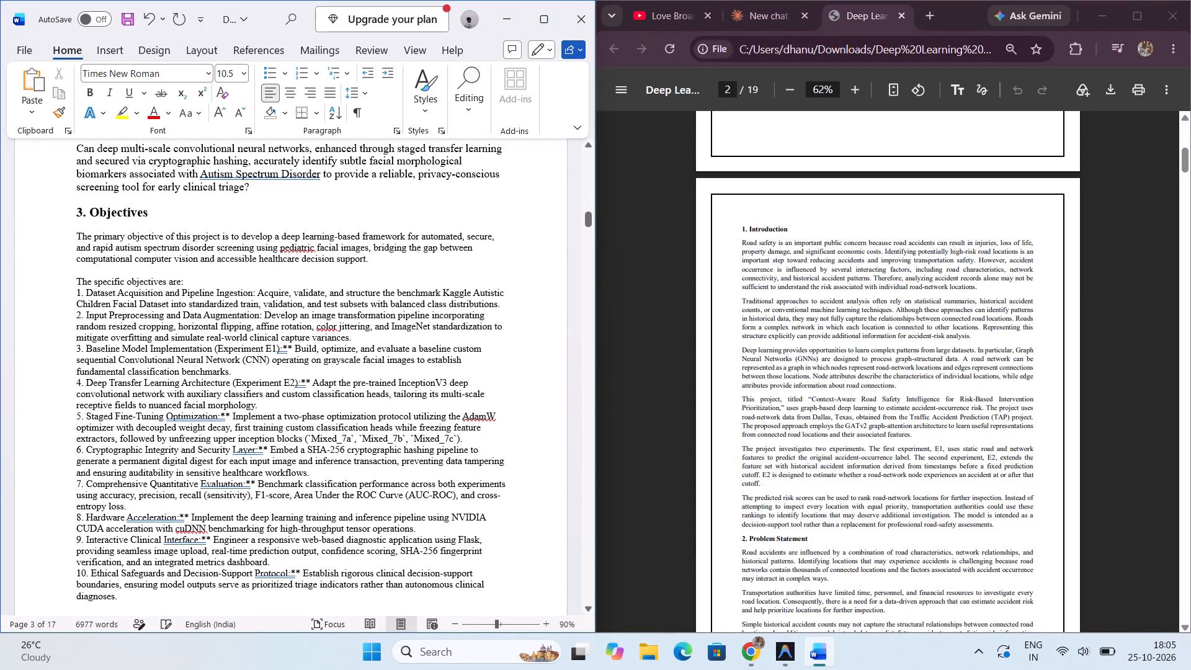
{"action": "left_click", "coordinate": [293, 345]}
{"action": "key", "text": "BackSpace"}
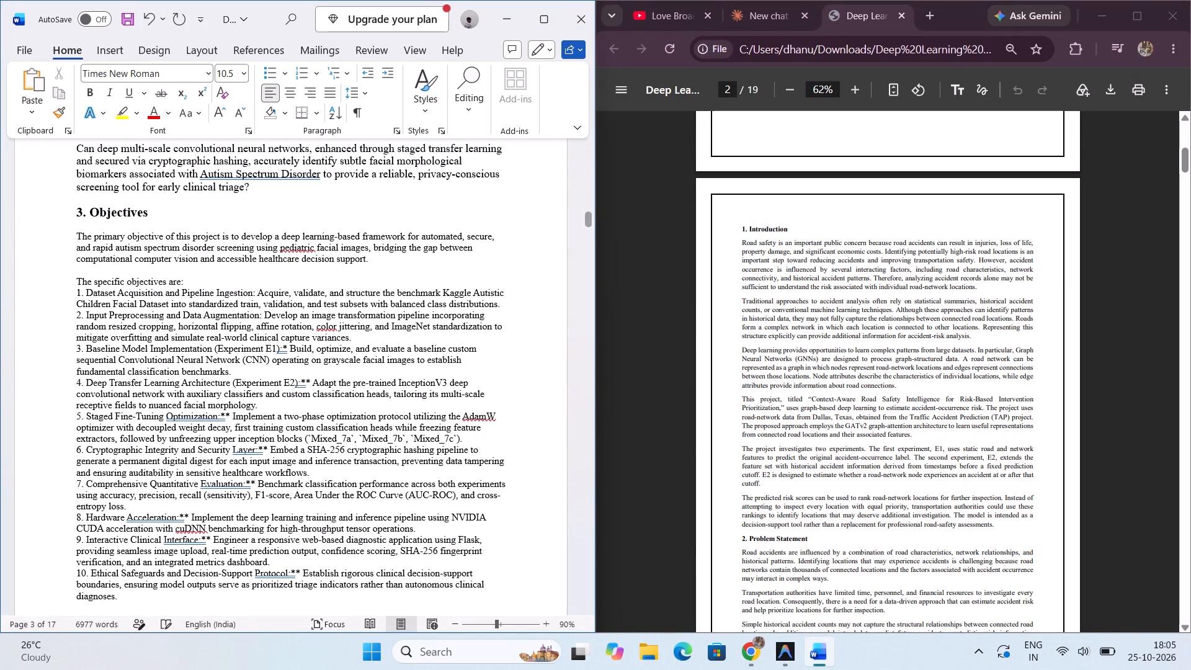
{"action": "key", "text": "BackSpace"}
{"action": "left_click", "coordinate": [309, 381]}
{"action": "key", "text": "BackSpace"}
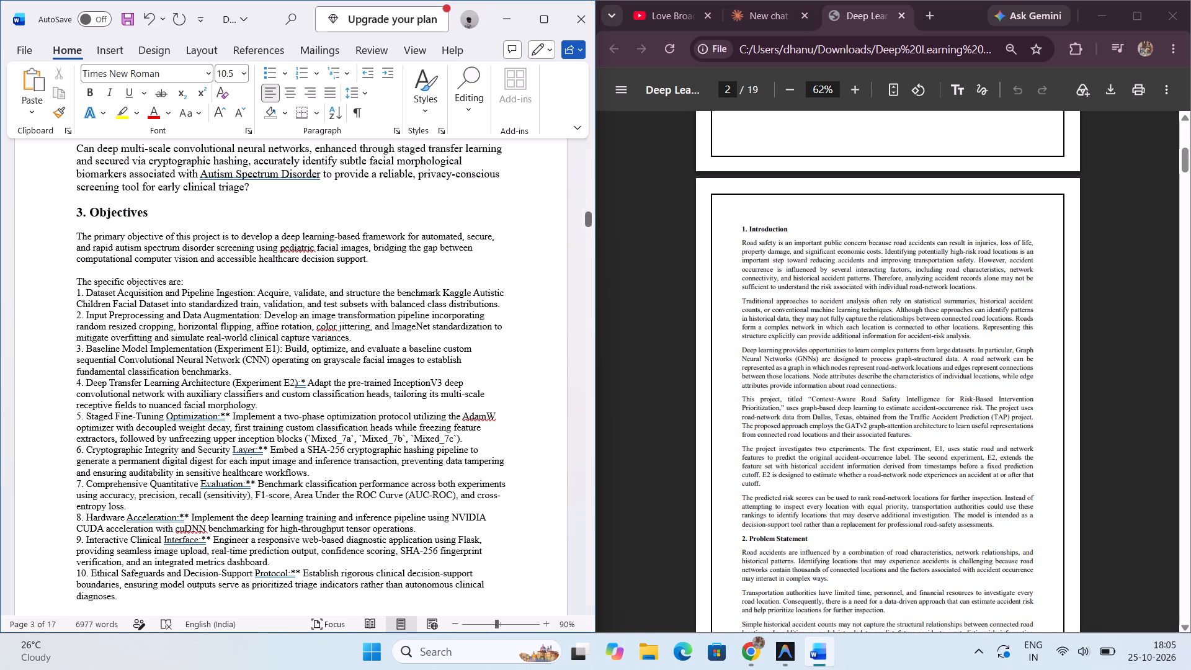
{"action": "key", "text": "BackSpace"}
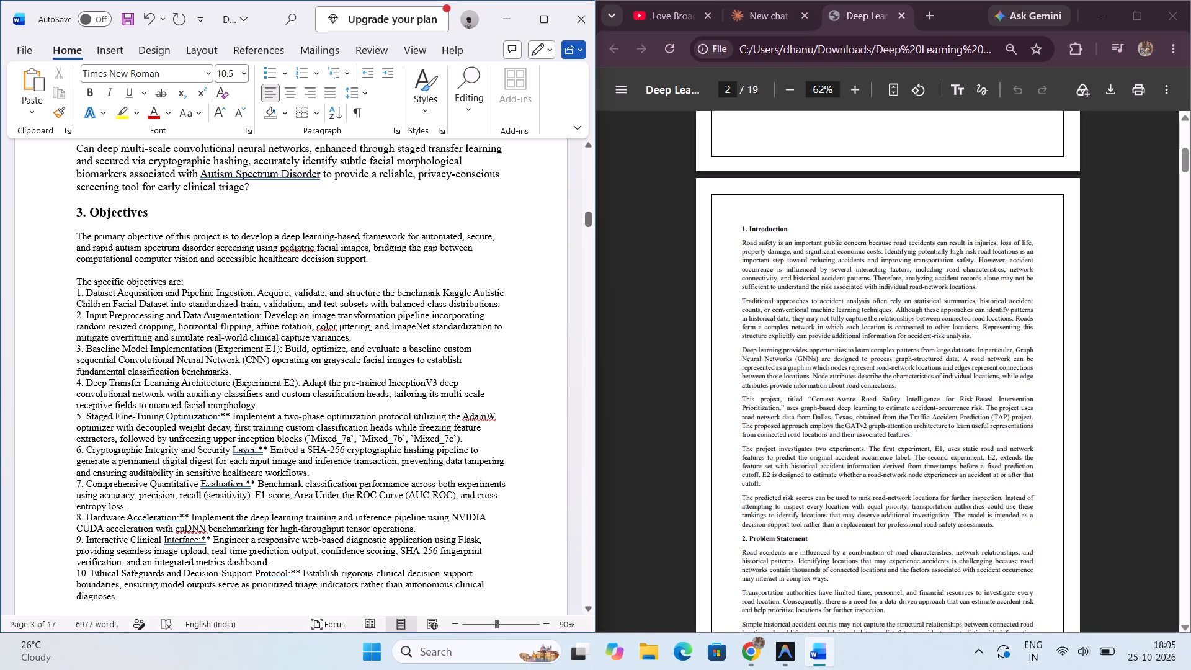
Delete the trailing ** marks after the colons in the titles of objectives 5 to 7.
{"action": "left_click", "coordinate": [228, 415]}
{"action": "key", "text": "BackSpace"}
{"action": "key", "text": "BackSpace"}
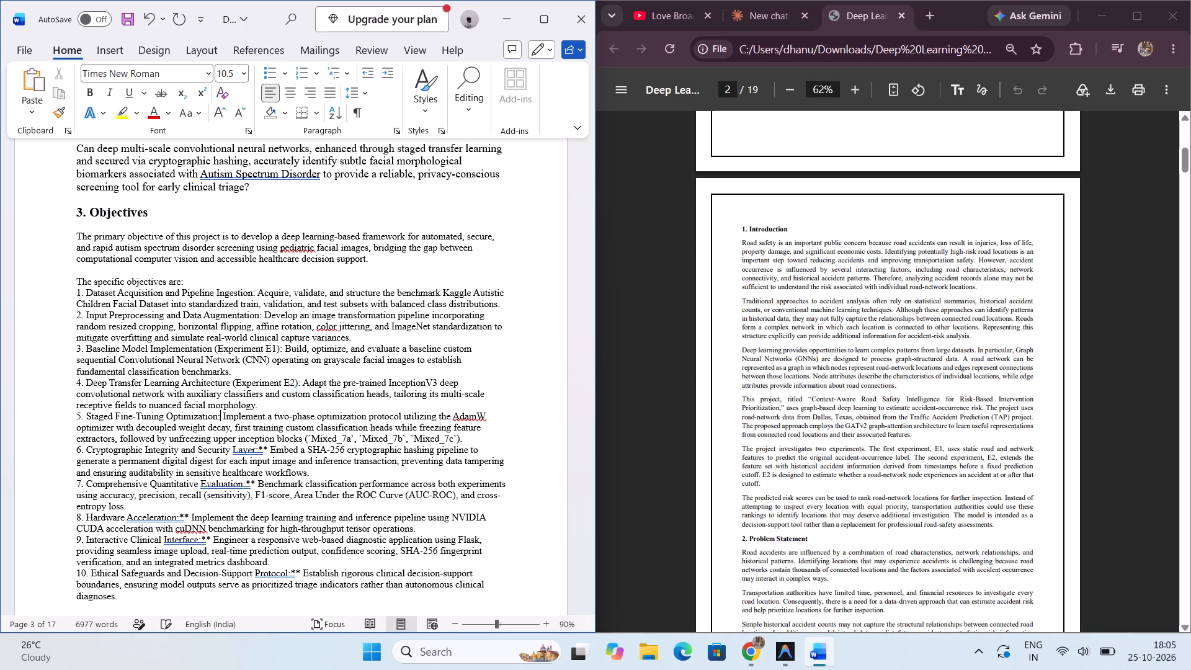
{"action": "left_click", "coordinate": [265, 450]}
{"action": "key", "text": "BackSpace"}
{"action": "key", "text": "BackSpace"}
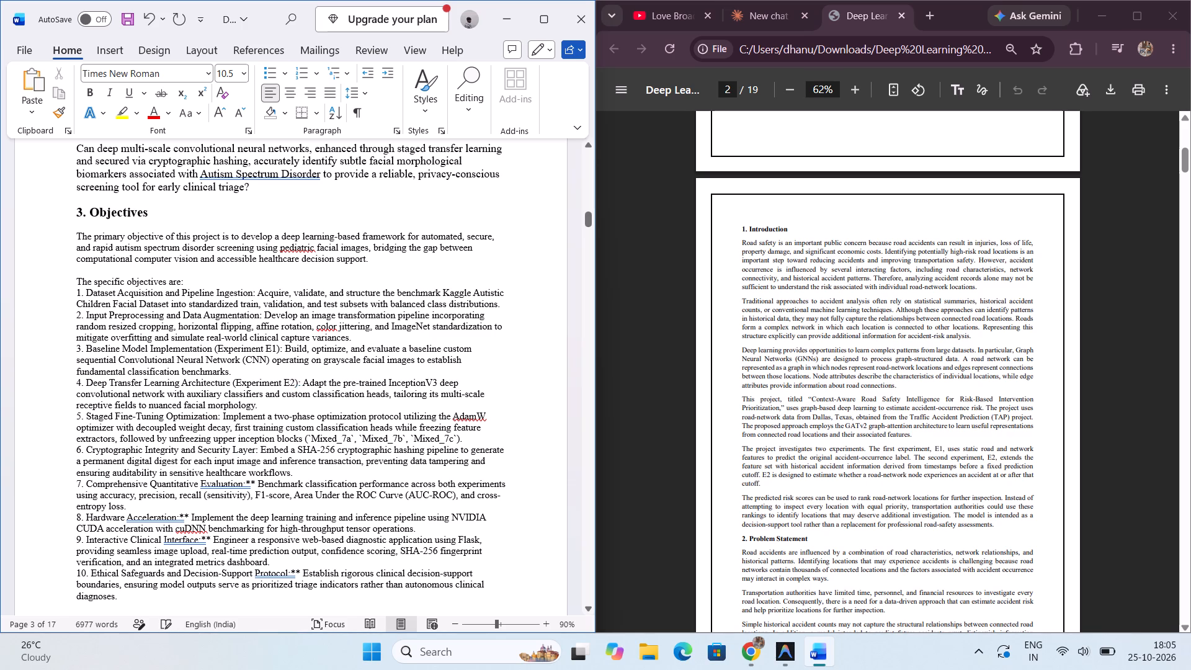
{"action": "left_click", "coordinate": [253, 481]}
{"action": "key", "text": "BackSpace"}
{"action": "key", "text": "BackSpace"}
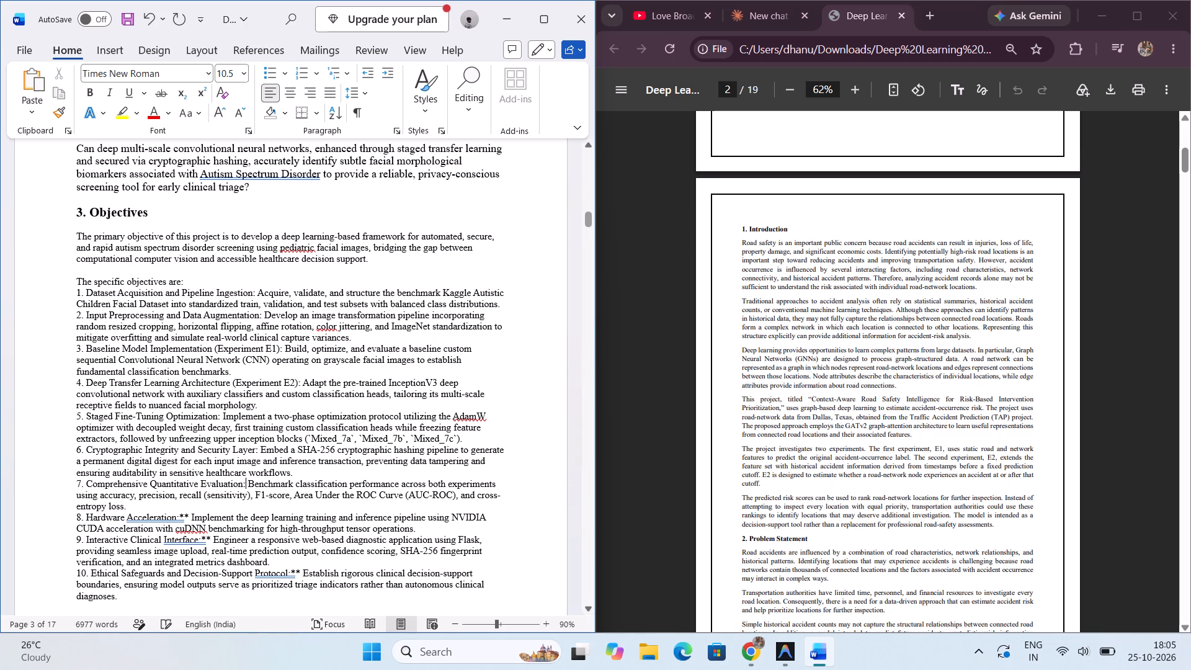
Delete the trailing ** marks after the colons in the titles of objectives 8 to 10.
{"action": "left_click", "coordinate": [187, 516]}
{"action": "key", "text": "BackSpace"}
{"action": "key", "text": "BackSpace"}
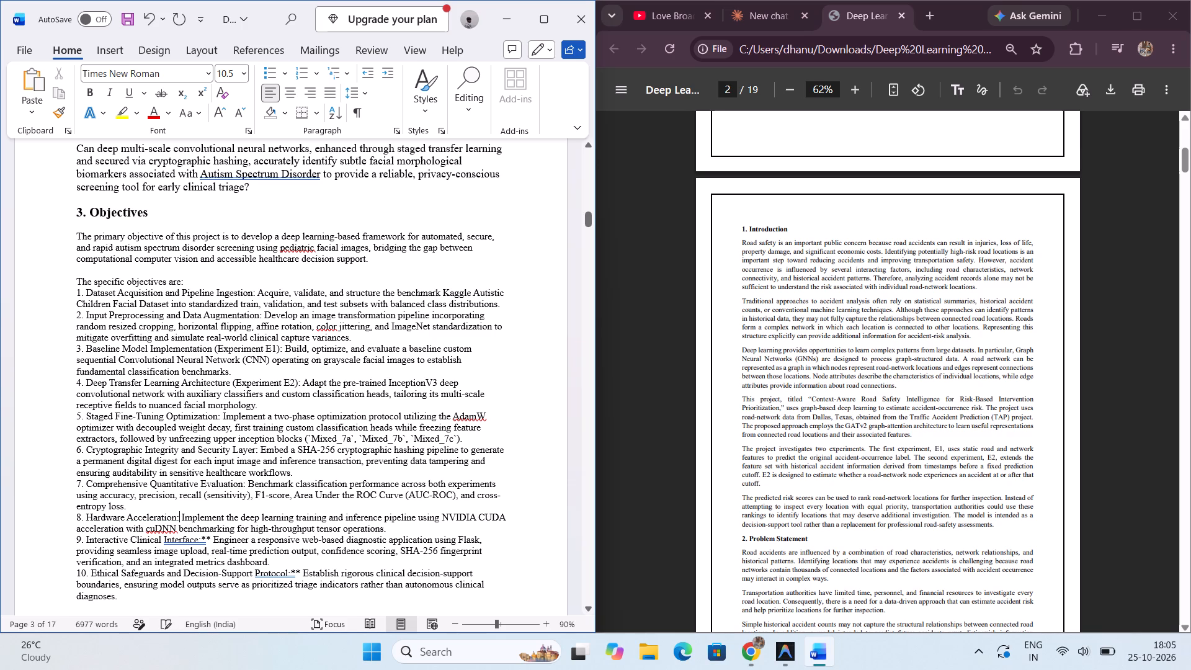
{"action": "left_click", "coordinate": [209, 537]}
{"action": "key", "text": "BackSpace"}
{"action": "key", "text": "BackSpace"}
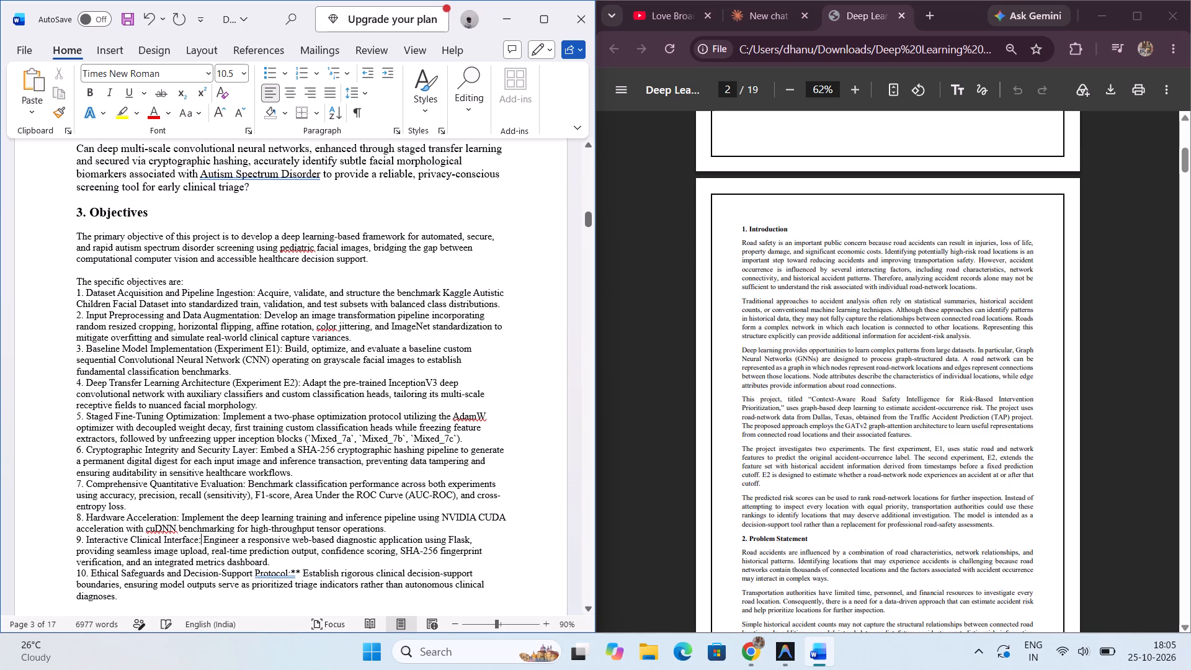
{"action": "left_click", "coordinate": [300, 573]}
{"action": "key", "text": "BackSpace"}
{"action": "key", "text": "BackSpace"}
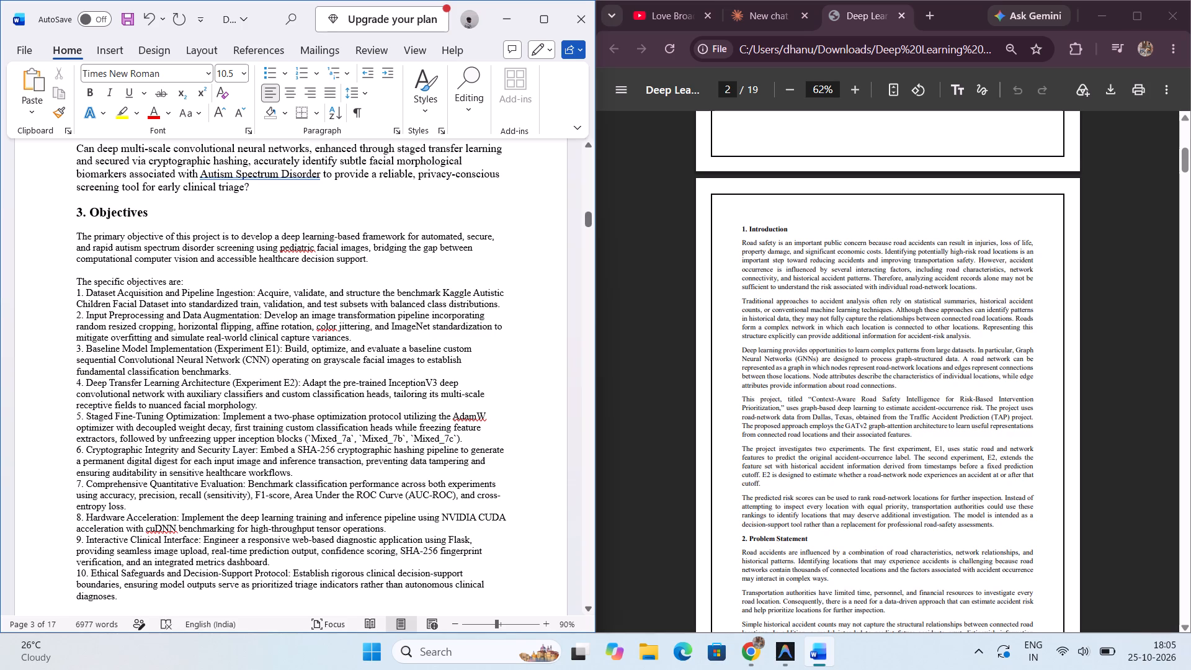
Set the Objectives body text, from the primary objective paragraph through objective 10, to font size 12.
{"action": "left_click_drag", "start_coordinate": [261, 189], "coordinate": [98, 147]}
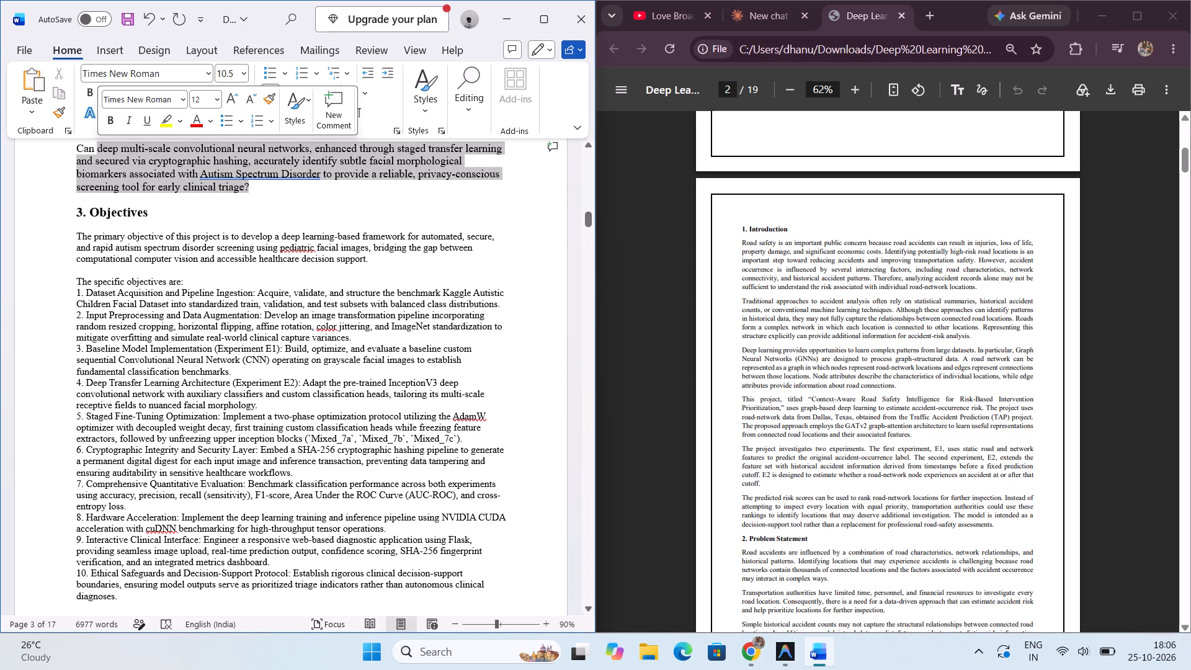
{"action": "left_click_drag", "start_coordinate": [74, 235], "coordinate": [216, 558]}
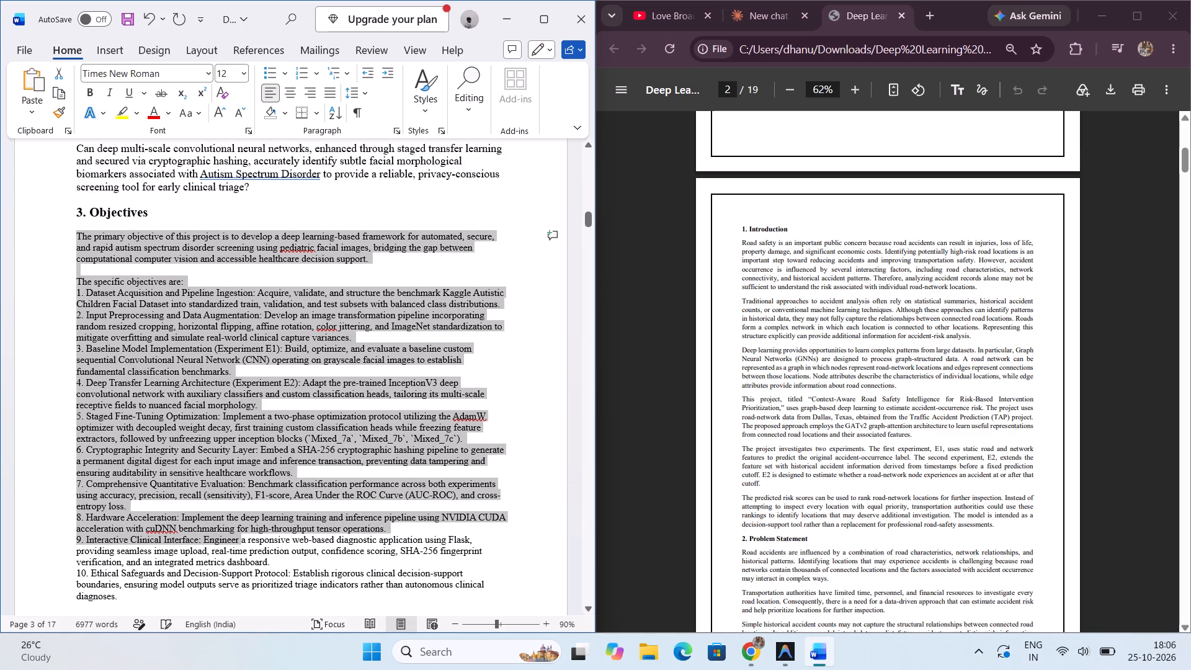
{"action": "left_click_drag", "start_coordinate": [216, 558], "coordinate": [108, 100]}
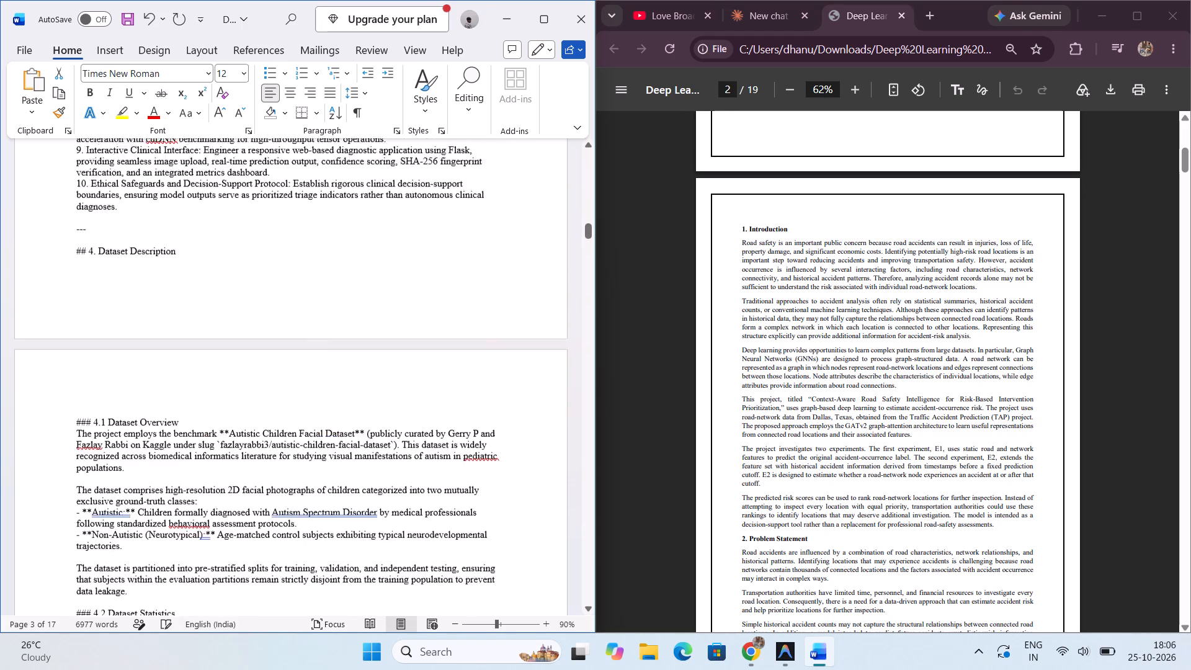
{"action": "left_click_drag", "start_coordinate": [108, 100], "coordinate": [120, 413]}
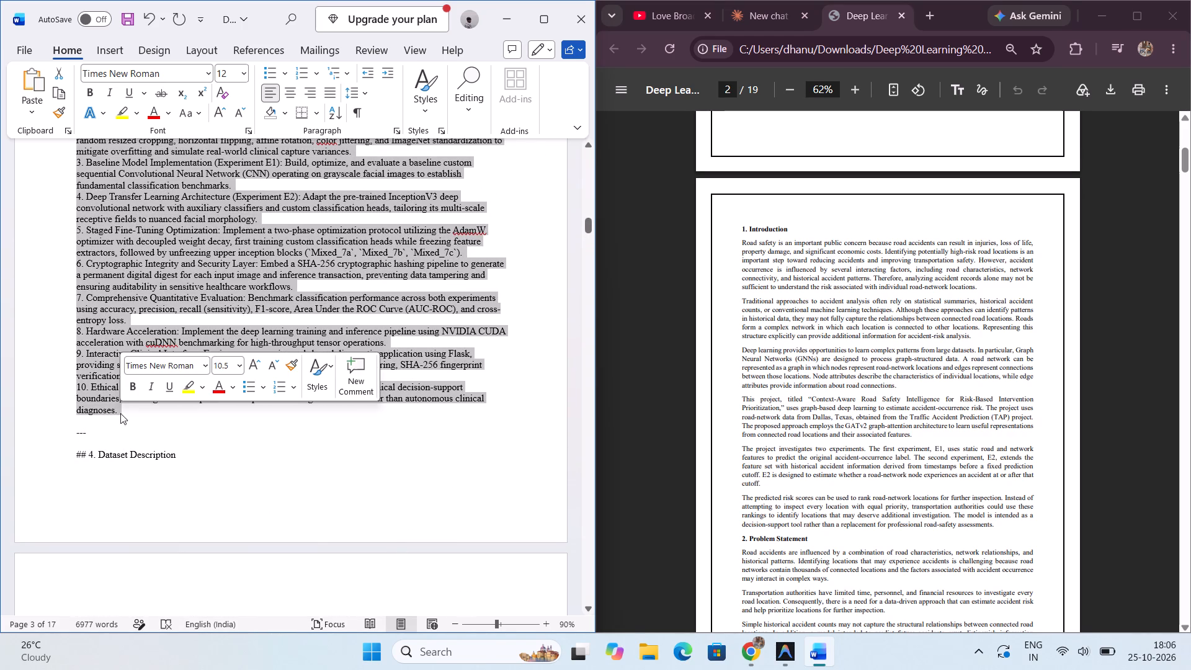
{"action": "left_click", "coordinate": [230, 367]}
{"action": "type", "text": "12"}
{"action": "key", "text": "Return"}
{"action": "left_click", "coordinate": [194, 467]}
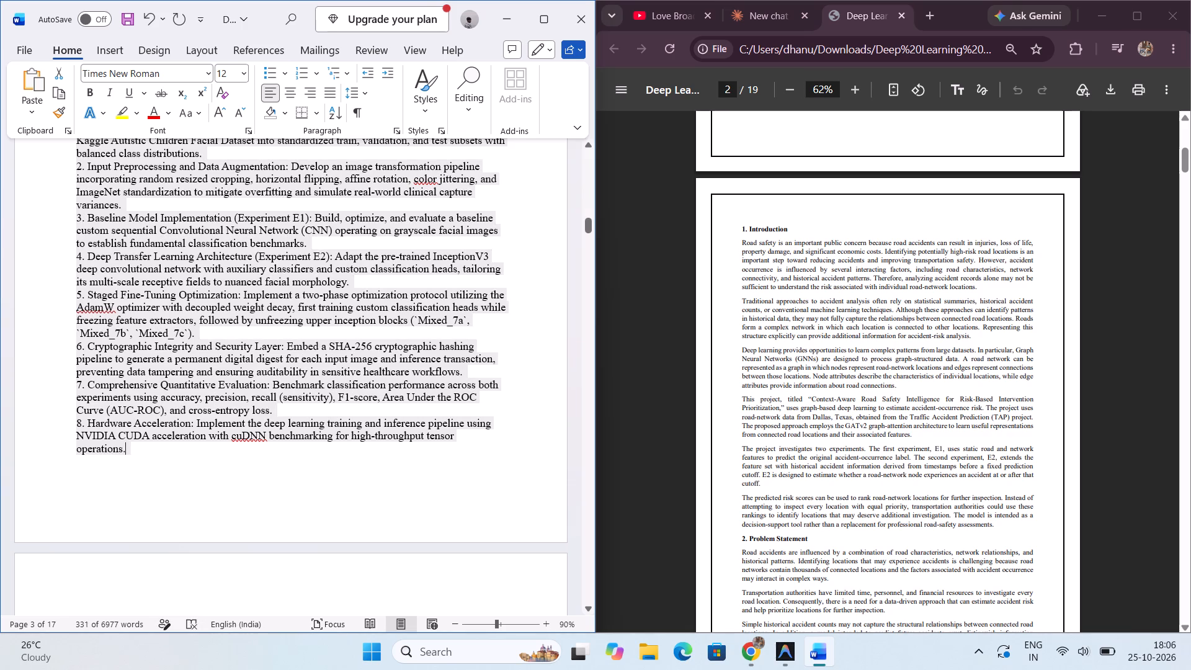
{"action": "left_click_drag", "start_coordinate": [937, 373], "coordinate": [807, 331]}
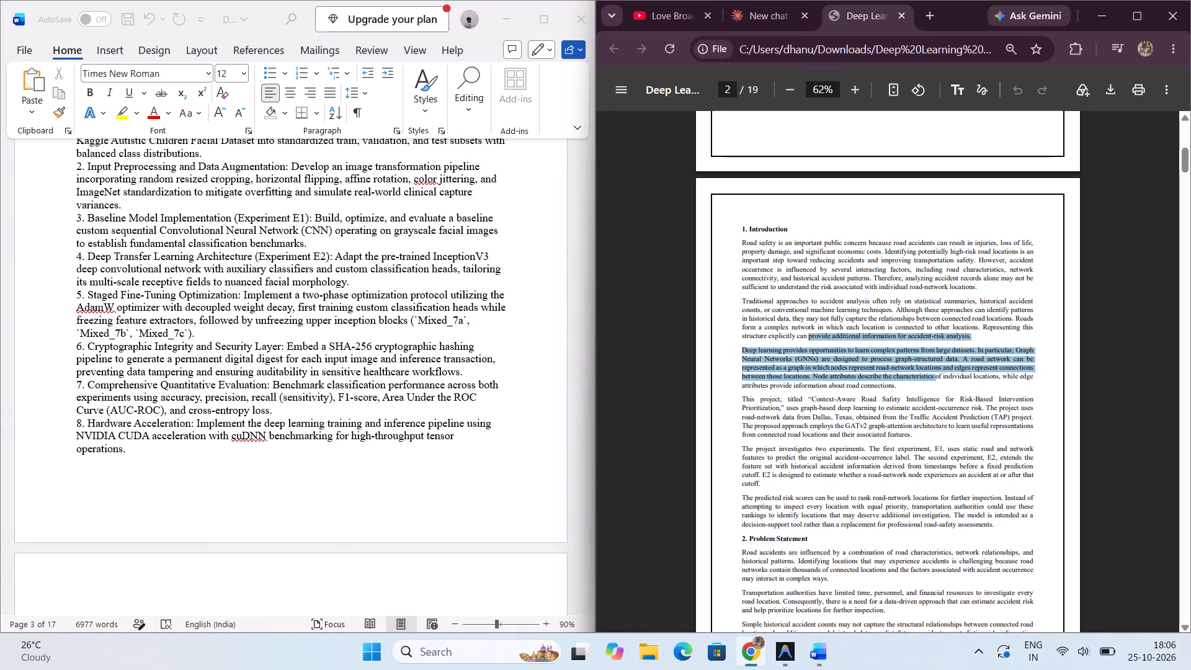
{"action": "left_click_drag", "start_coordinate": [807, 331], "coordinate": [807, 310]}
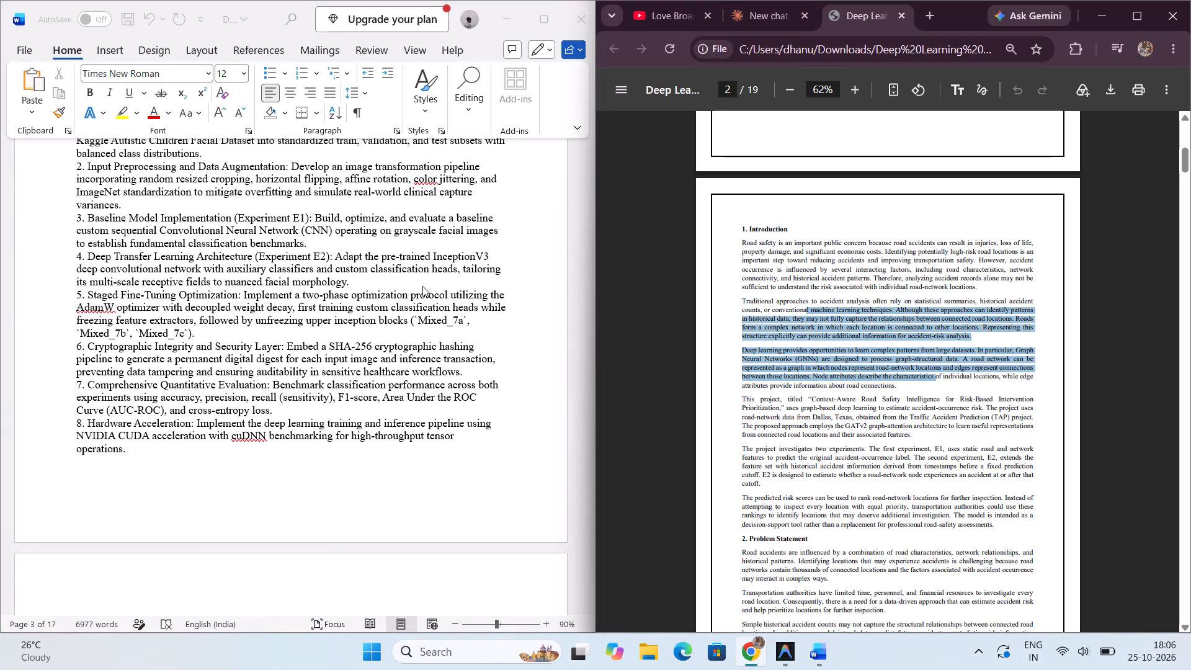
Delete the --- divider, the blank line and the ## marks before the "4. Dataset Description" heading.
{"action": "scroll", "coordinate": [381, 266], "scroll_direction": "up", "scroll_amount": 2}
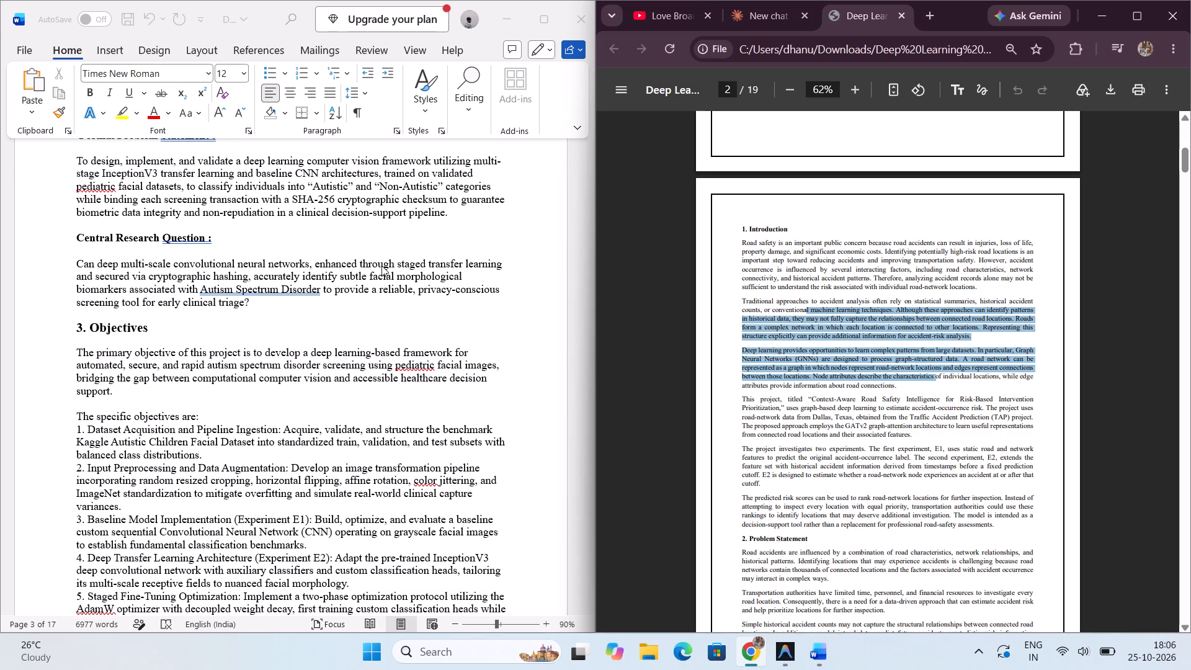
{"action": "scroll", "coordinate": [381, 266], "scroll_direction": "down", "scroll_amount": 5}
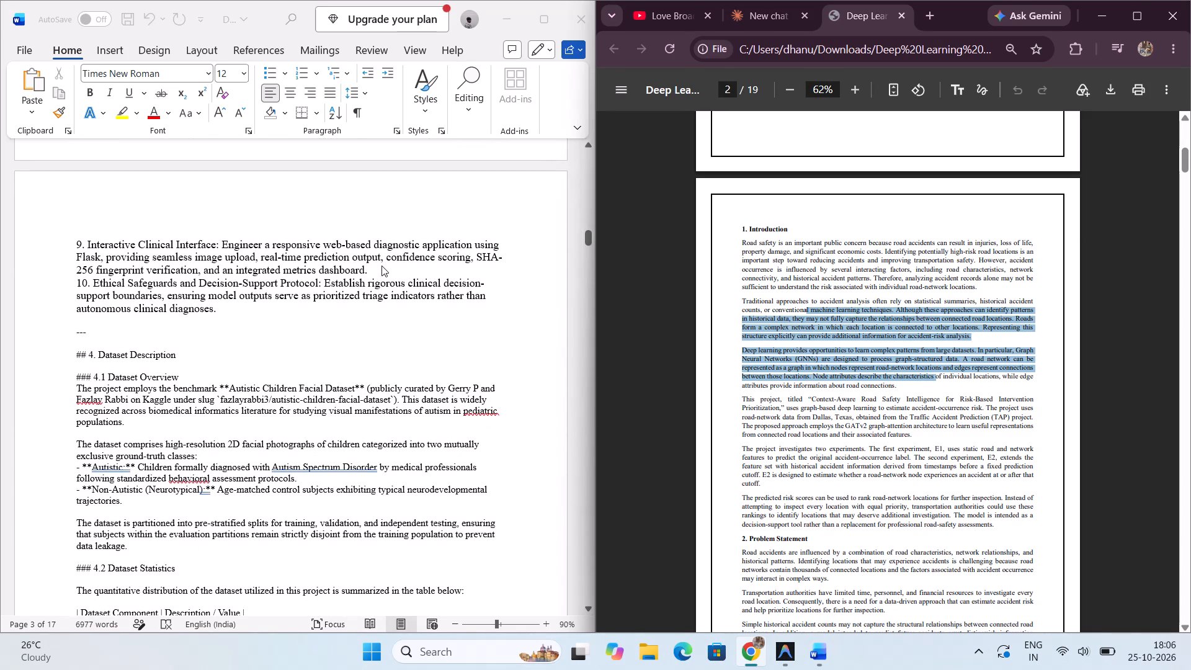
{"action": "left_click", "coordinate": [88, 351]}
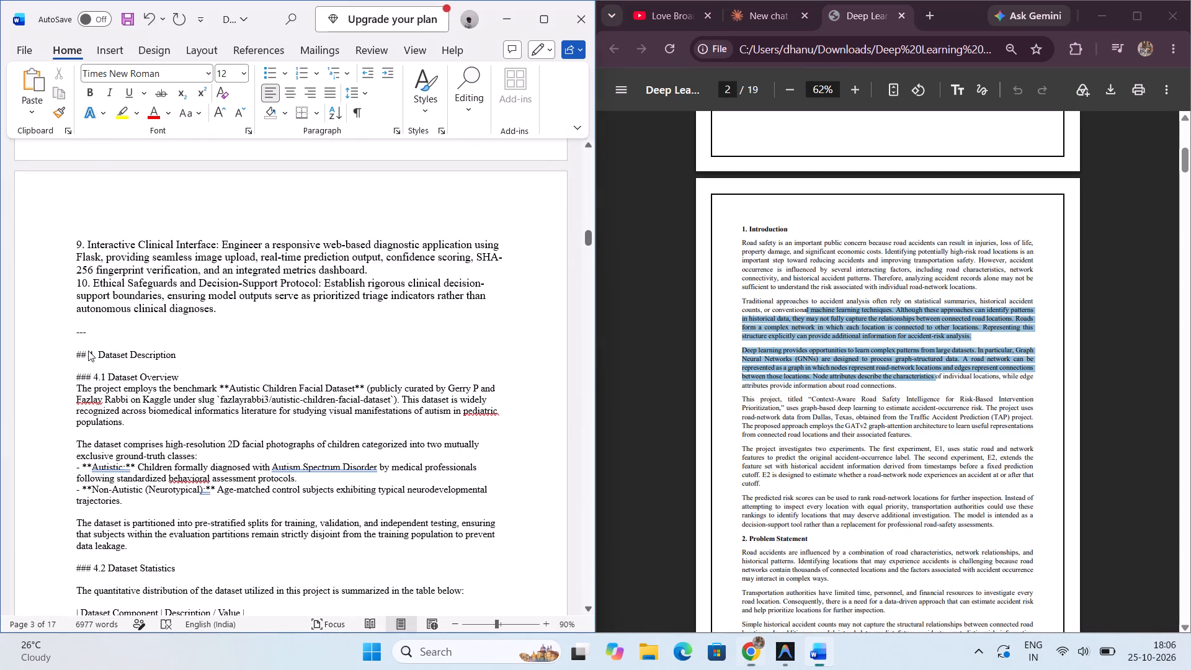
{"action": "left_click", "coordinate": [87, 356]}
{"action": "left_click_drag", "start_coordinate": [87, 356], "coordinate": [72, 342]}
{"action": "left_click_drag", "start_coordinate": [72, 342], "coordinate": [68, 332]}
{"action": "key", "text": "BackSpace"}
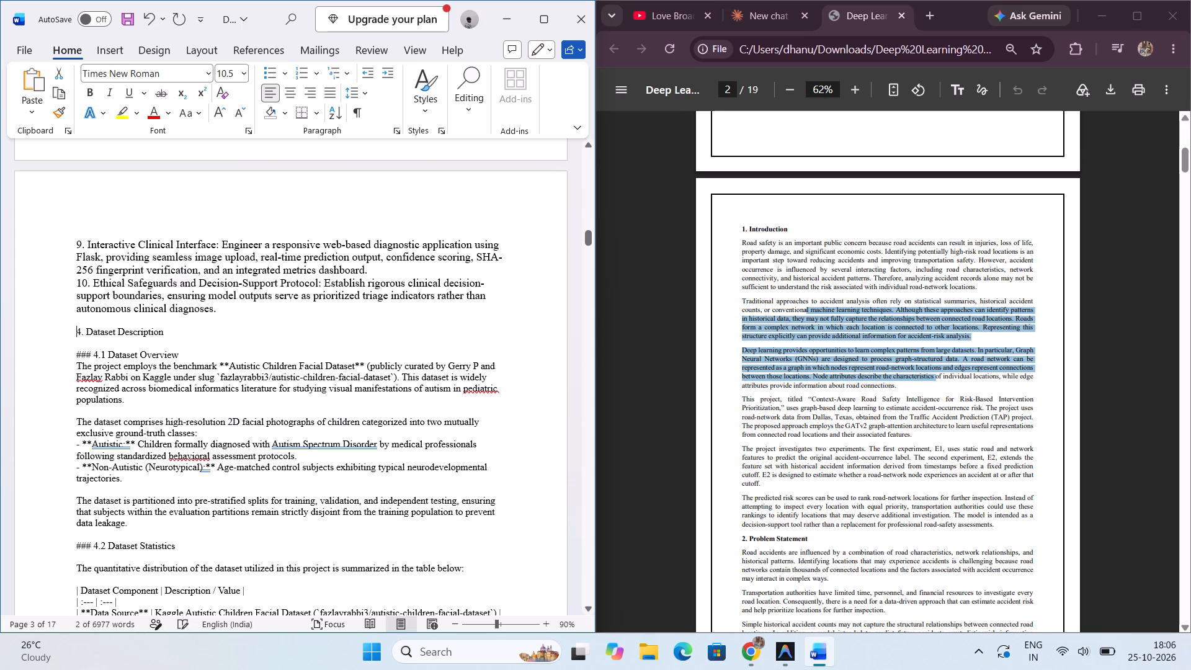
Make the "4. Dataset Description" heading bold at font size 14.
{"action": "left_click_drag", "start_coordinate": [72, 333], "coordinate": [188, 334]}
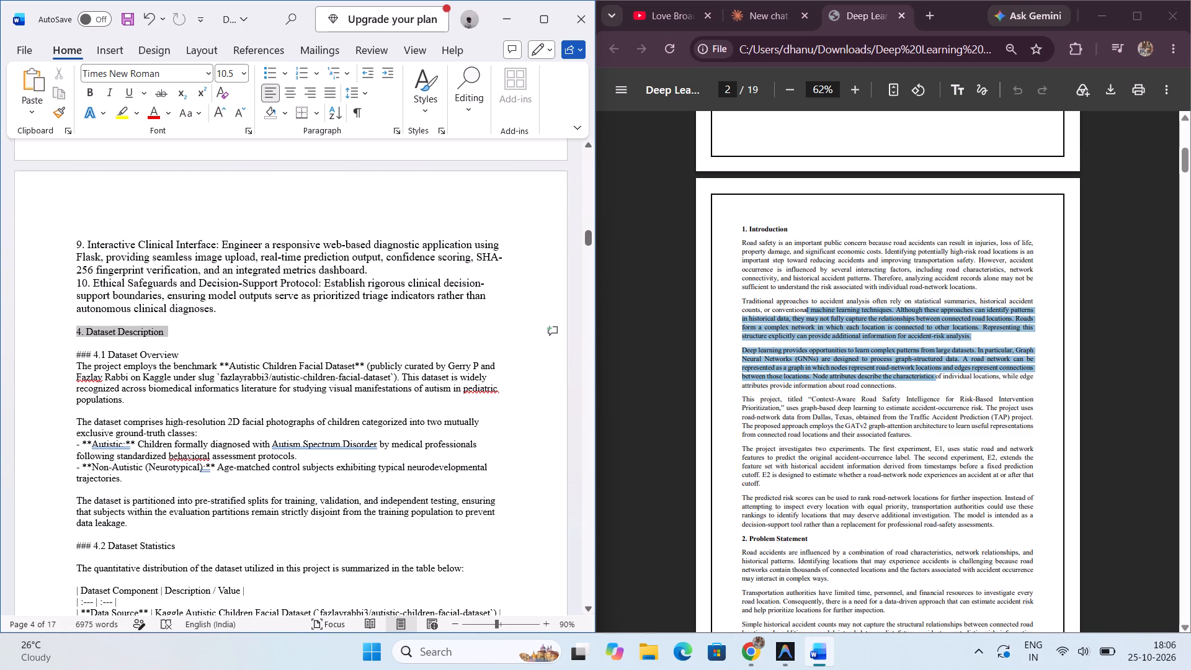
{"action": "left_click_drag", "start_coordinate": [188, 334], "coordinate": [187, 334]}
{"action": "left_click", "coordinate": [198, 307]}
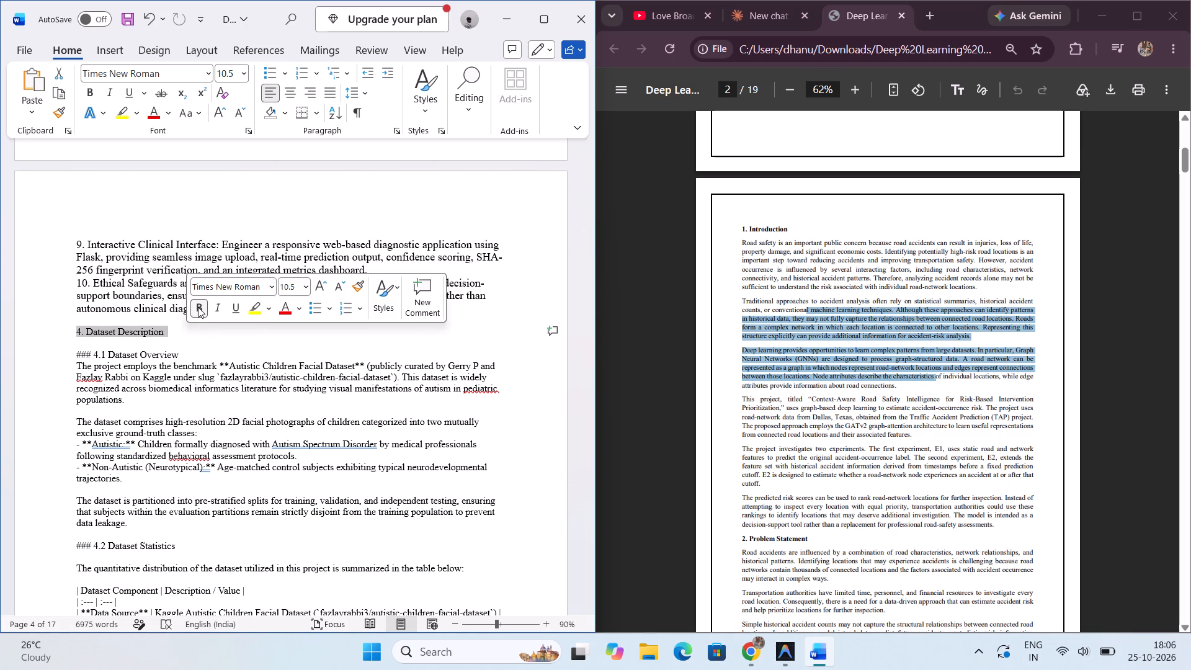
{"action": "left_click", "coordinate": [297, 287]}
{"action": "type", "text": "14"}
{"action": "key", "text": "Return"}
{"action": "left_click", "coordinate": [260, 334]}
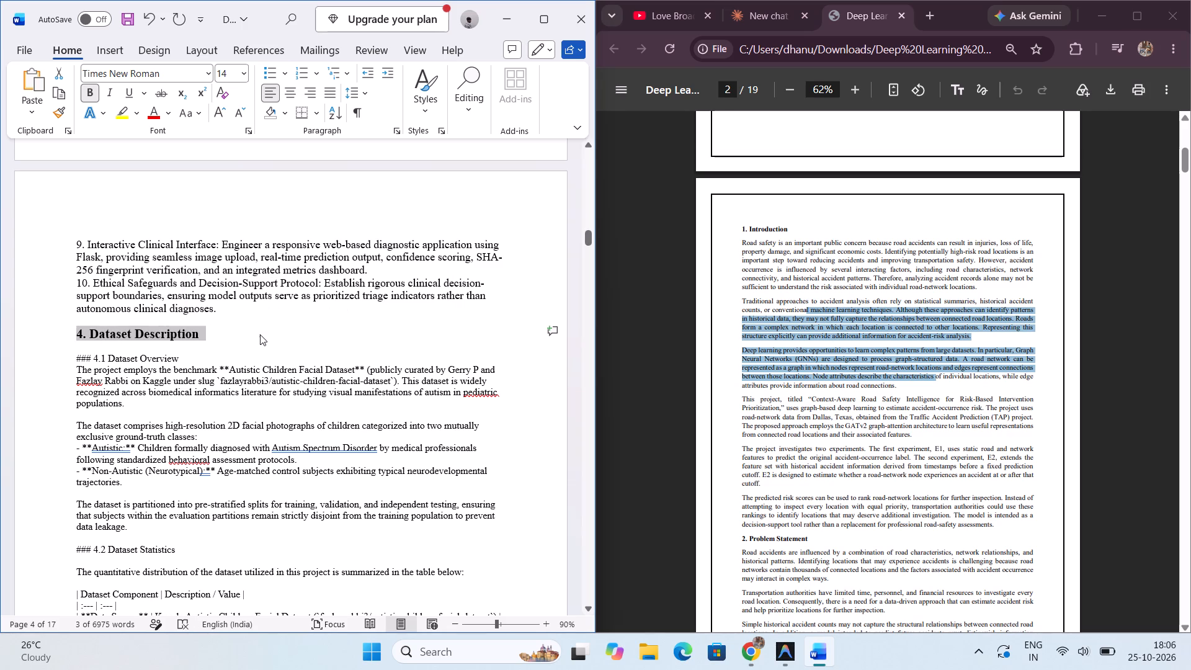
Delete the ### marks and the space before the "4.1 Dataset Overview" subheading.
{"action": "left_click", "coordinate": [94, 358]}
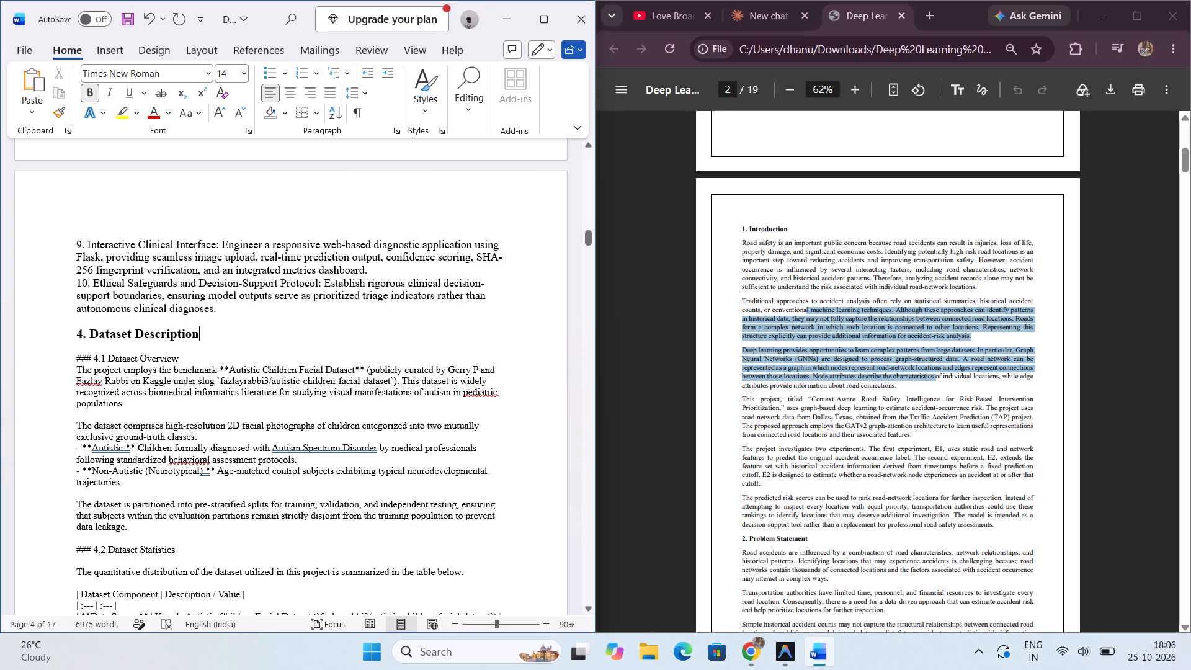
{"action": "key", "text": "BackSpace"}
{"action": "key", "text": "BackSpace"}
{"action": "key", "text": "BackSpace"}
{"action": "key", "text": "BackSpace"}
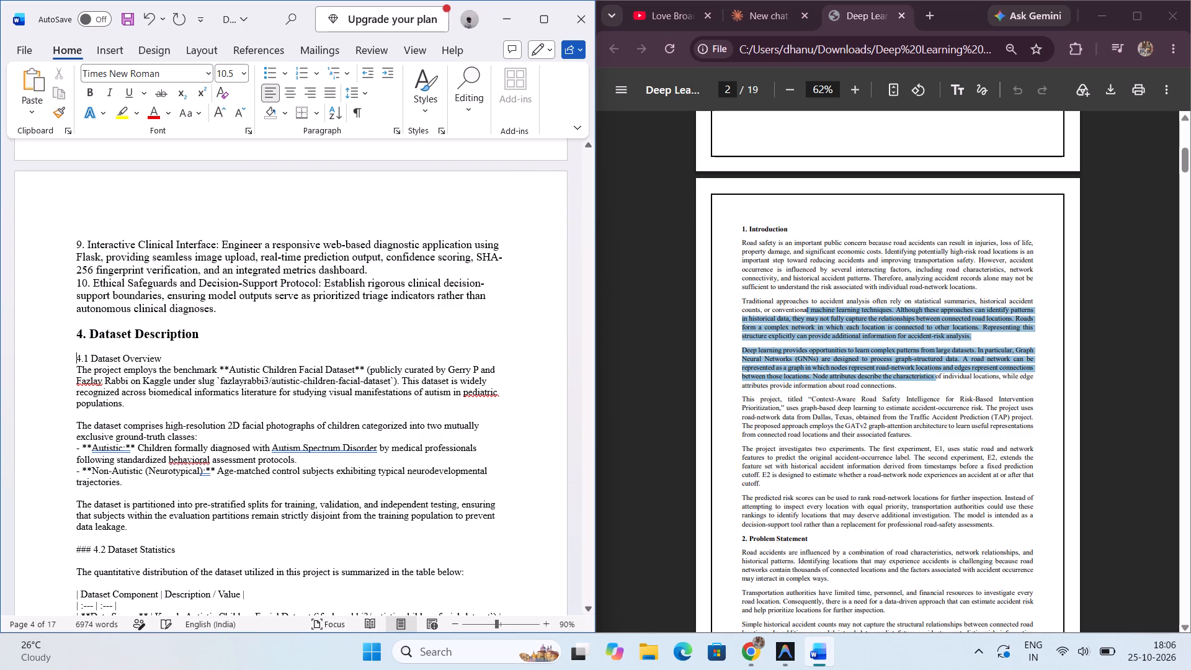
Delete the ** marks on both sides of "Autistic Children Facial Dataset" in the 4.1 opening paragraph.
{"action": "left_click", "coordinate": [230, 370]}
{"action": "key", "text": "BackSpace"}
{"action": "key", "text": "BackSpace"}
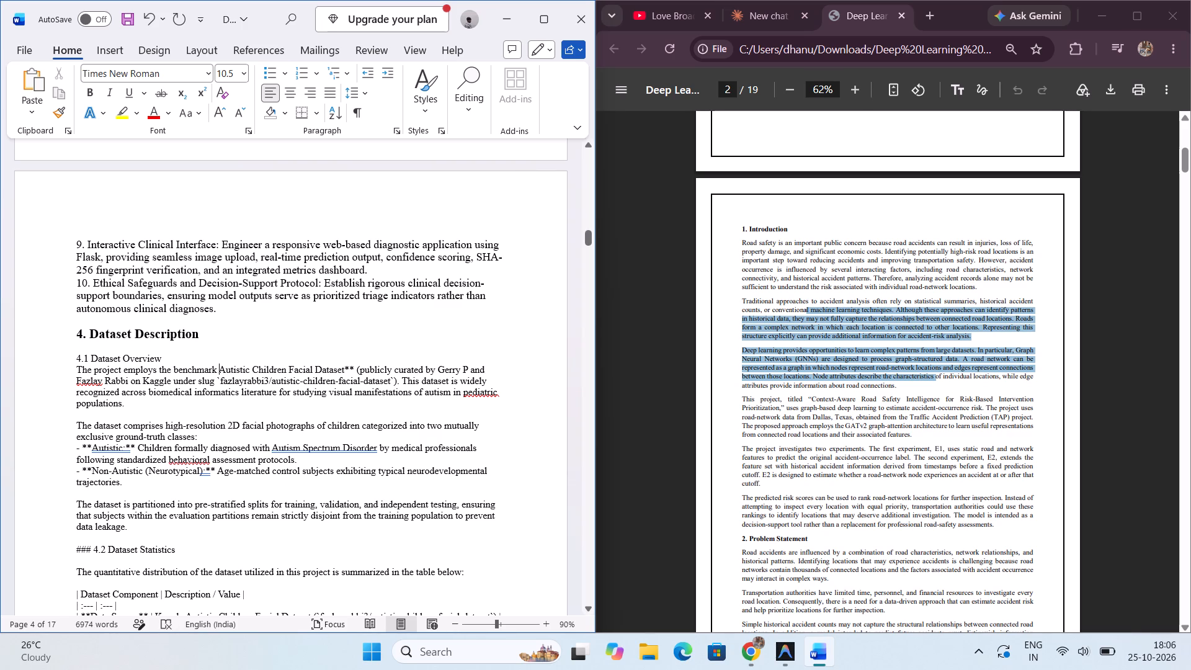
{"action": "left_click", "coordinate": [354, 368]}
{"action": "key", "text": "BackSpace"}
{"action": "key", "text": "BackSpace"}
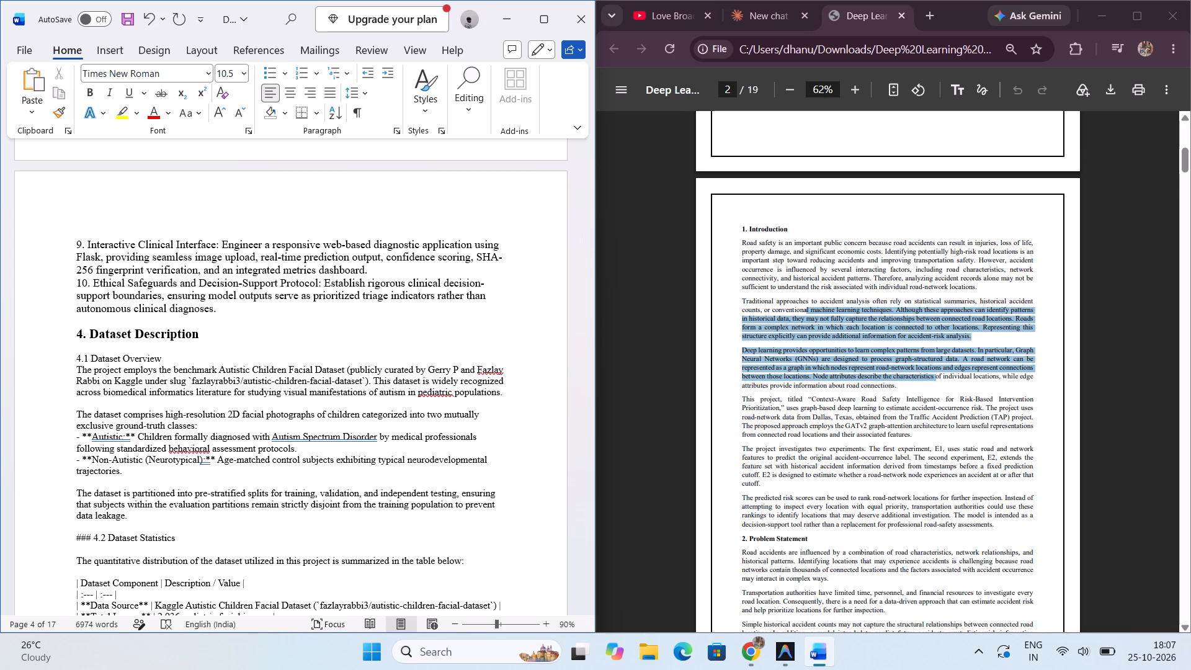
Remove the ** marks around the "Autistic:" label in the ground-truth class list, keeping one space after its dash.
{"action": "left_click", "coordinate": [91, 435]}
{"action": "key", "text": "BackSpace"}
{"action": "key", "text": "BackSpace"}
{"action": "key", "text": "BackSpace"}
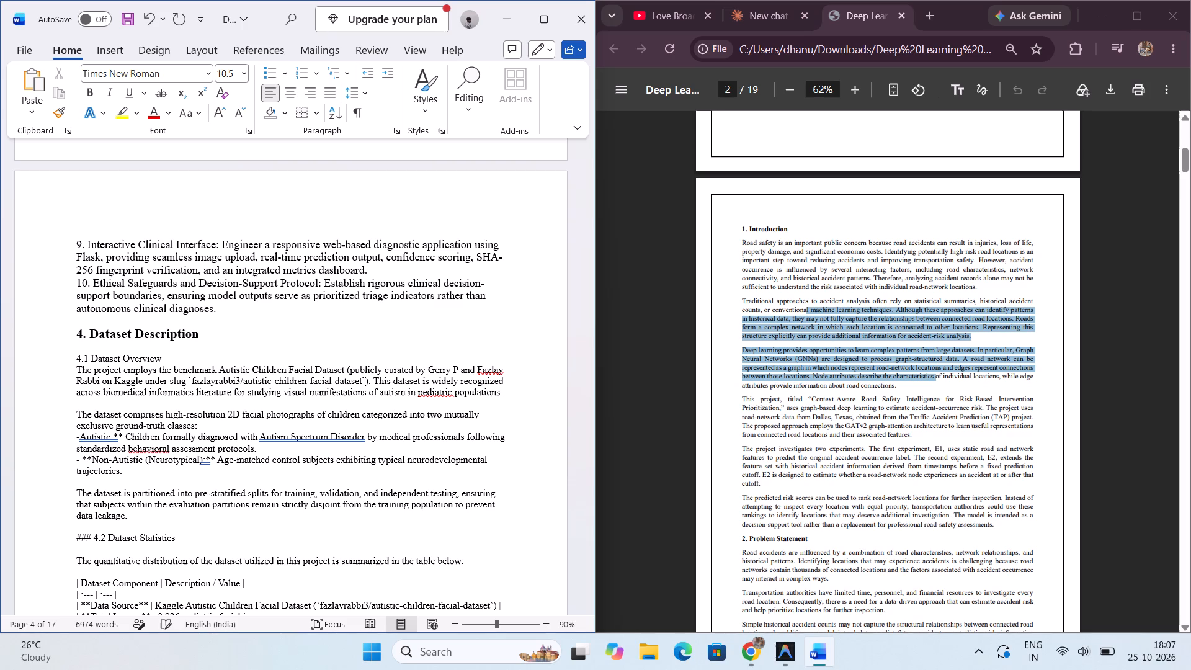
{"action": "key", "text": "space"}
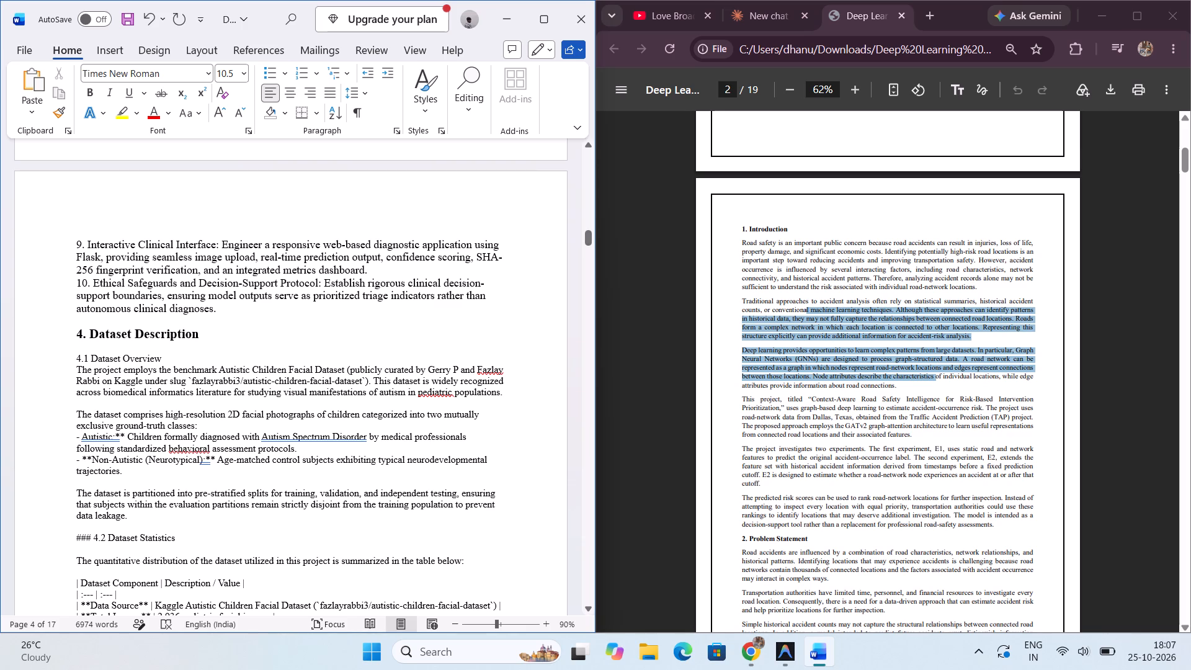
{"action": "left_click", "coordinate": [125, 435]}
{"action": "key", "text": "BackSpace"}
{"action": "key", "text": "BackSpace"}
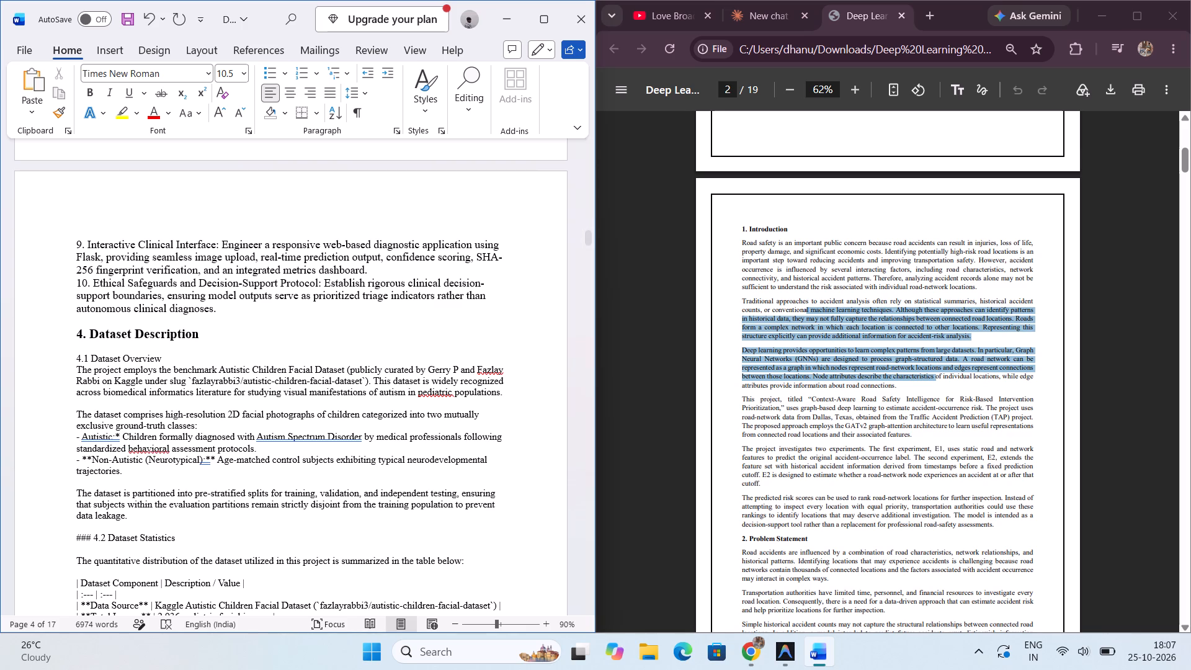
Delete the ** marks around the "Non-Autistic (Neurotypical):" label in the ground-truth class list.
{"action": "left_click", "coordinate": [216, 458]}
{"action": "key", "text": "BackSpace"}
{"action": "key", "text": "BackSpace"}
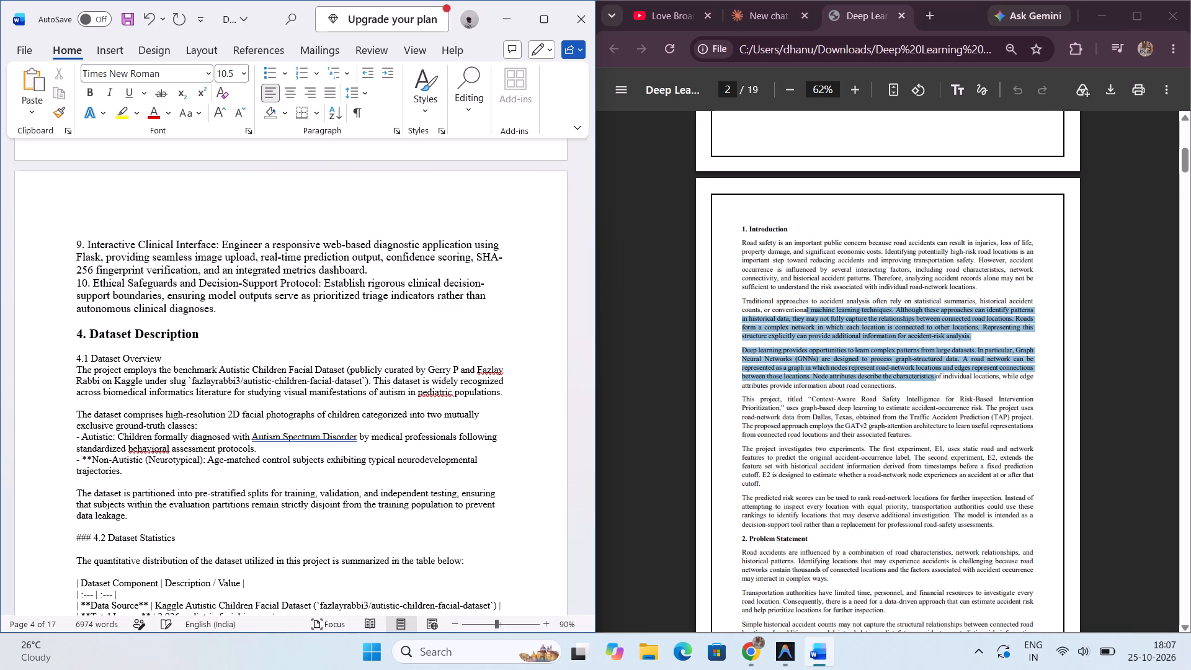
{"action": "left_click", "coordinate": [93, 457]}
{"action": "key", "text": "BackSpace"}
{"action": "key", "text": "BackSpace"}
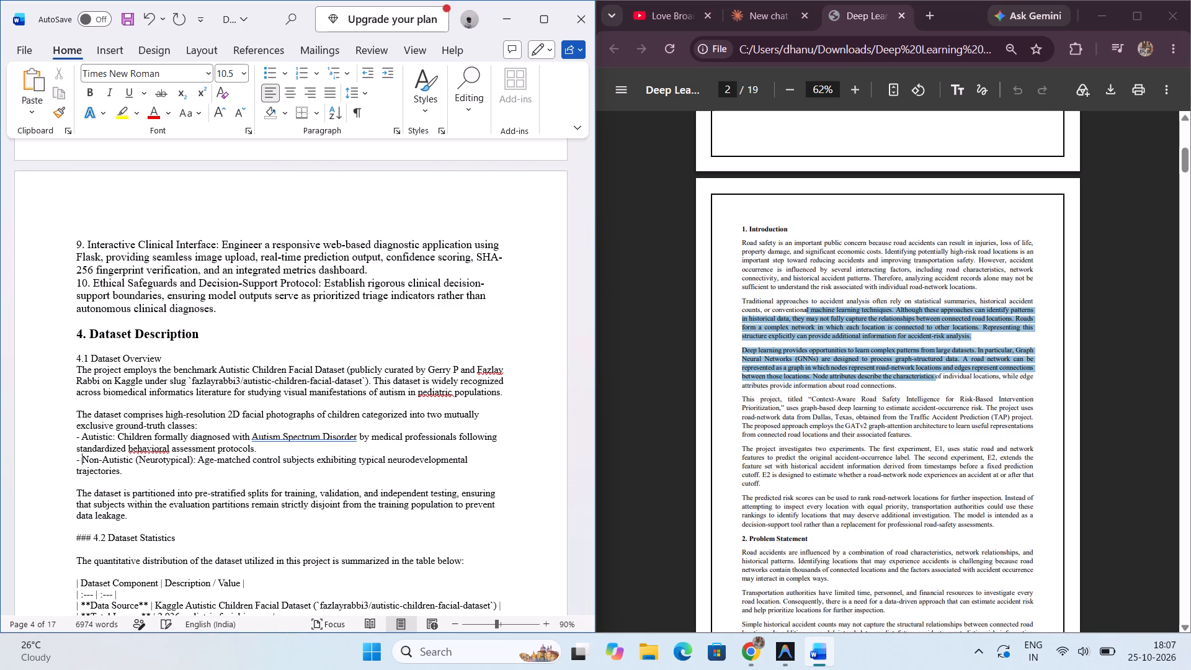
Delete the ### marks and the leftover space before the "4.2 Dataset Statistics" subheading.
{"action": "left_click", "coordinate": [91, 537]}
{"action": "key", "text": "BackSpace"}
{"action": "key", "text": "BackSpace"}
{"action": "key", "text": "BackSpace"}
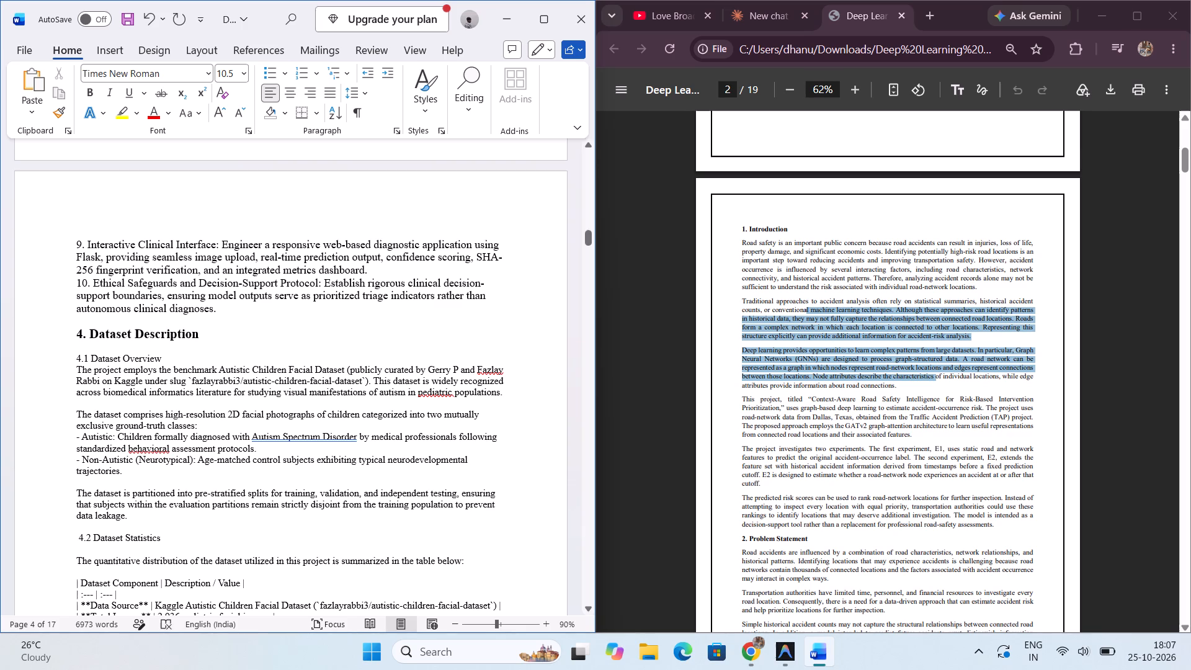
{"action": "key", "text": "Right"}
{"action": "key", "text": "BackSpace"}
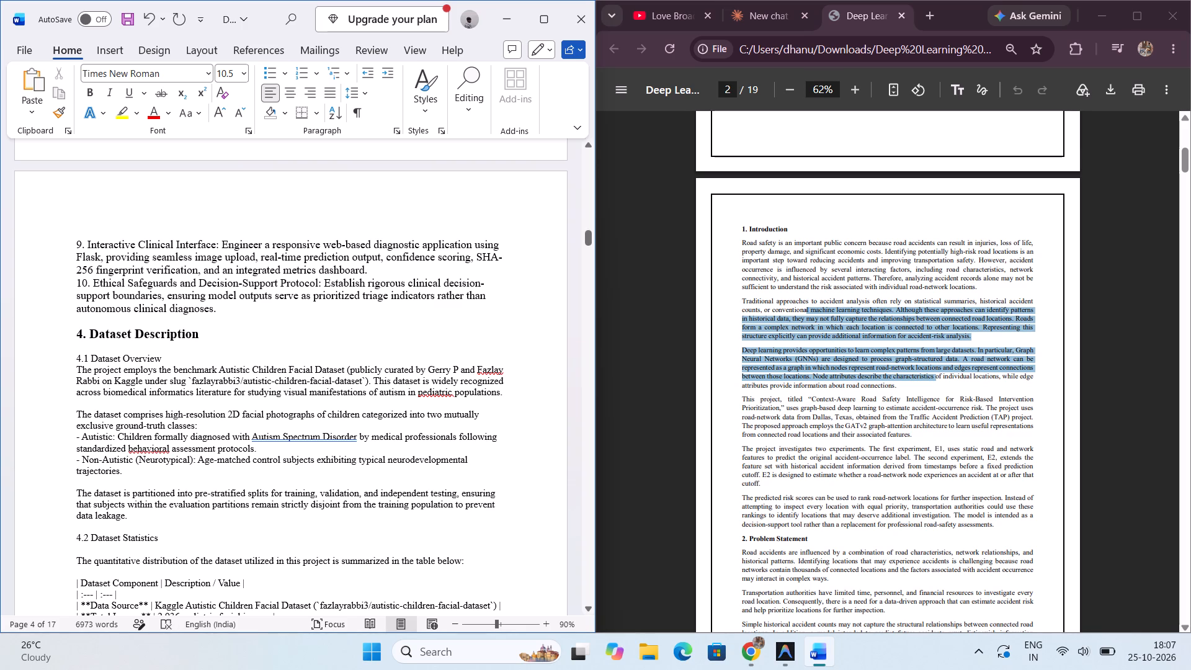
Insert a blank line between the "4.1 Dataset Overview" subheading and its first paragraph.
{"action": "left_click", "coordinate": [171, 360]}
{"action": "key", "text": "Return"}
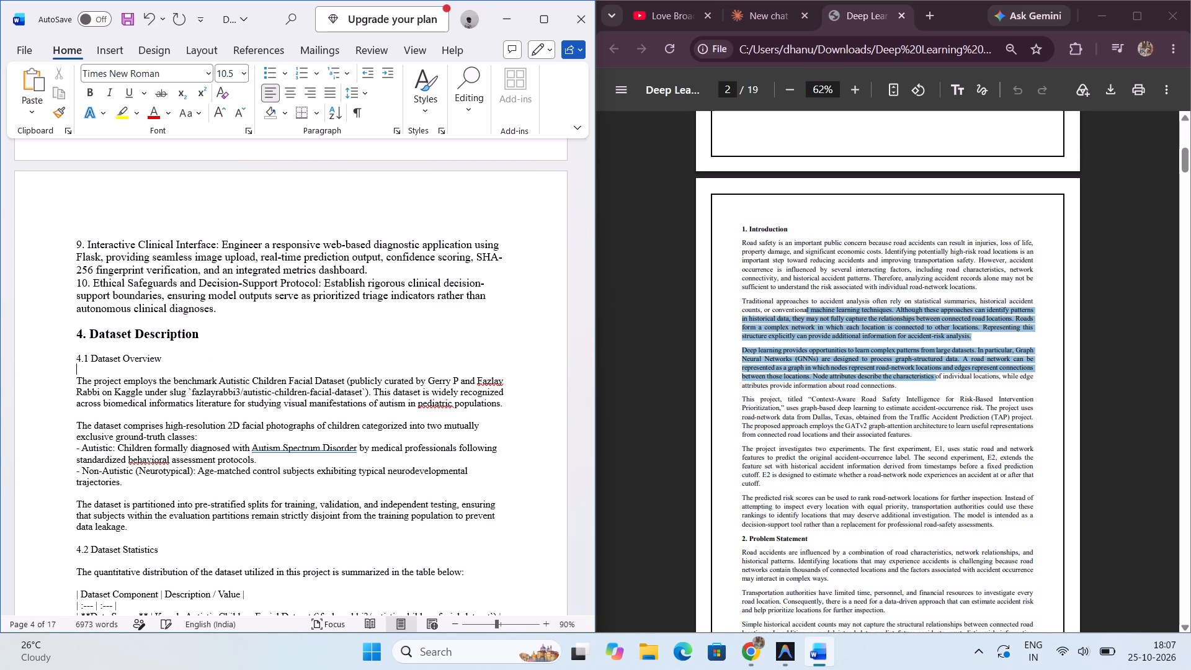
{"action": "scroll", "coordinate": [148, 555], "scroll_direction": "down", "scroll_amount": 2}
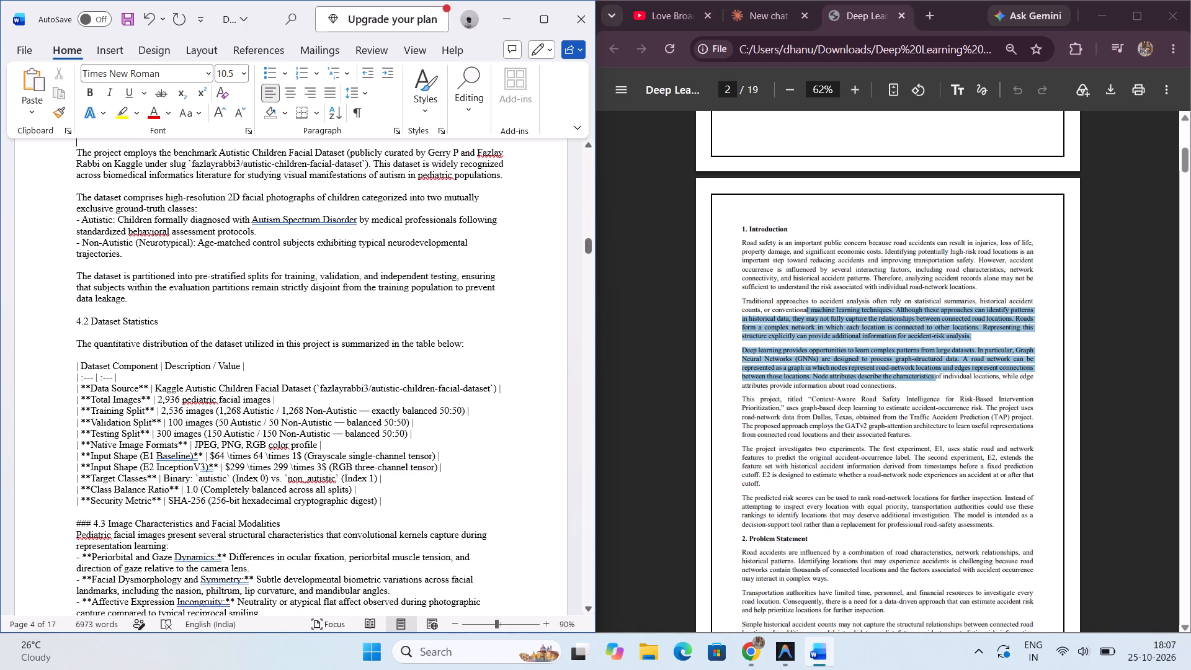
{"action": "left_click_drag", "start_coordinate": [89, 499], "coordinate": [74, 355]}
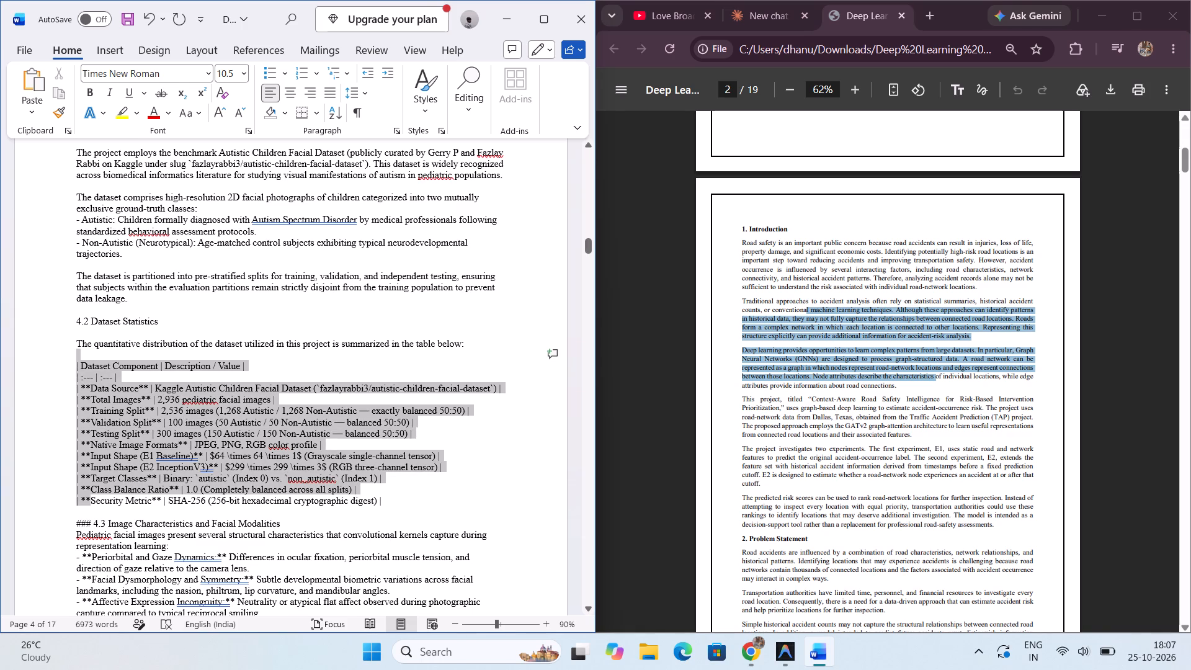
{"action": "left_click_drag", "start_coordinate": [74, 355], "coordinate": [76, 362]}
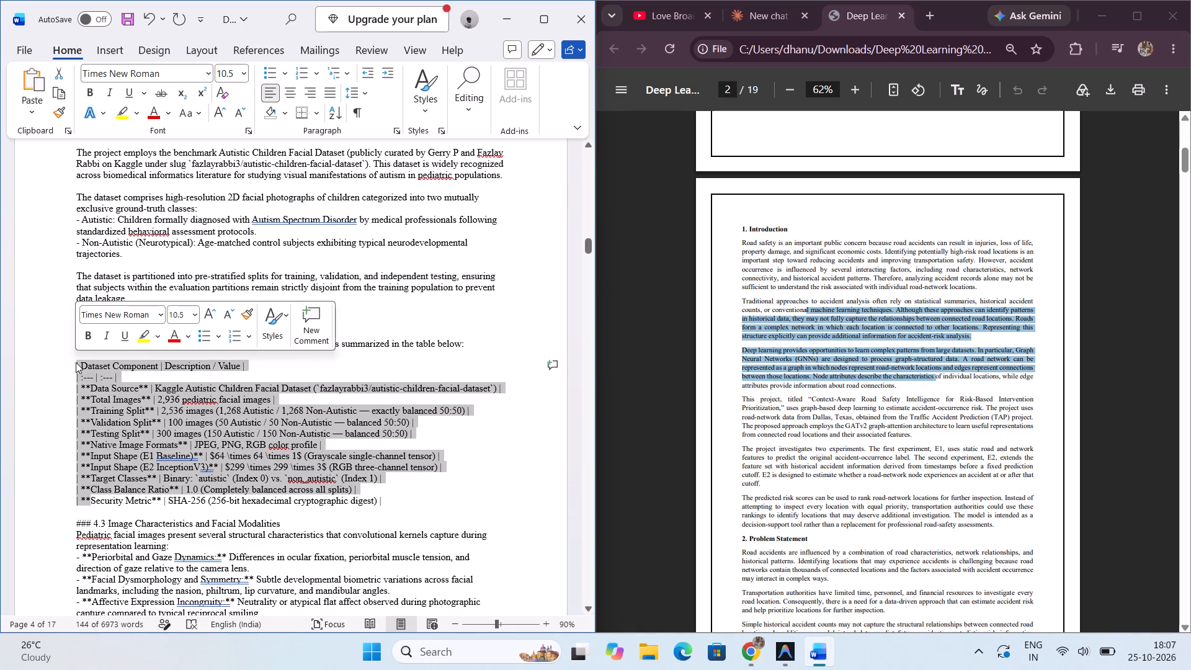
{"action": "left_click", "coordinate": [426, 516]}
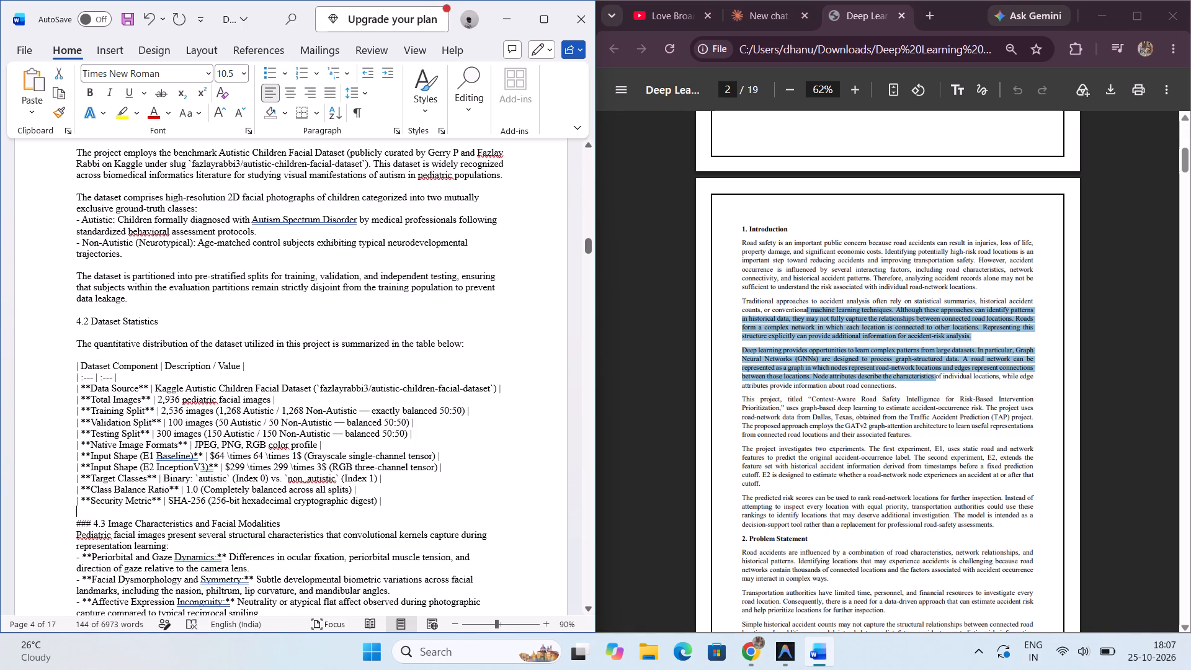
Apply solid round bullets to the dataset statistics rows from "Data Source" through "Security Metric".
{"action": "left_click_drag", "start_coordinate": [393, 507], "coordinate": [97, 411]}
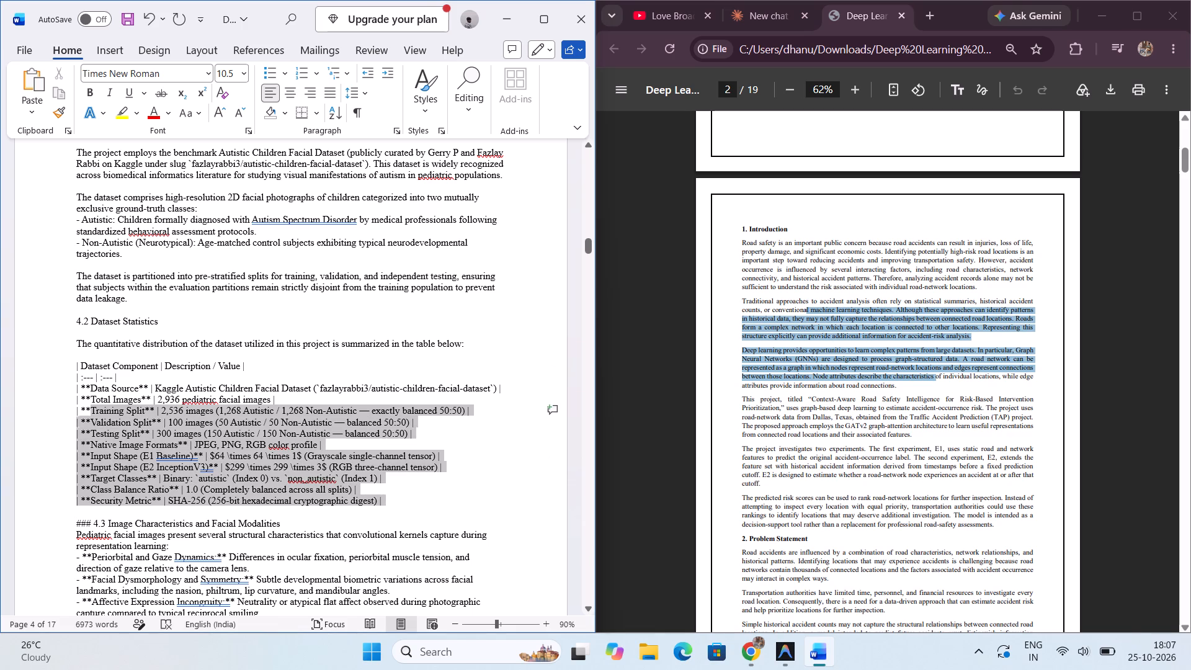
{"action": "left_click_drag", "start_coordinate": [97, 411], "coordinate": [79, 372]}
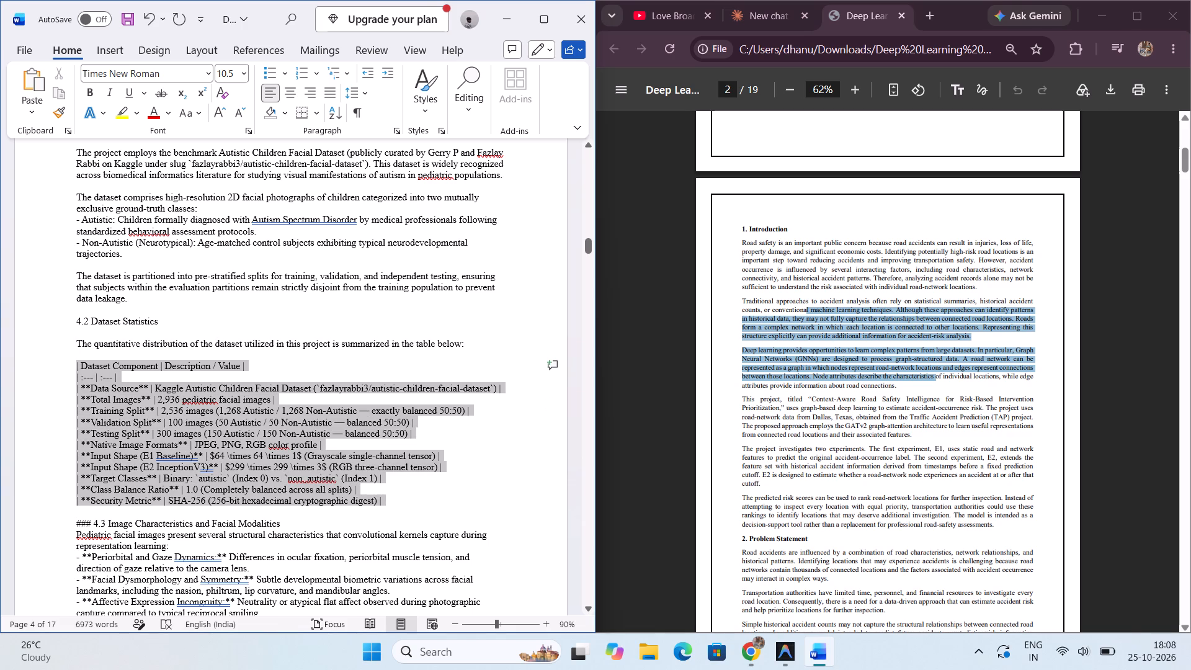
{"action": "left_click_drag", "start_coordinate": [79, 372], "coordinate": [76, 386]}
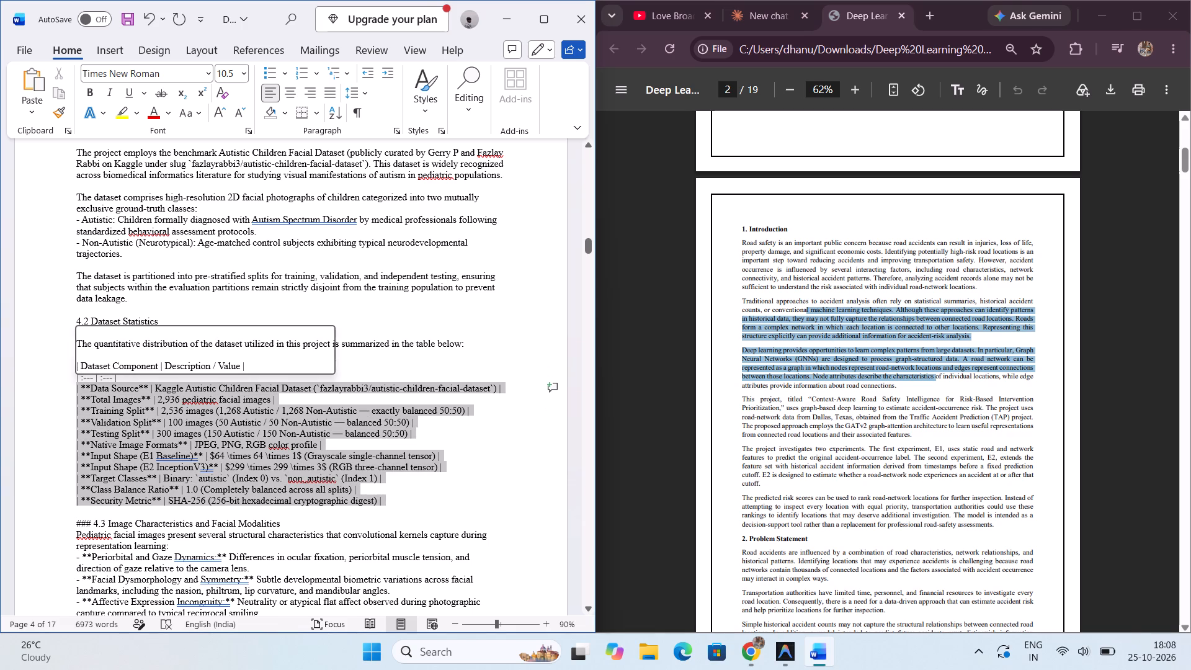
{"action": "left_click", "coordinate": [206, 359]}
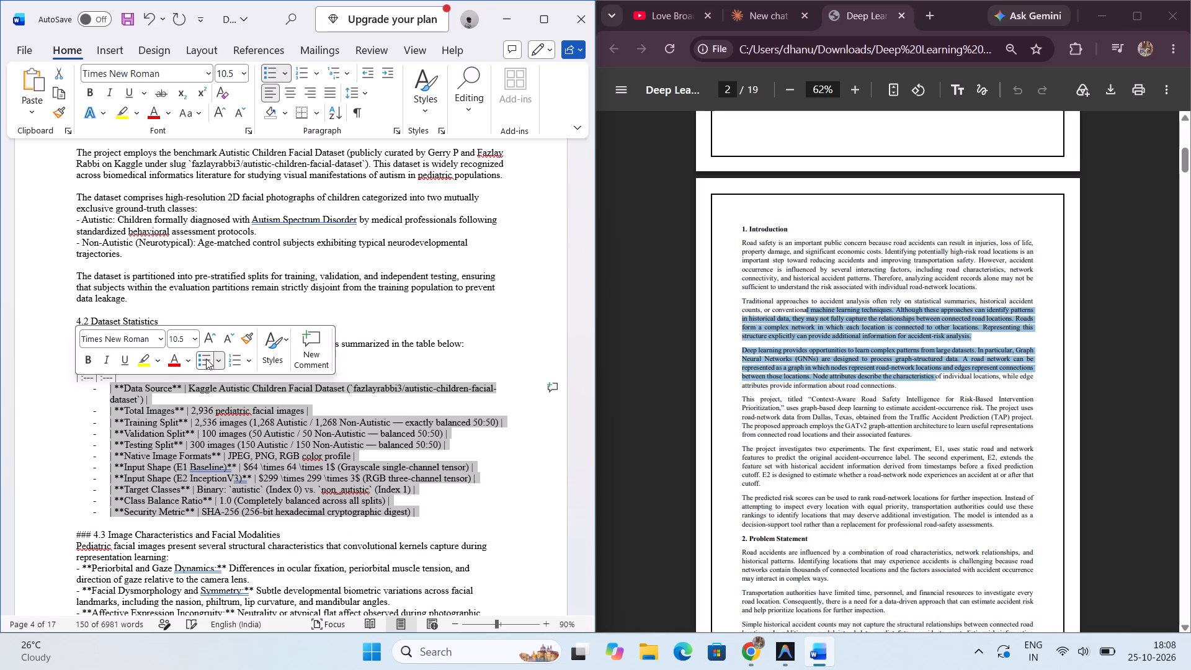
{"action": "left_click", "coordinate": [222, 359]}
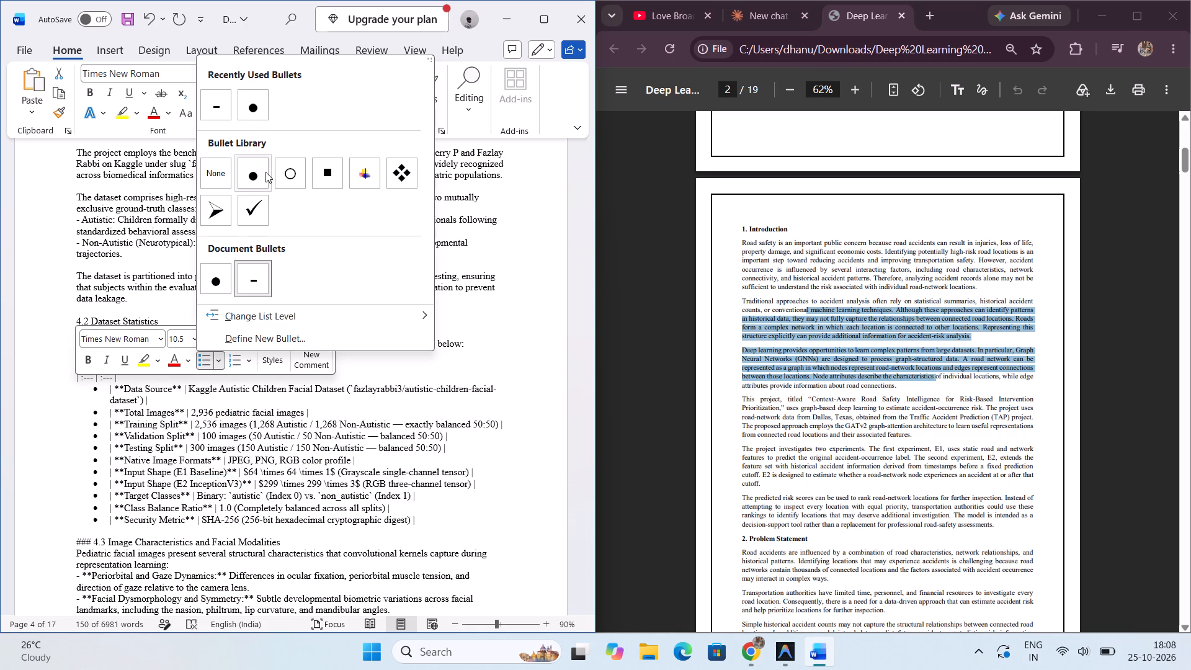
{"action": "left_click", "coordinate": [254, 175]}
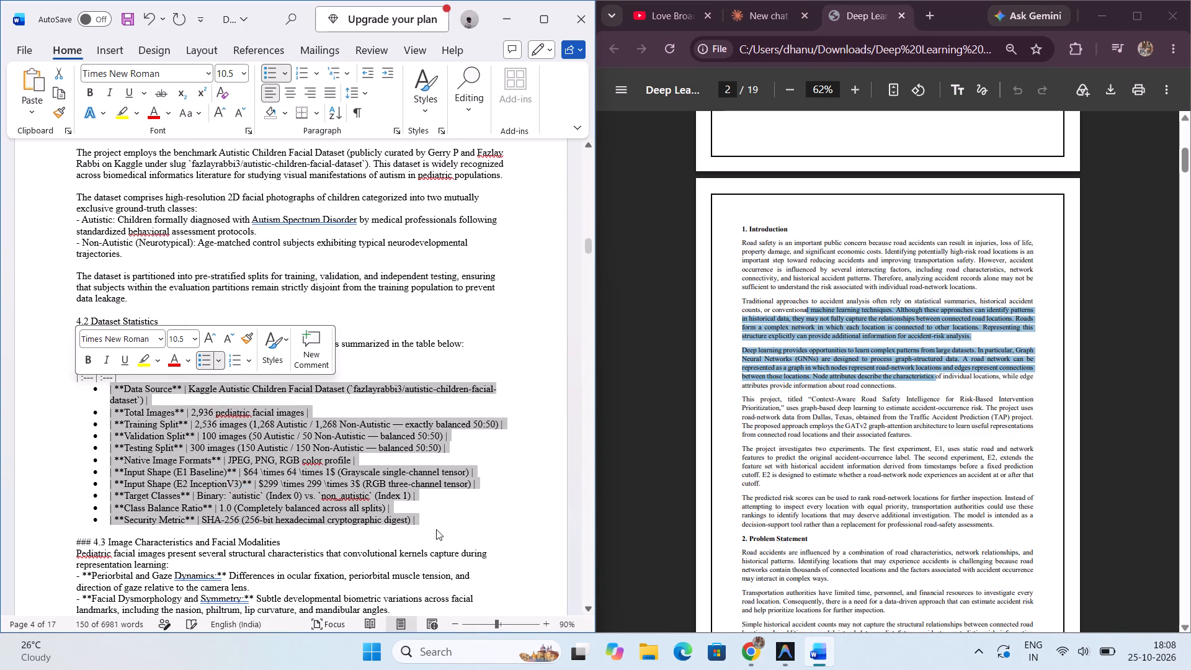
{"action": "left_click", "coordinate": [494, 544]}
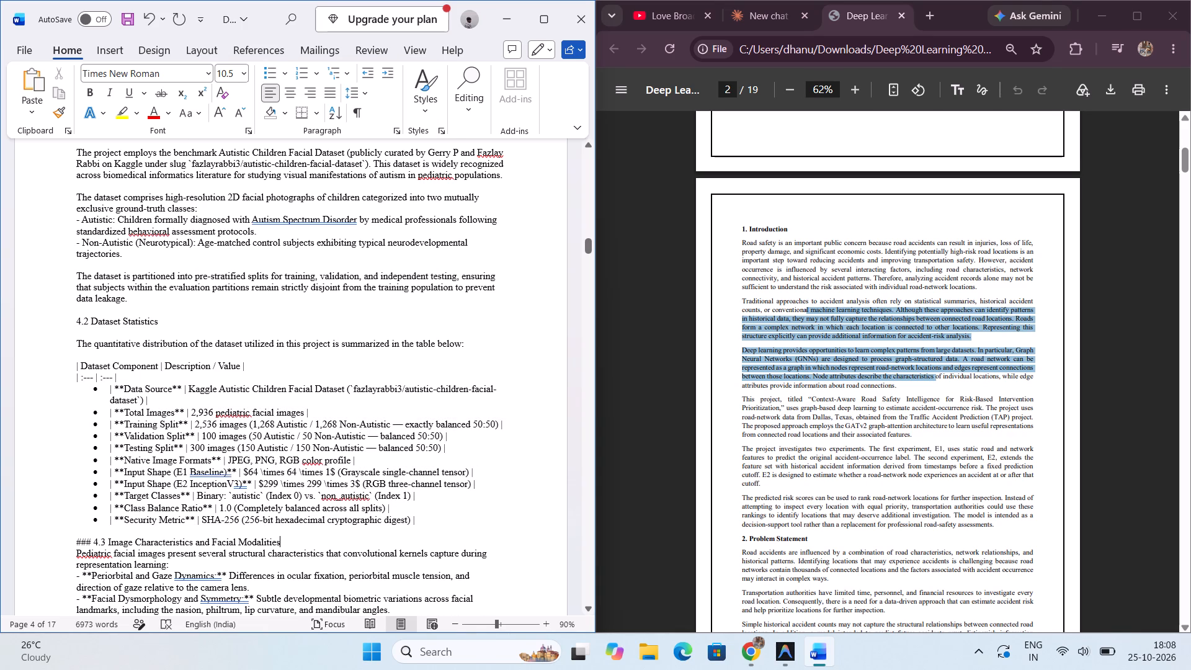
Delete the trailing pipe characters from the "Security Metric", "Class Balance Ratio" and "Target Classes" bullets.
{"action": "left_click", "coordinate": [416, 522]}
{"action": "key", "text": "BackSpace"}
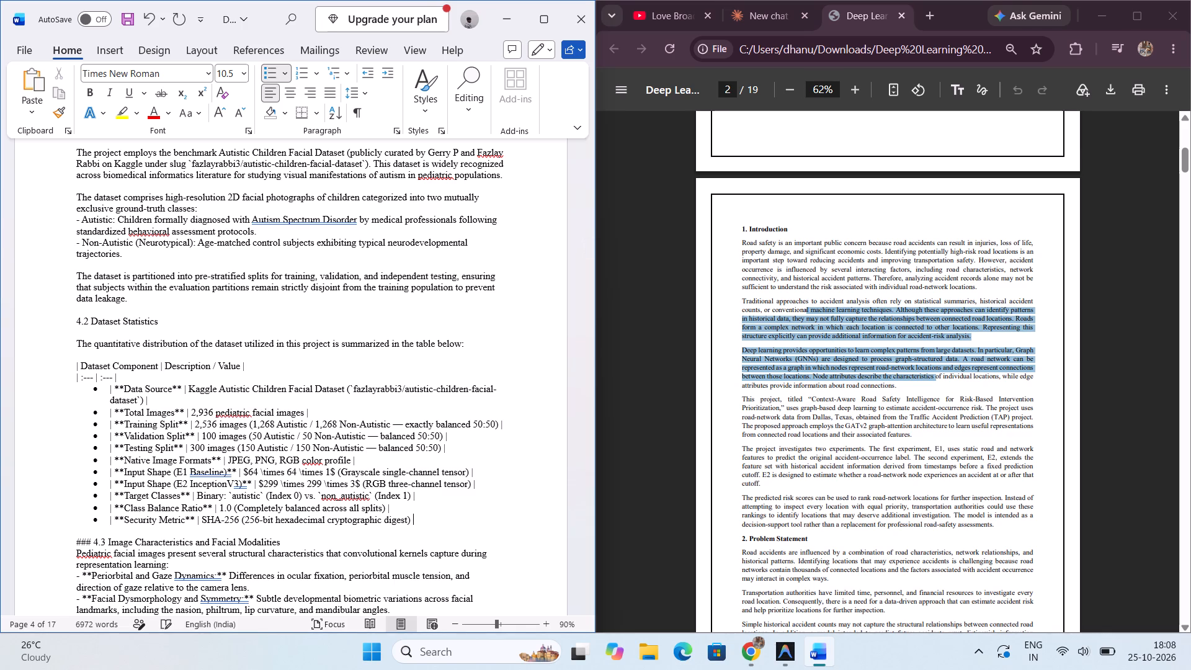
{"action": "key", "text": "Up"}
{"action": "key", "text": "BackSpace"}
{"action": "key", "text": "Up"}
{"action": "key", "text": "Right"}
{"action": "key", "text": "Right"}
{"action": "key", "text": "Right"}
{"action": "key", "text": "Right"}
{"action": "key", "text": "Right"}
{"action": "key", "text": "Right"}
{"action": "key", "text": "Right"}
{"action": "key", "text": "Right"}
{"action": "key", "text": "BackSpace"}
Delete the trailing pipe characters from the two "Input Shape" bullets and the "Native Image Formats" bullet.
{"action": "left_click", "coordinate": [484, 486]}
{"action": "key", "text": "BackSpace"}
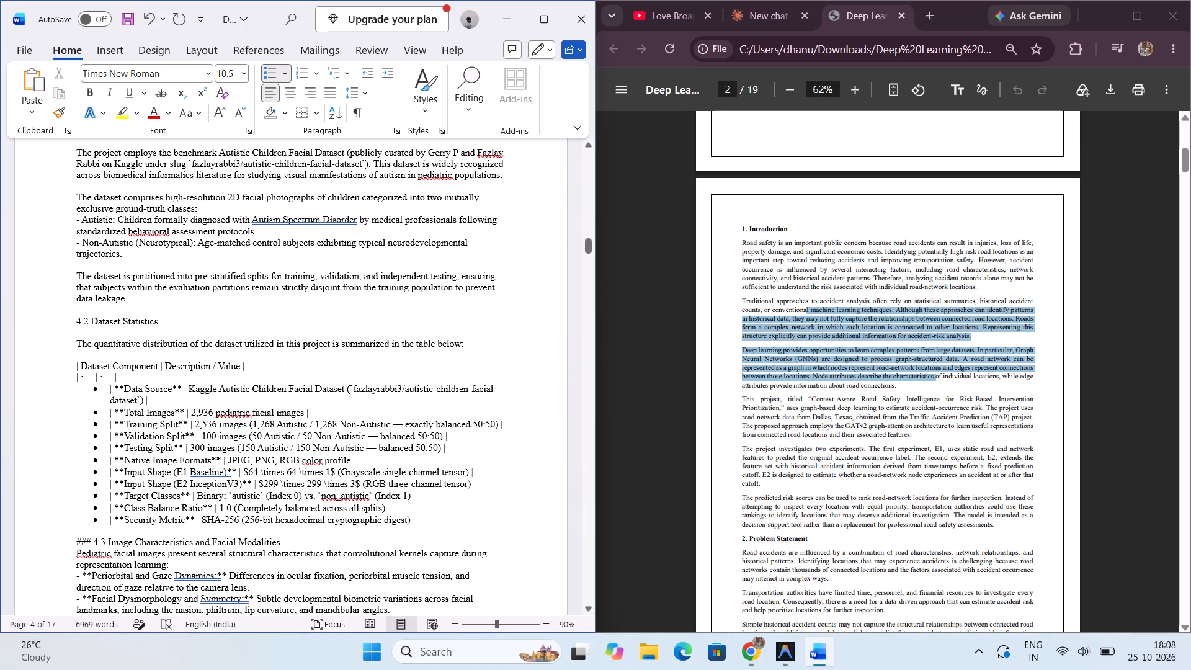
{"action": "left_click", "coordinate": [474, 475]}
{"action": "key", "text": "BackSpace"}
{"action": "left_click", "coordinate": [378, 460]}
{"action": "key", "text": "BackSpace"}
Delete the trailing pipe characters from the "Testing Split", "Validation Split", "Training Split" and "Total Images" bullets.
{"action": "left_click", "coordinate": [449, 447]}
{"action": "key", "text": "BackSpace"}
{"action": "key", "text": "BackSpace"}
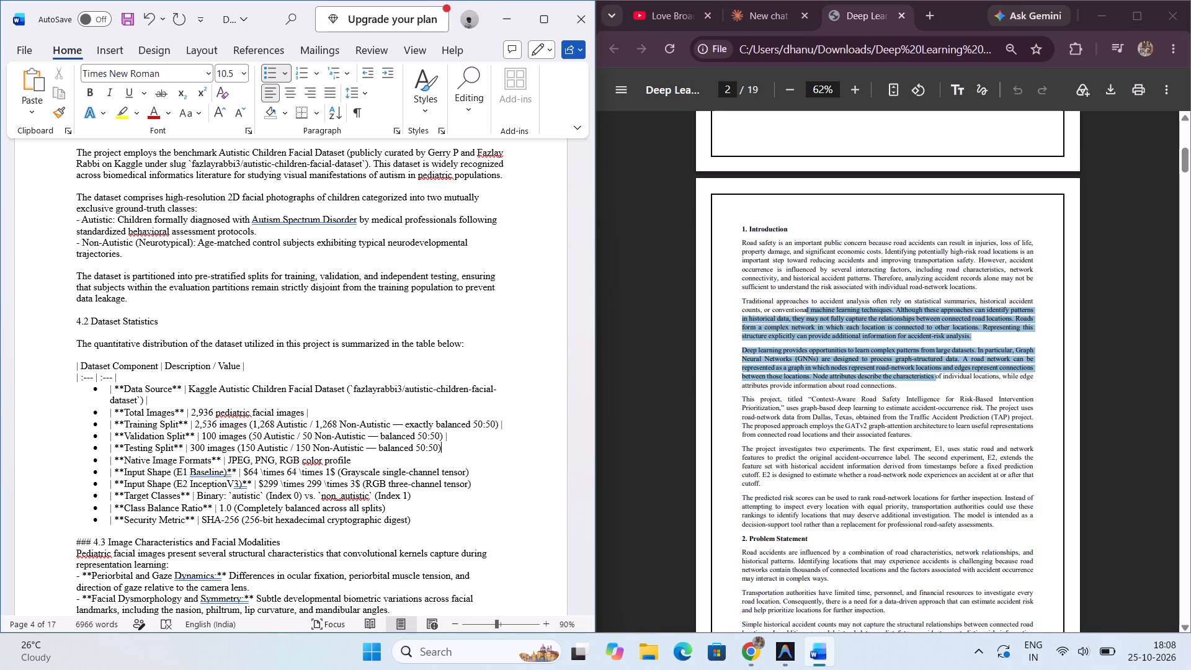
{"action": "left_click", "coordinate": [450, 436]}
{"action": "key", "text": "BackSpace"}
{"action": "left_click", "coordinate": [505, 426]}
{"action": "key", "text": "BackSpace"}
{"action": "left_click", "coordinate": [337, 411]}
{"action": "key", "text": "BackSpace"}
Delete the parenthesised Kaggle slug and trailing pipe from the "Data Source" bullet, ending it at "Kaggle Autistic Children Facial Dataset".
{"action": "left_click_drag", "start_coordinate": [152, 399], "coordinate": [76, 401]}
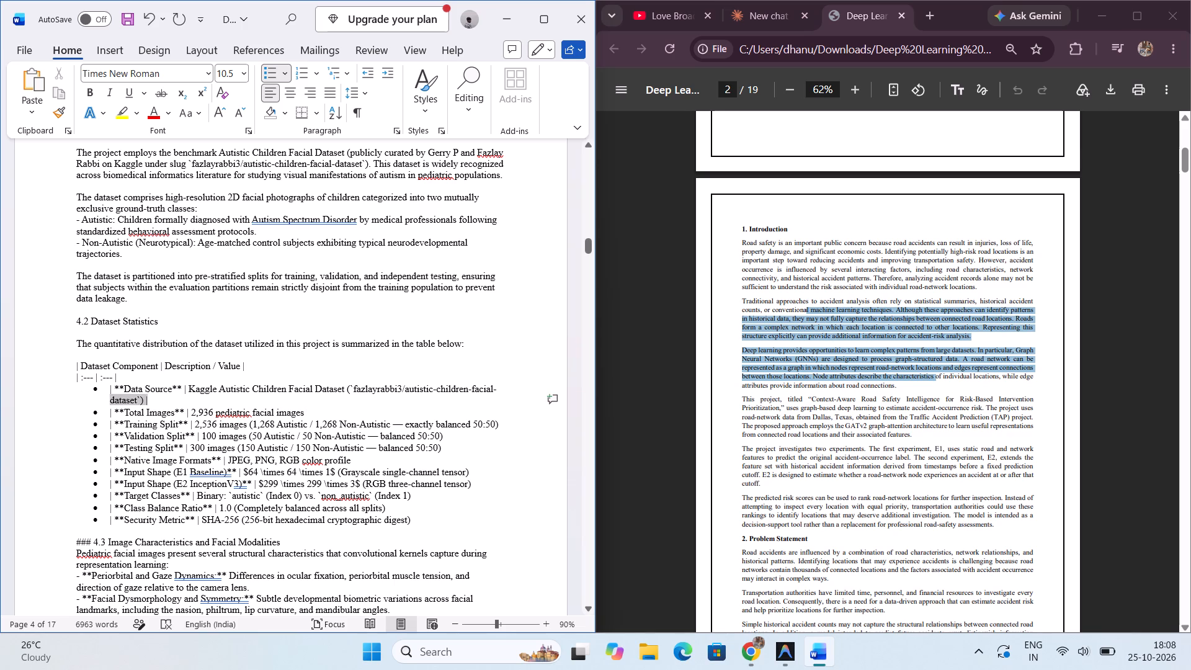
{"action": "left_click_drag", "start_coordinate": [76, 401], "coordinate": [349, 390]}
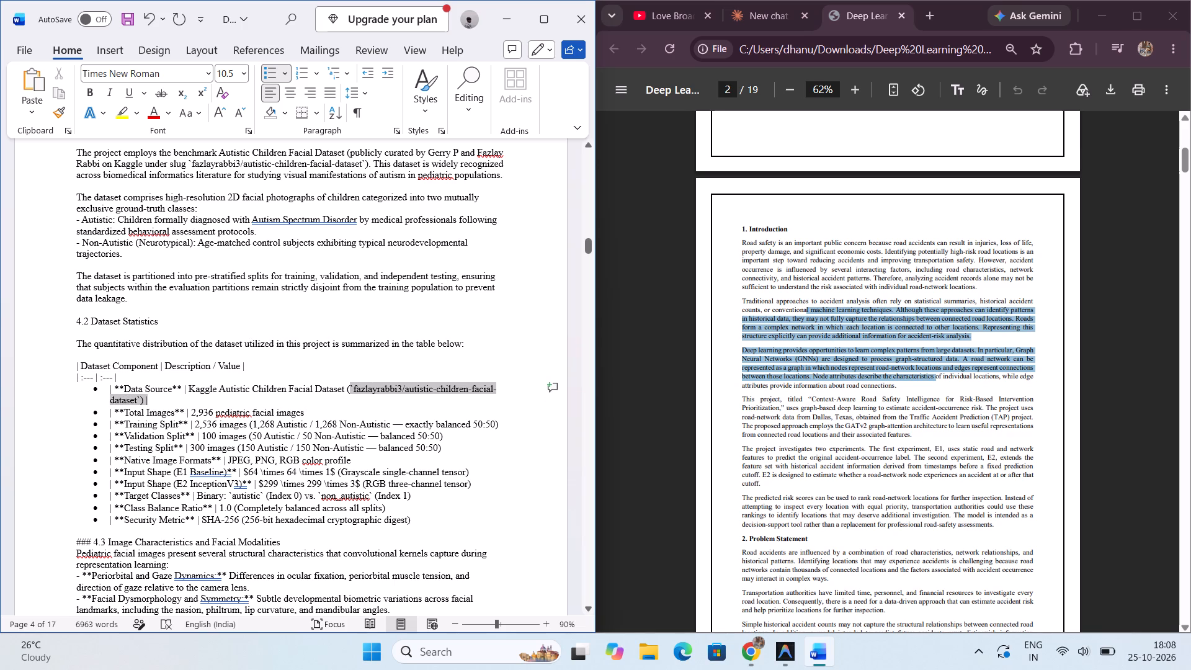
{"action": "left_click_drag", "start_coordinate": [349, 390], "coordinate": [347, 390]}
{"action": "key", "text": "BackSpace"}
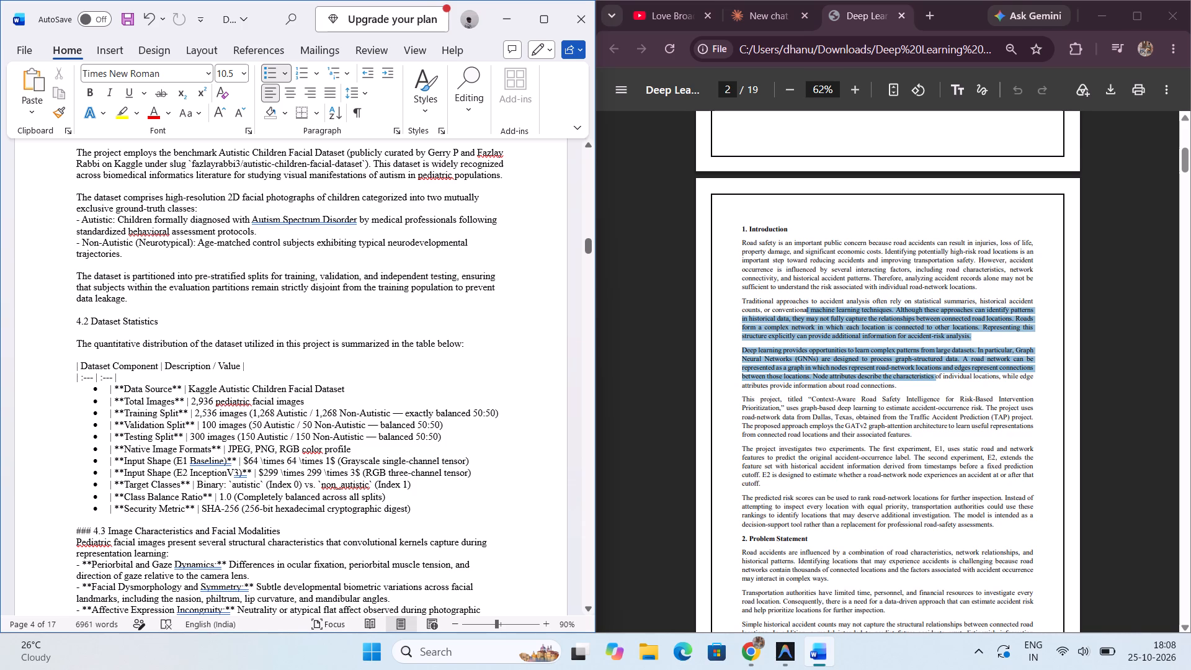
Review the remaining Section 4 and early Section 5 text and compare it with the reference PDF's Dataset Description layout.
{"action": "scroll", "coordinate": [157, 396], "scroll_direction": "down", "scroll_amount": 2}
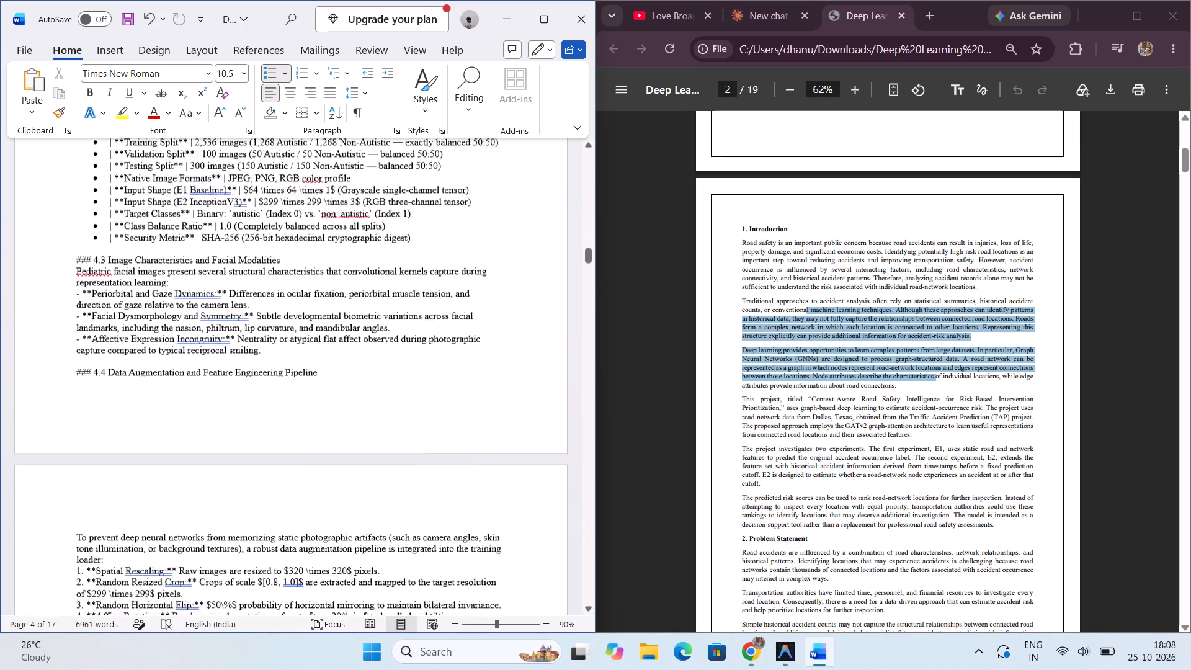
{"action": "scroll", "coordinate": [157, 396], "scroll_direction": "down", "scroll_amount": 3}
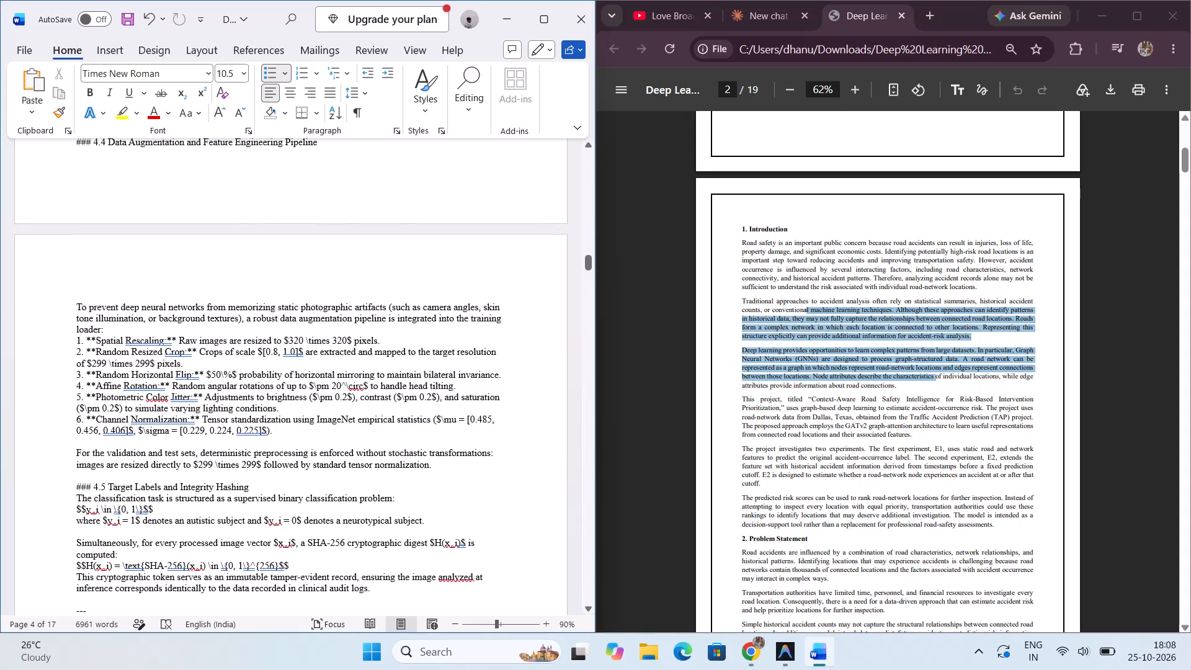
{"action": "scroll", "coordinate": [157, 396], "scroll_direction": "down", "scroll_amount": 3}
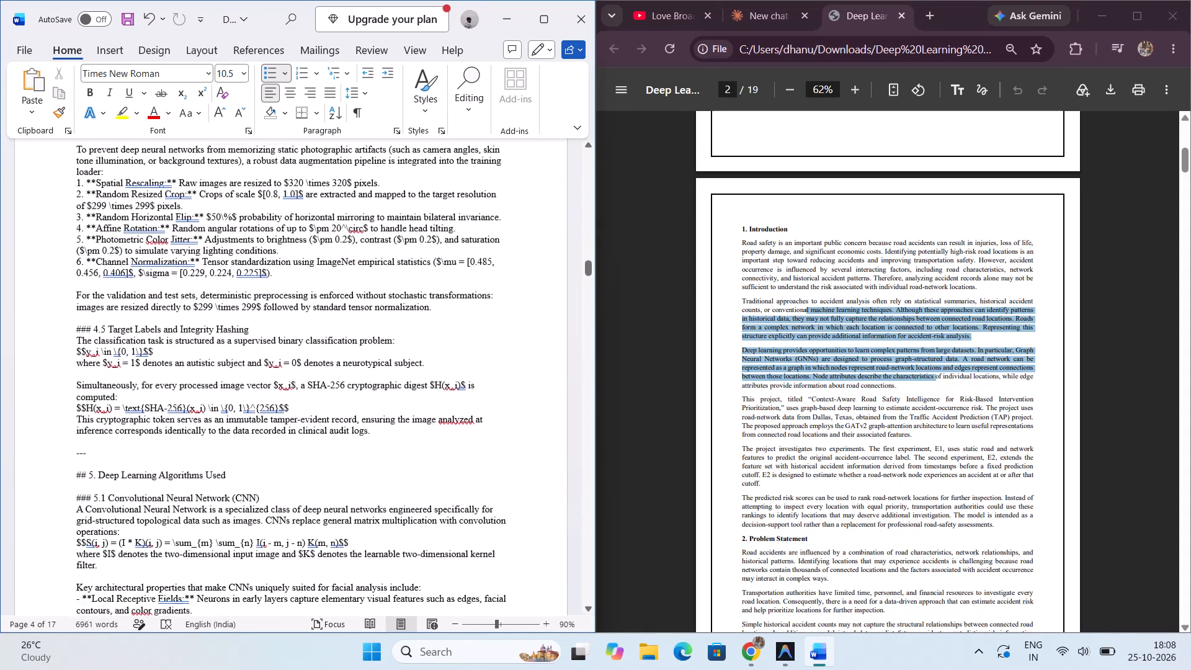
{"action": "scroll", "coordinate": [157, 396], "scroll_direction": "down", "scroll_amount": 1}
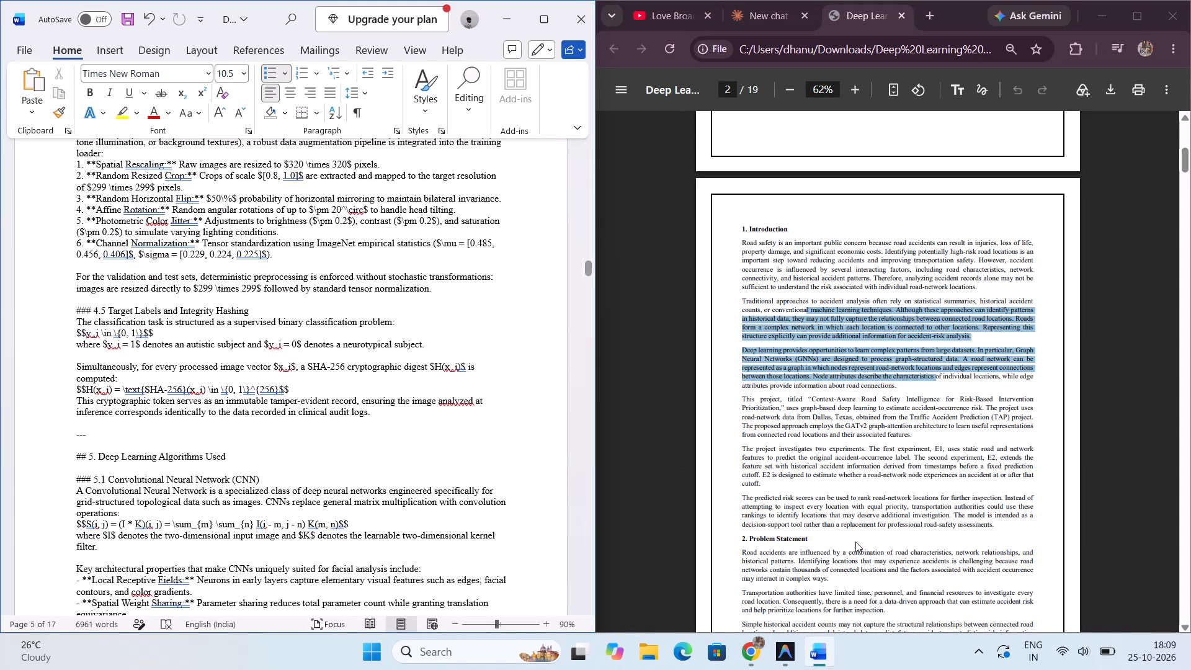
{"action": "scroll", "coordinate": [857, 544], "scroll_direction": "down", "scroll_amount": 10}
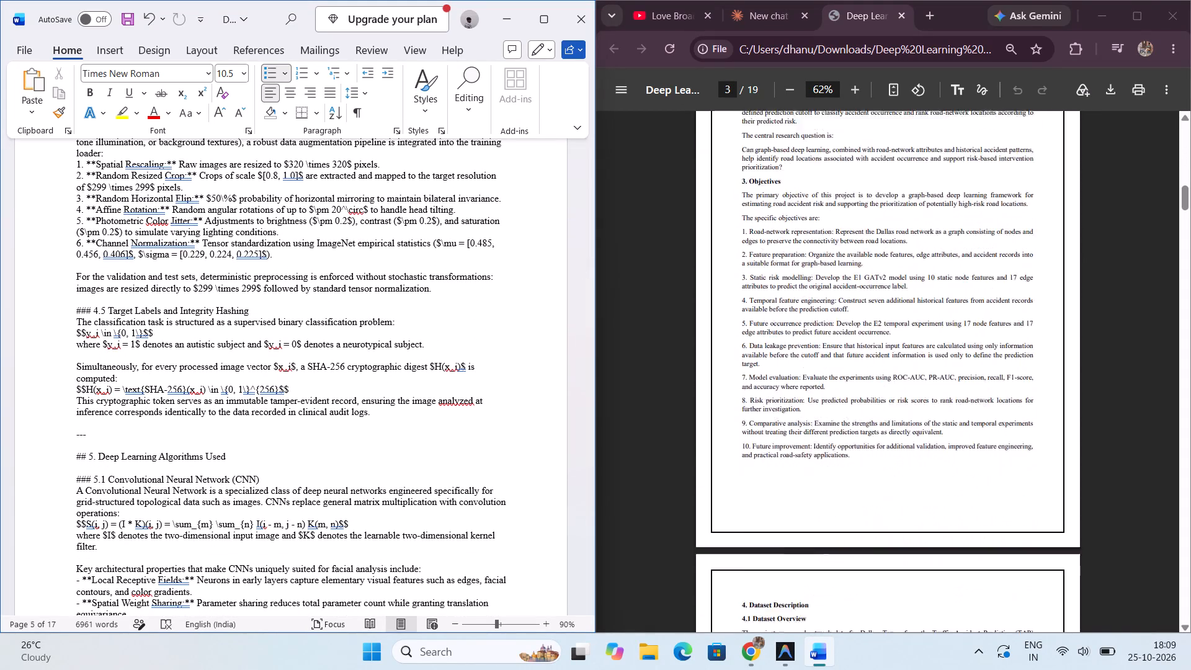
{"action": "scroll", "coordinate": [857, 544], "scroll_direction": "down", "scroll_amount": 1}
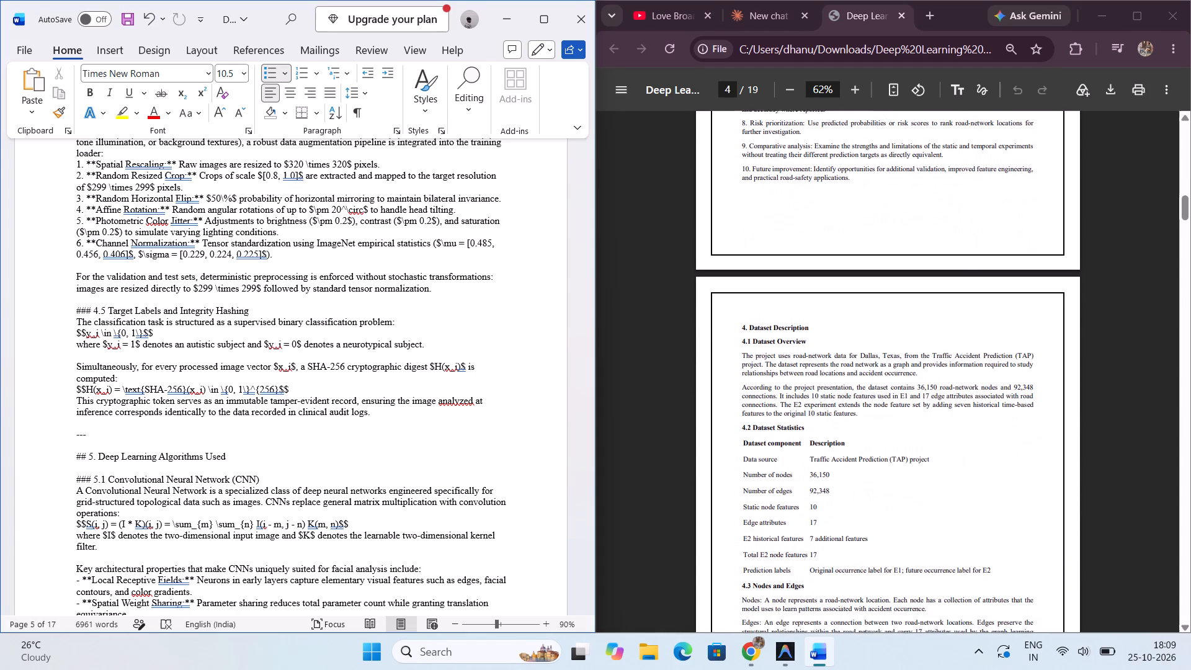
{"action": "scroll", "coordinate": [857, 544], "scroll_direction": "down", "scroll_amount": 1}
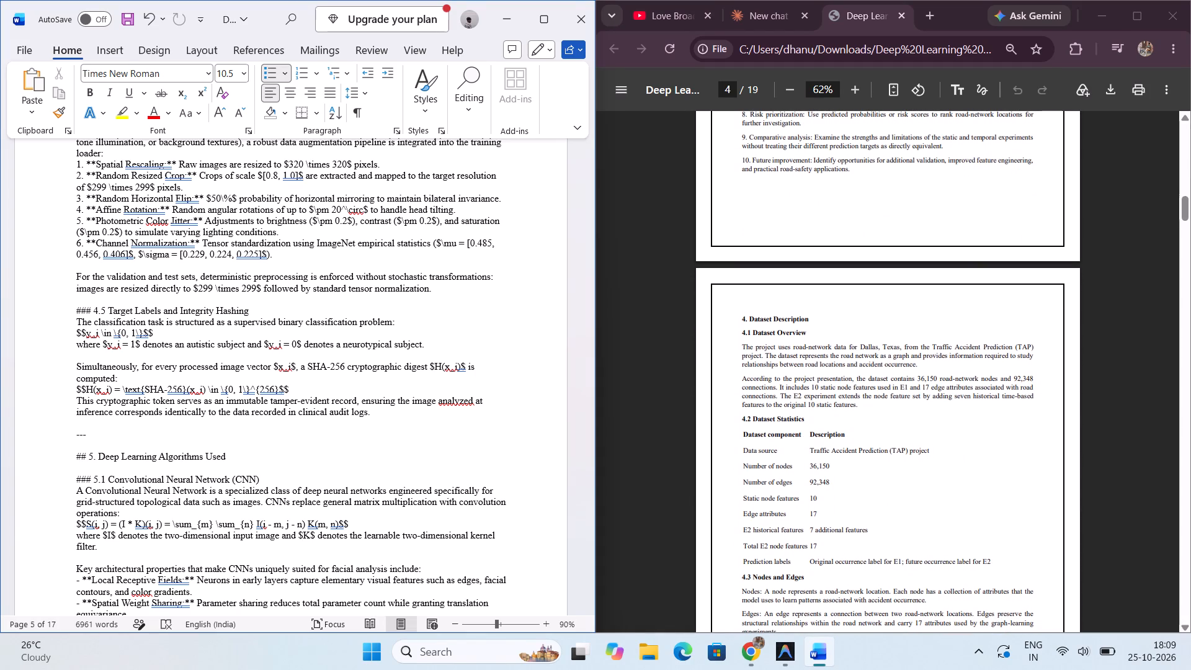
{"action": "scroll", "coordinate": [338, 370], "scroll_direction": "up", "scroll_amount": 4}
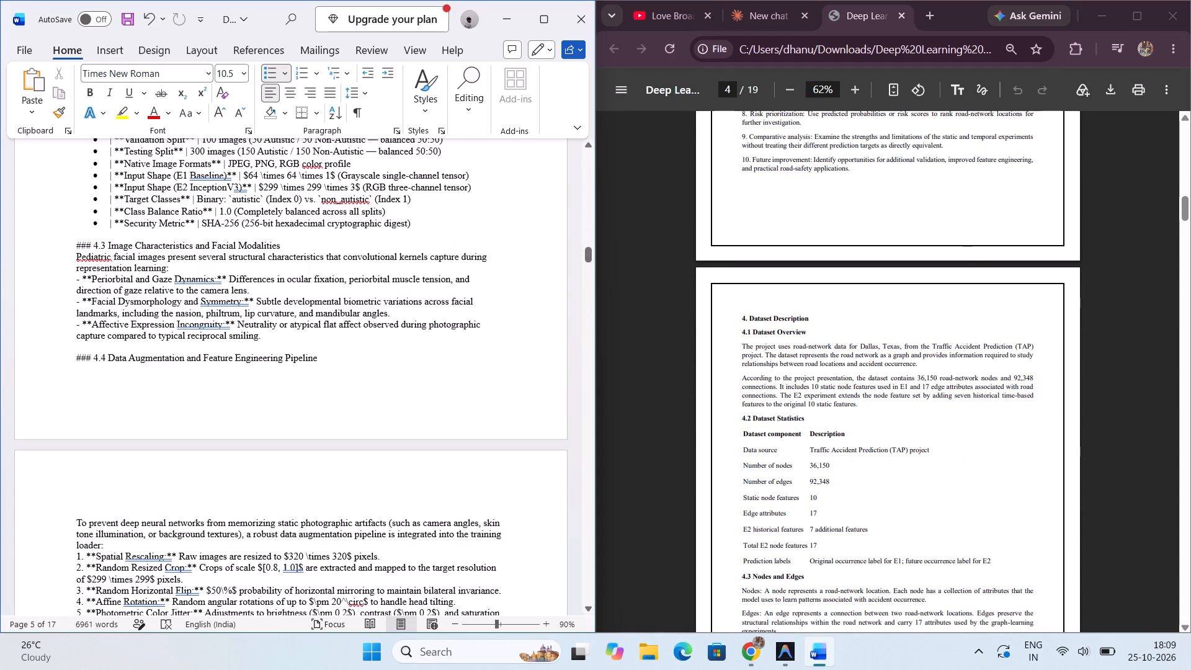
{"action": "scroll", "coordinate": [338, 370], "scroll_direction": "up", "scroll_amount": 3}
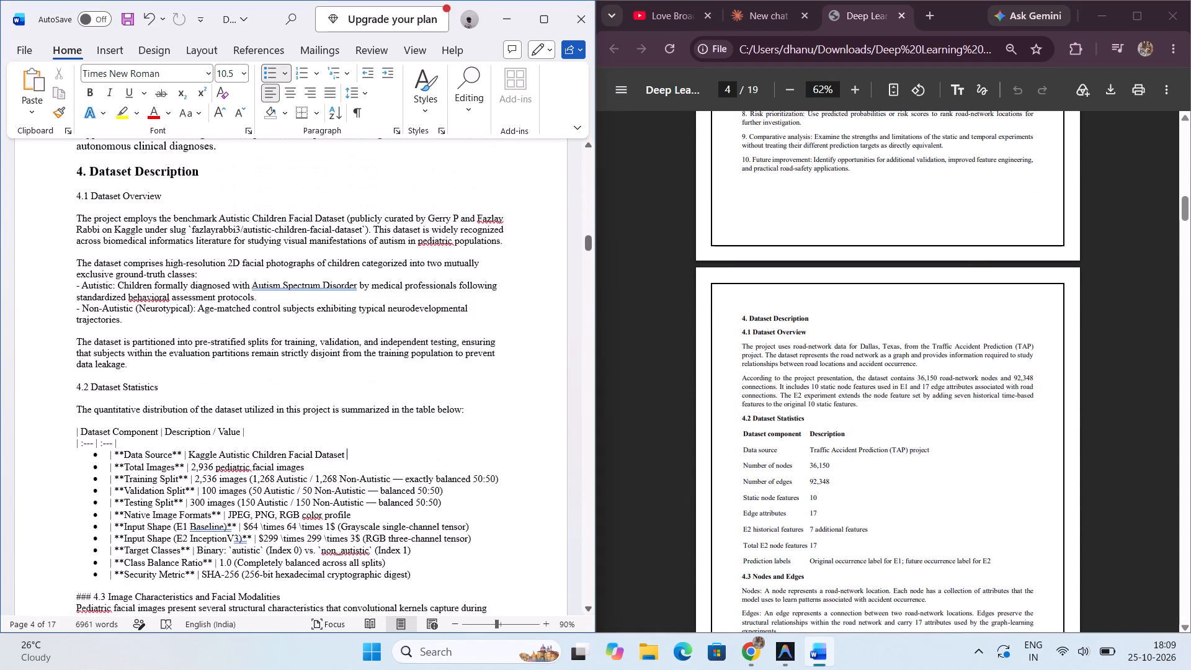
{"action": "scroll", "coordinate": [338, 370], "scroll_direction": "up", "scroll_amount": 1}
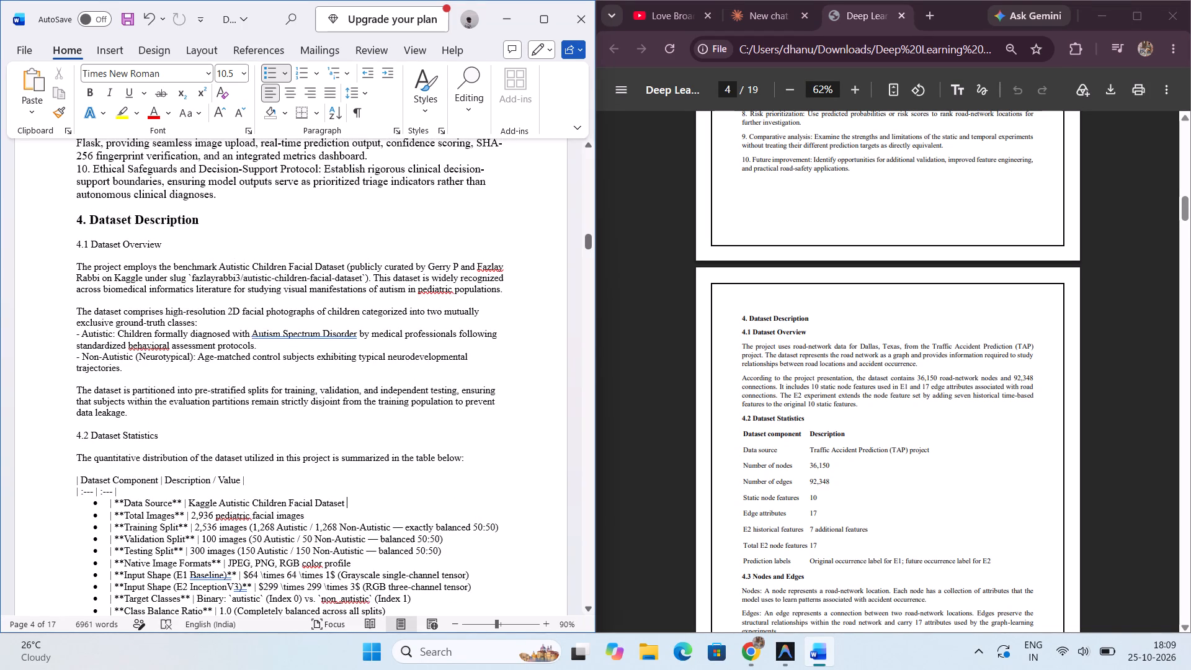
Insert a blank line between the "ground-truth classes:" sentence and the "Autistic:" list item.
{"action": "left_click", "coordinate": [233, 322]}
{"action": "key", "text": "Return"}
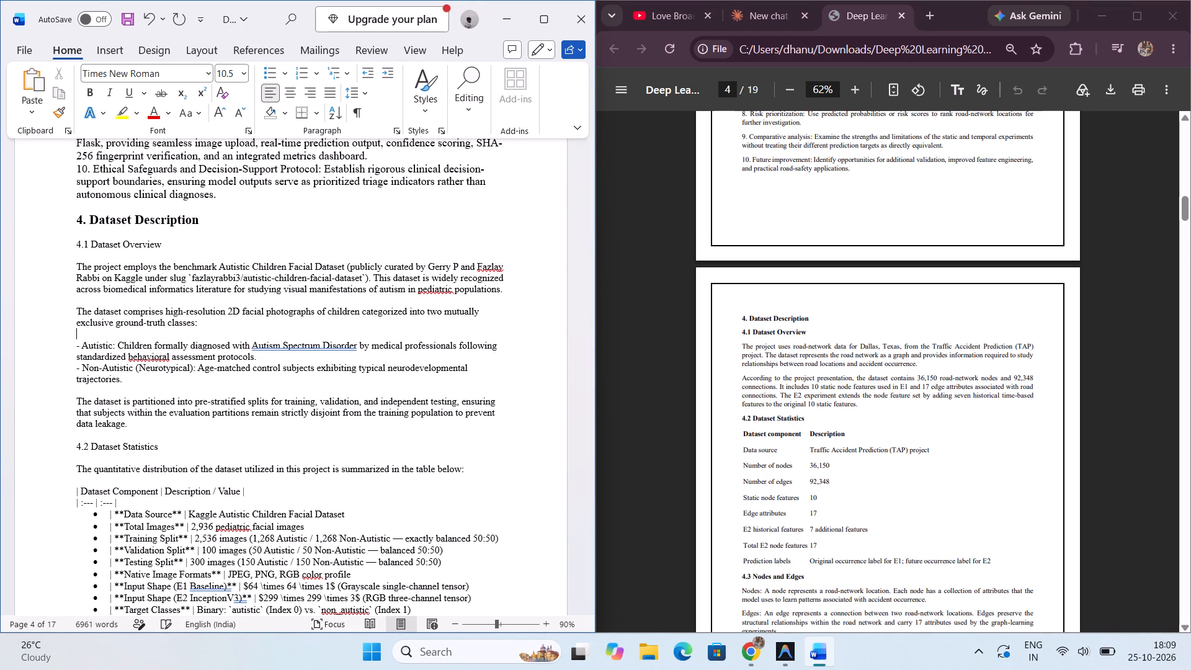
Set the Section 4 text from "4.1 Dataset Overview" through the end of 4.5 to Times New Roman.
{"action": "left_click_drag", "start_coordinate": [74, 241], "coordinate": [249, 653]}
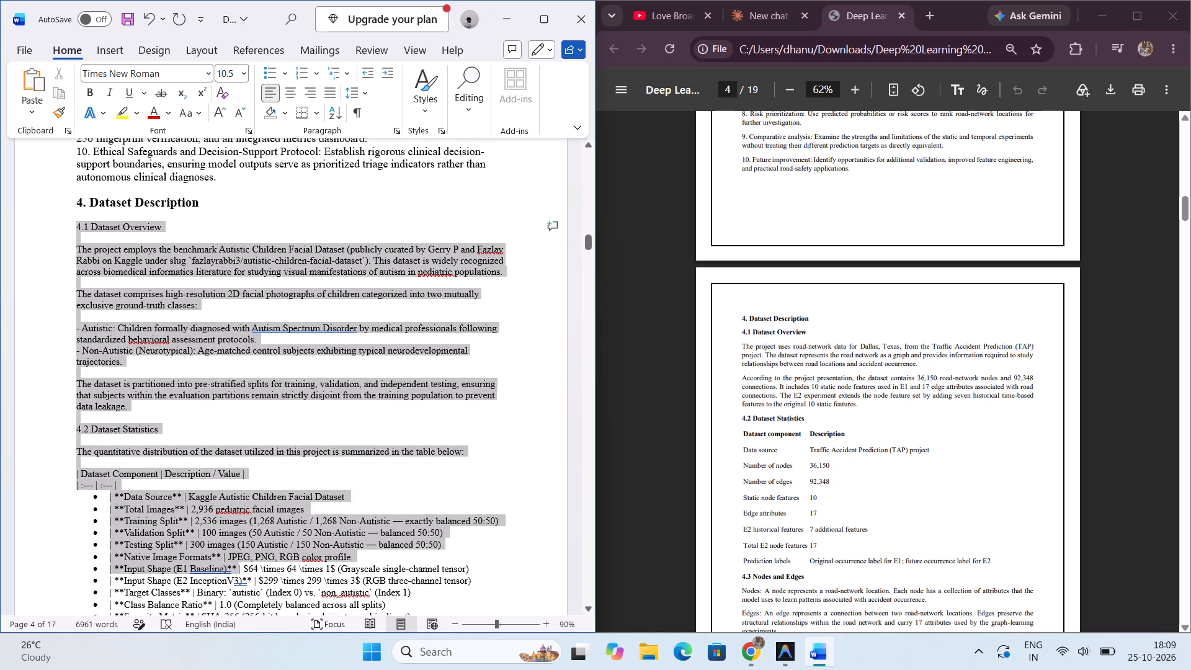
{"action": "left_click_drag", "start_coordinate": [249, 653], "coordinate": [174, 141]}
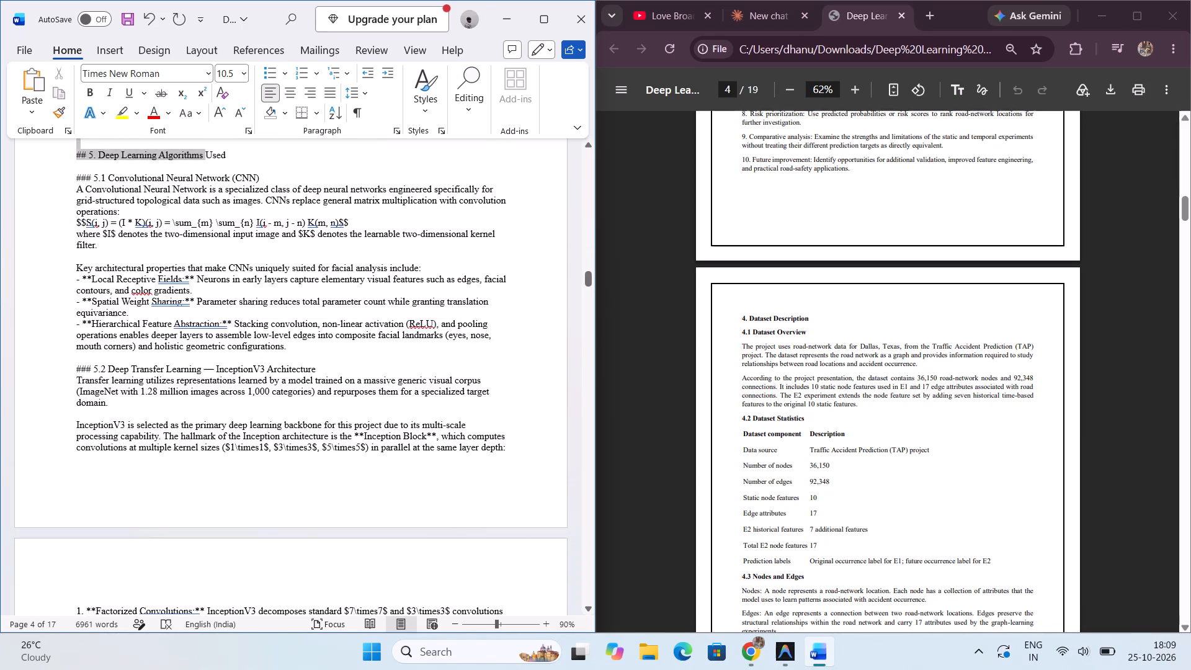
{"action": "left_click_drag", "start_coordinate": [174, 141], "coordinate": [373, 336]}
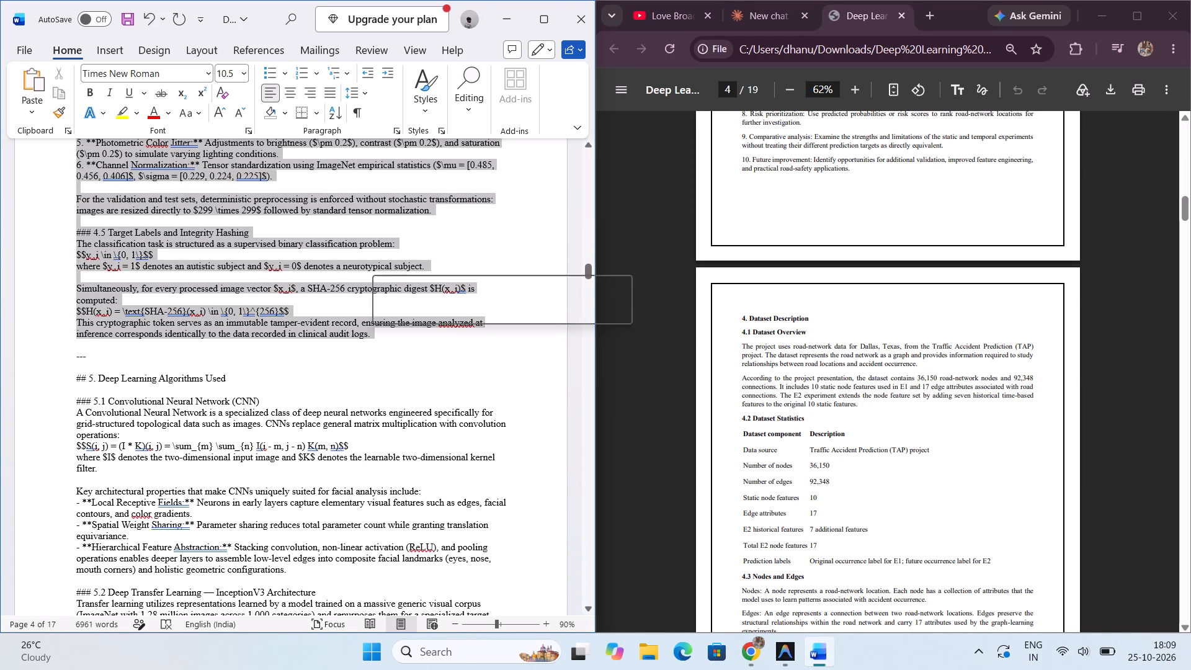
{"action": "left_click", "coordinate": [458, 287]}
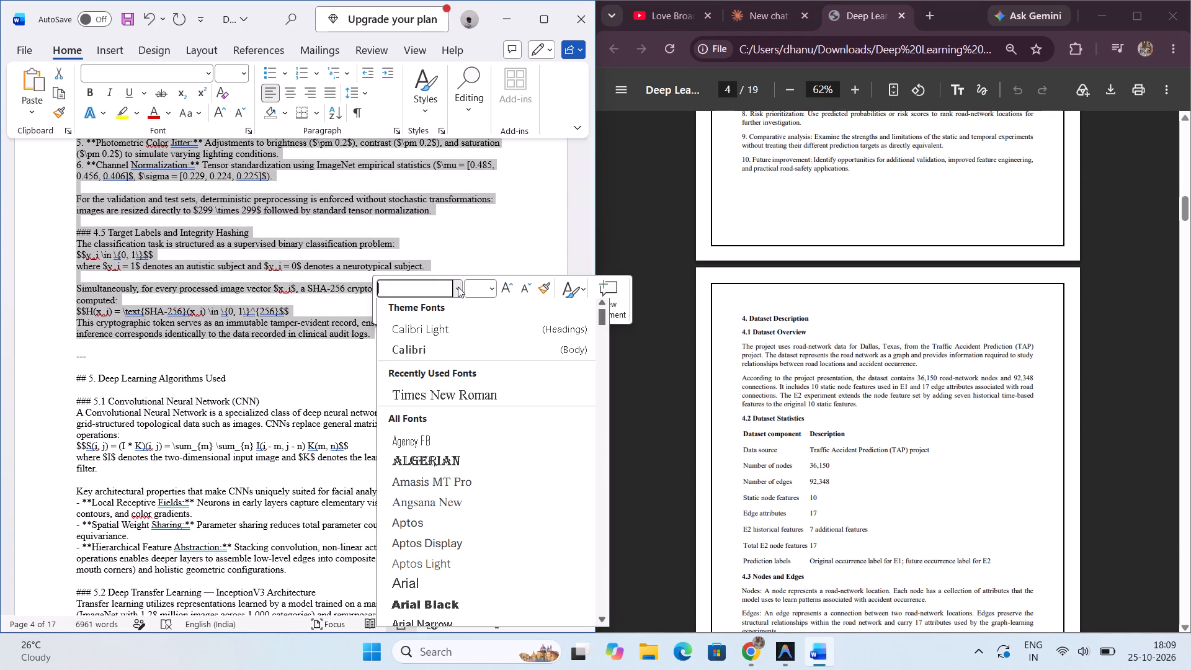
{"action": "left_click", "coordinate": [438, 398]}
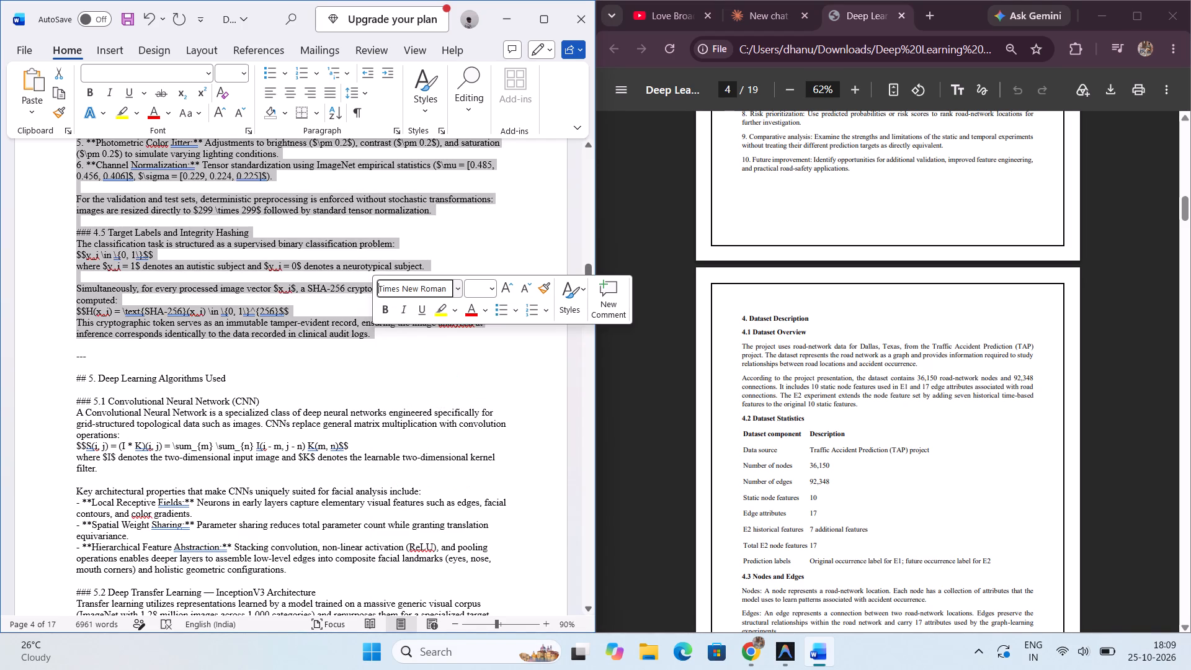
{"action": "left_click", "coordinate": [294, 365]}
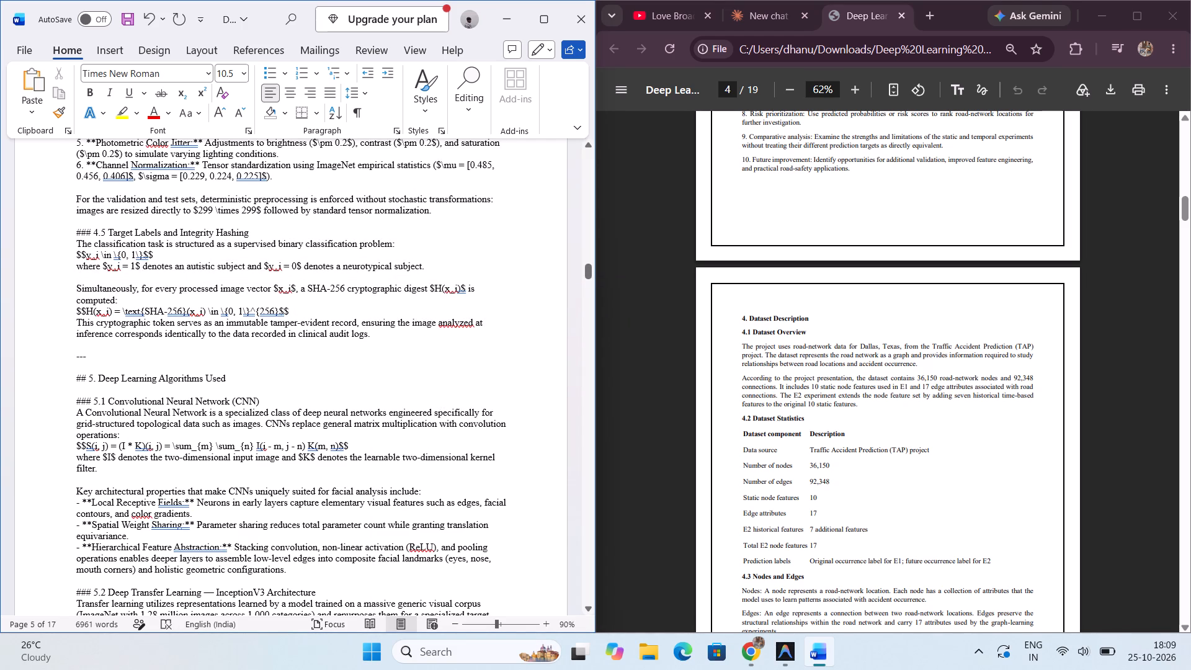
Delete the "---" divider and the "##" marker in front of the "5. Deep Learning Algorithms Used" heading.
{"action": "left_click_drag", "start_coordinate": [86, 378], "coordinate": [73, 356]}
{"action": "key", "text": "BackSpace"}
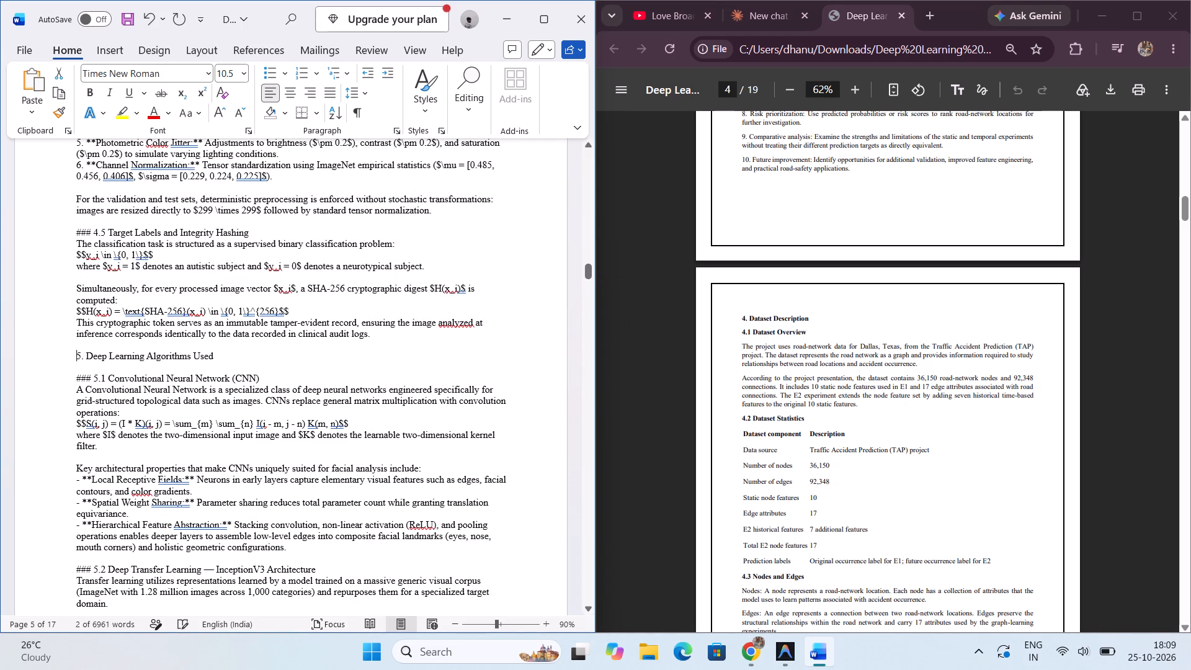
Format the "4.1 Dataset Overview" heading as bold at 12 pt.
{"action": "scroll", "coordinate": [73, 356], "scroll_direction": "up", "scroll_amount": 8}
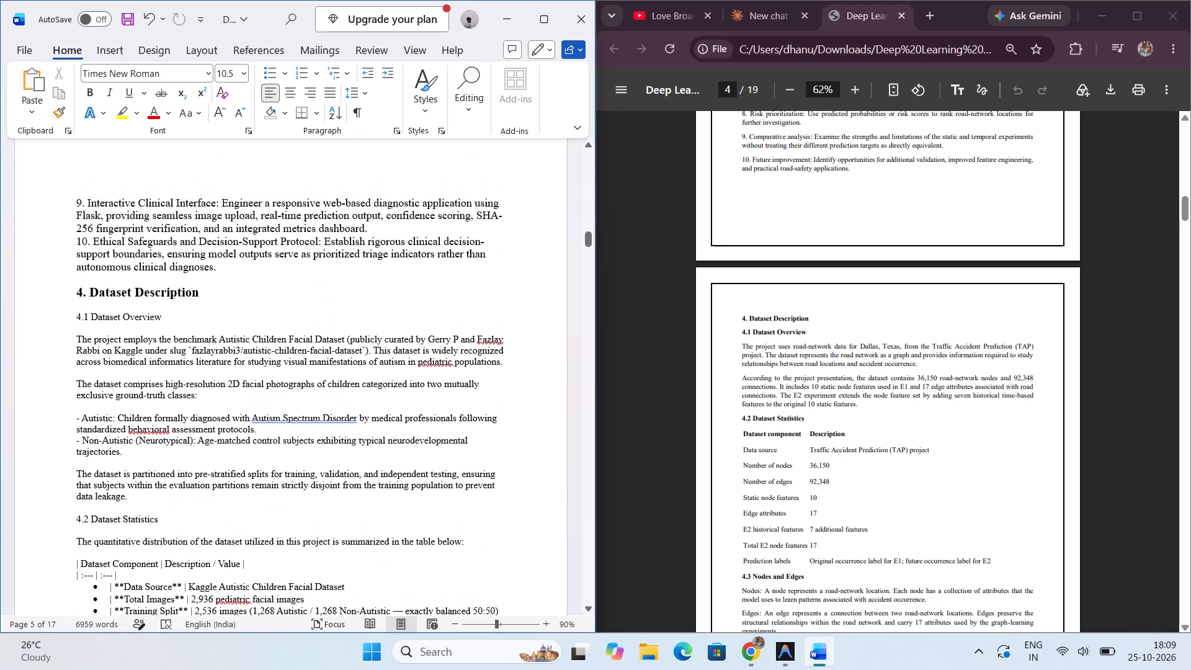
{"action": "scroll", "coordinate": [73, 356], "scroll_direction": "down", "scroll_amount": 1}
{"action": "left_click_drag", "start_coordinate": [166, 203], "coordinate": [56, 213]}
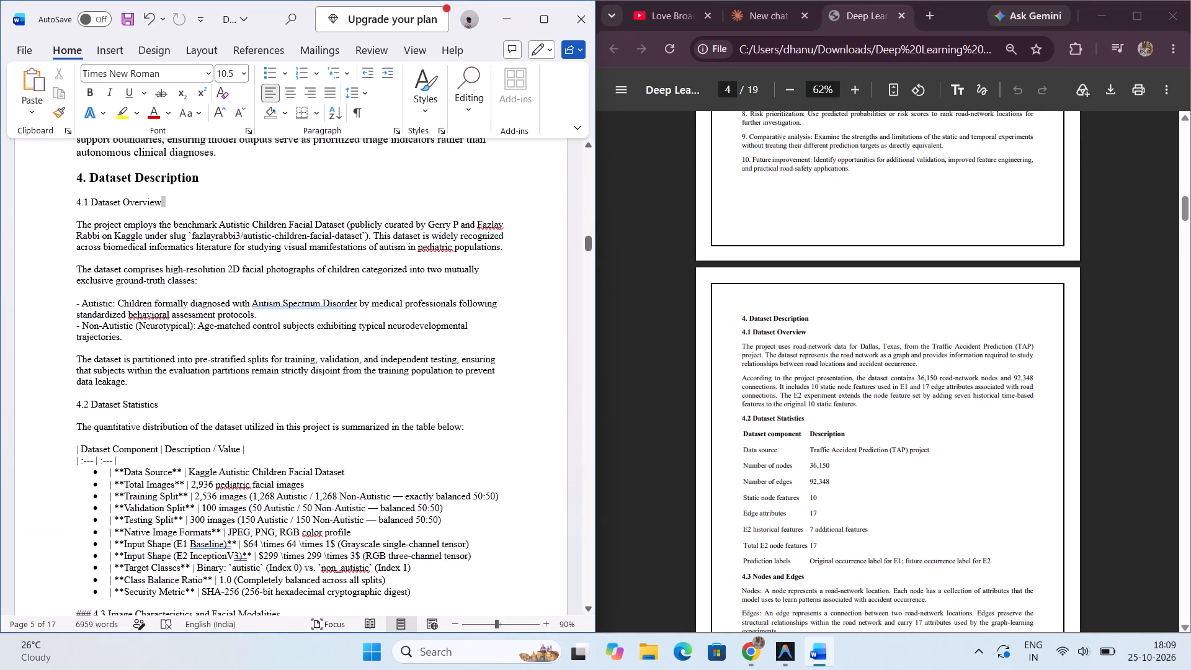
{"action": "left_click_drag", "start_coordinate": [56, 213], "coordinate": [76, 202]}
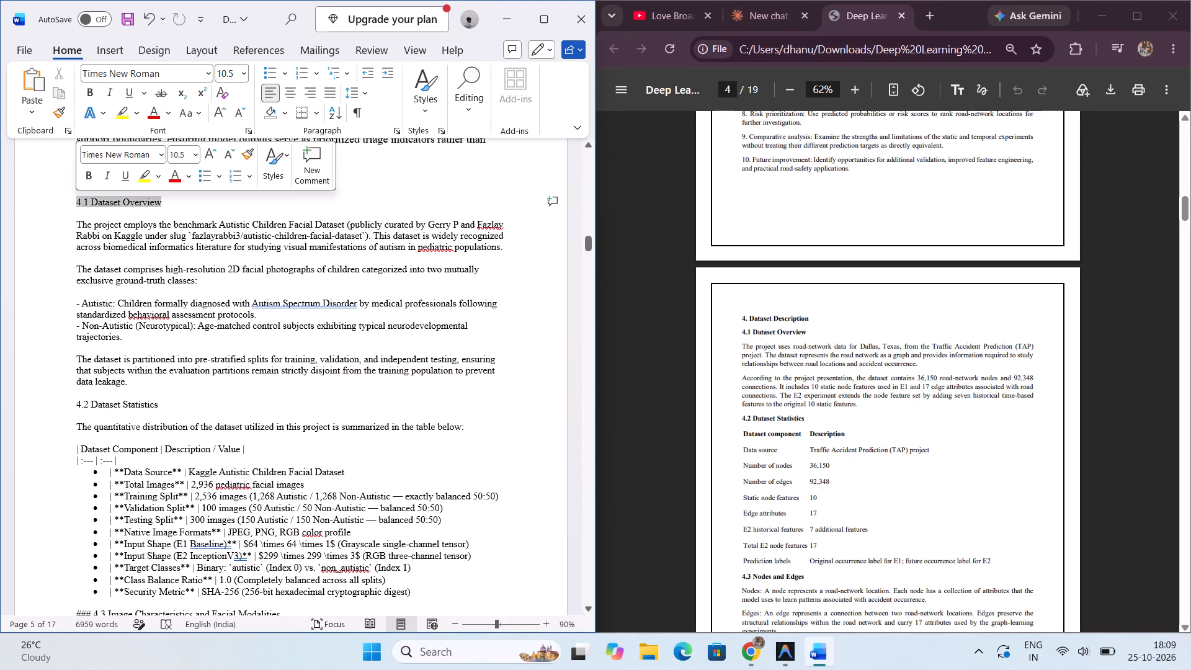
{"action": "left_click", "coordinate": [89, 173]}
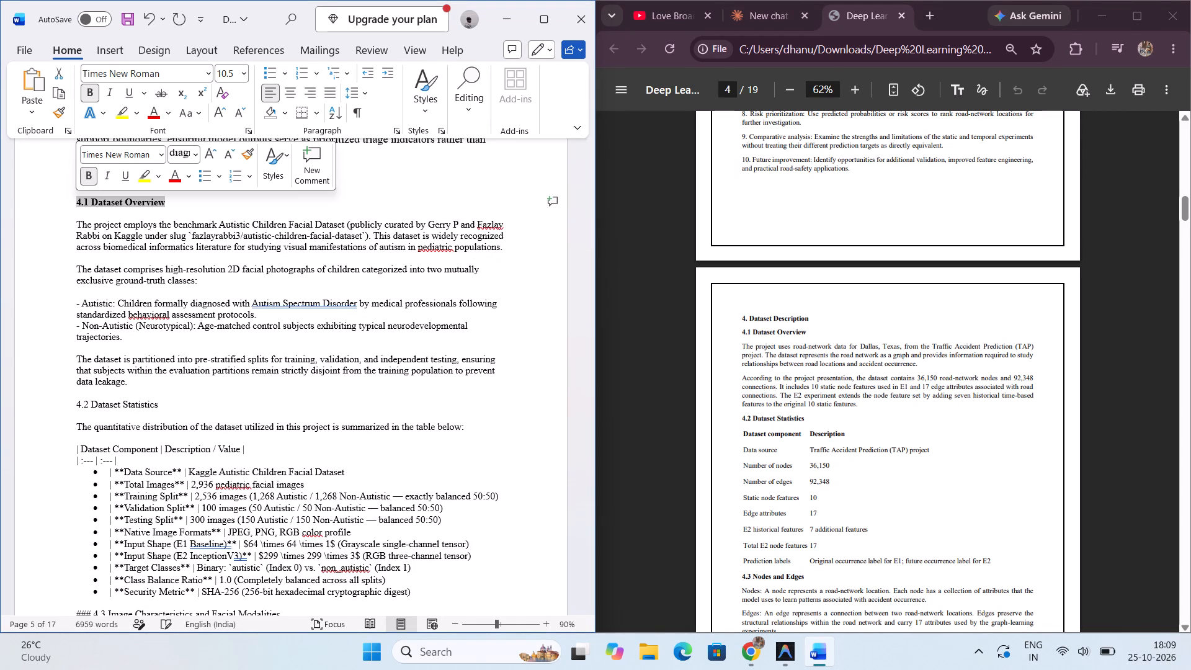
{"action": "left_click", "coordinate": [183, 152]}
{"action": "type", "text": "12"}
{"action": "key", "text": "Return"}
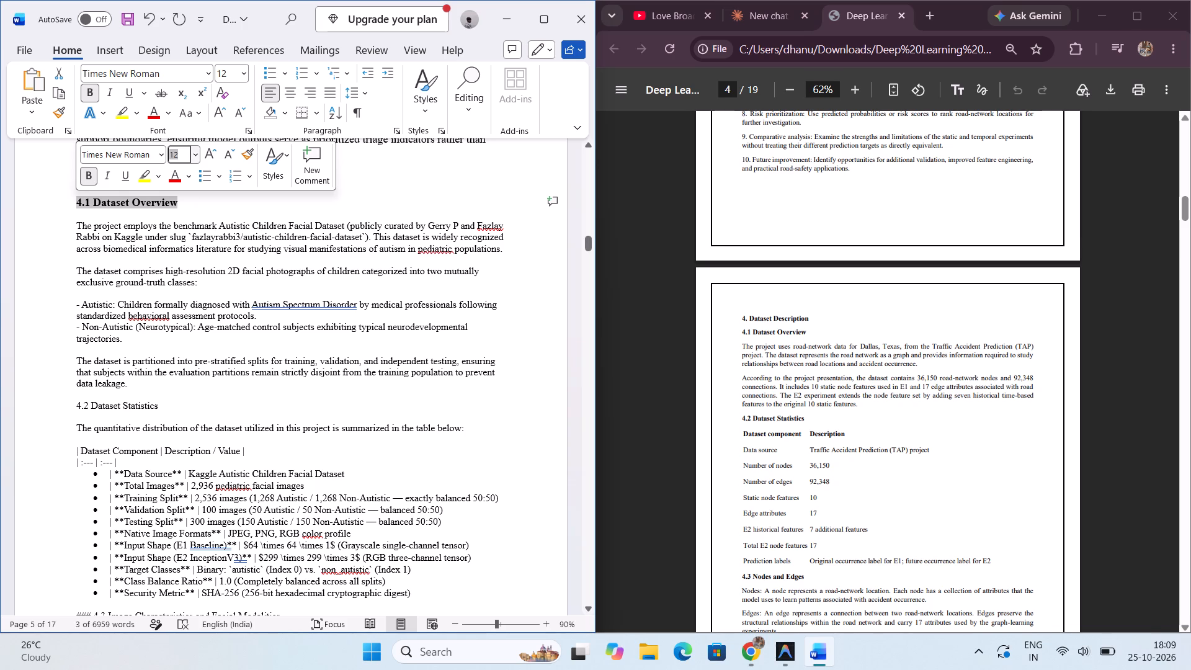
Format the "4.2 Dataset Statistics" heading as bold at 12 pt.
{"action": "left_click_drag", "start_coordinate": [158, 407], "coordinate": [76, 405]}
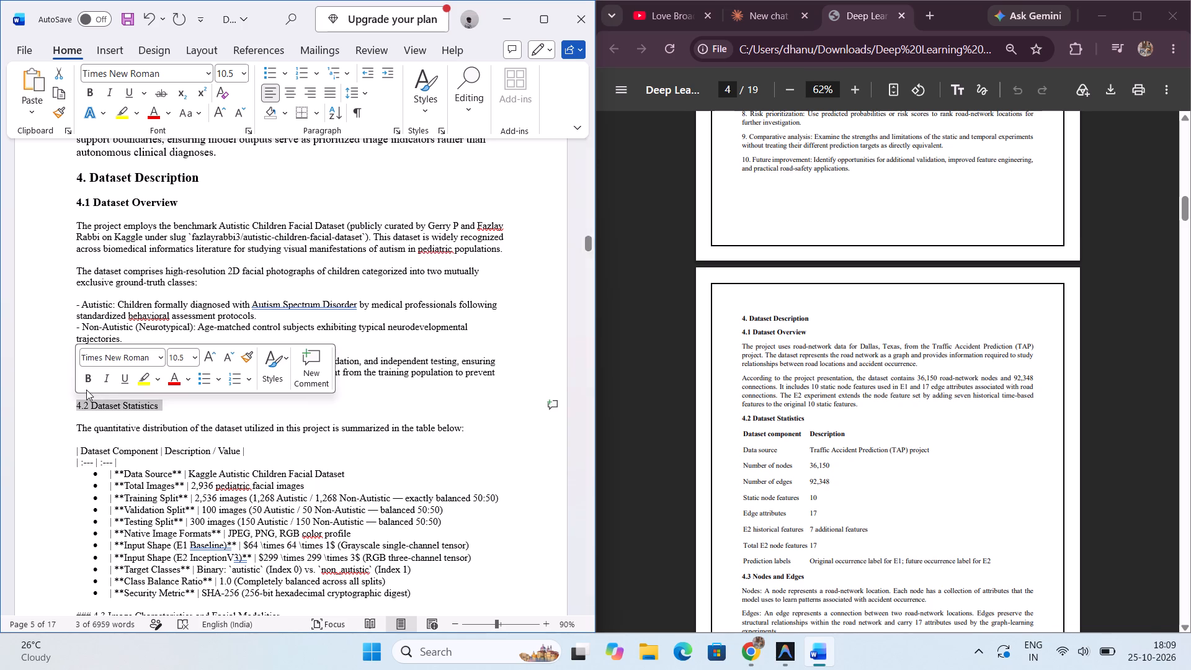
{"action": "left_click", "coordinate": [89, 379]}
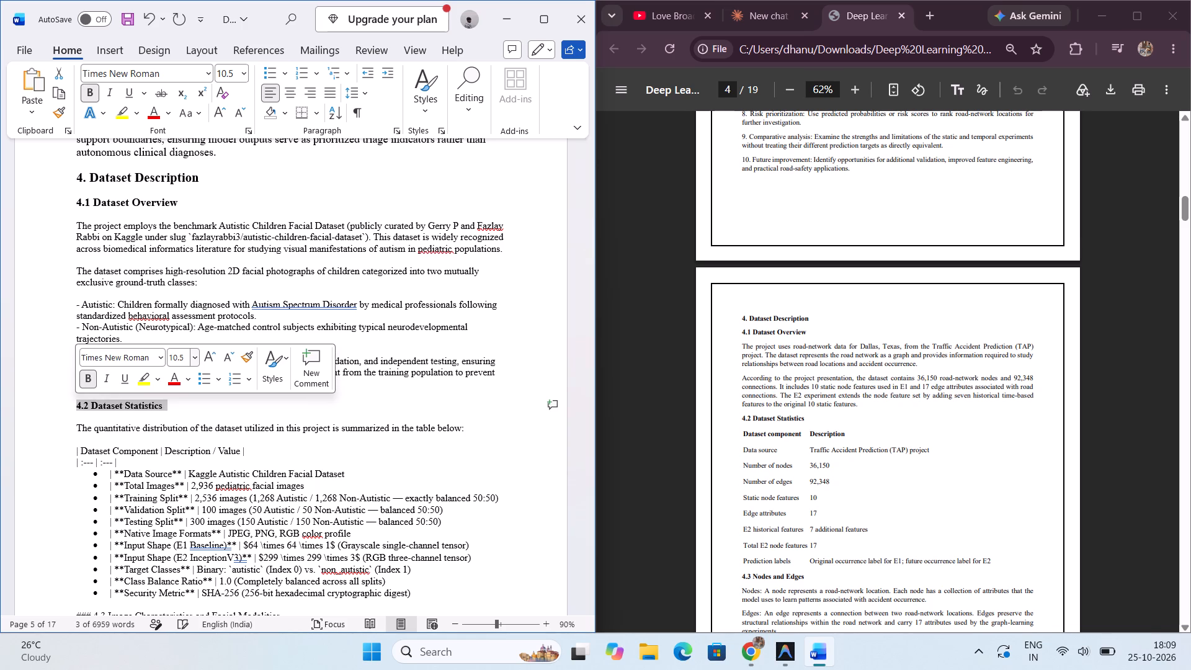
{"action": "left_click", "coordinate": [181, 359]}
{"action": "type", "text": "12"}
{"action": "key", "text": "Return"}
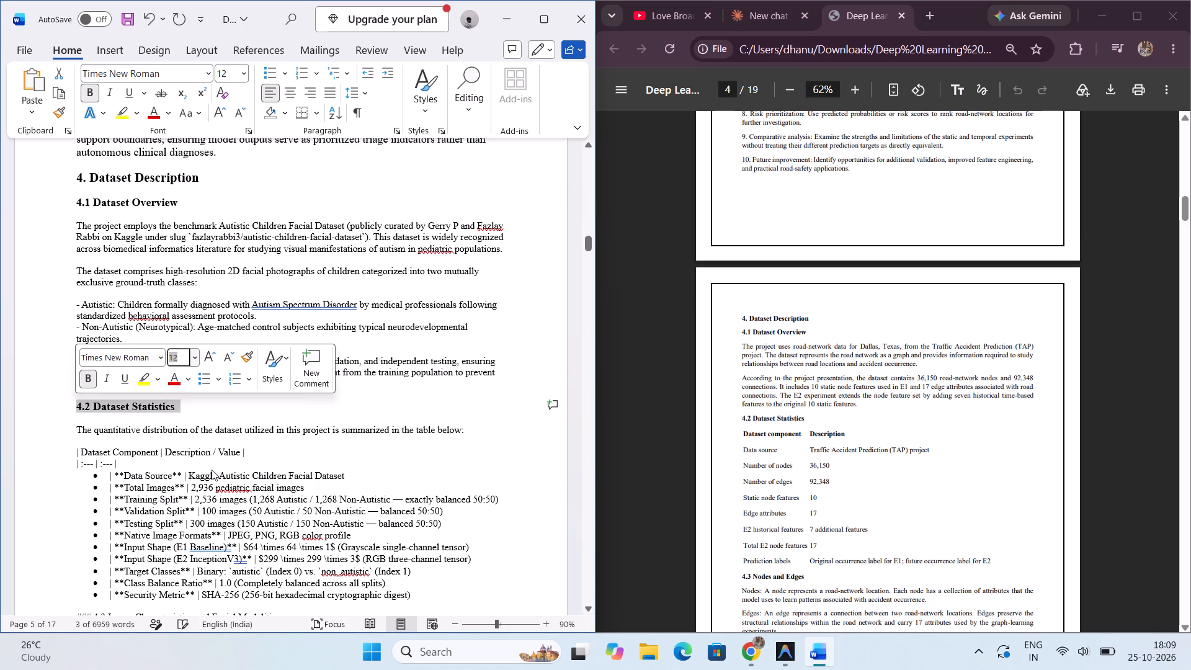
Compare the report's 4.2 and 4.3 text with the layout of Sections 4 and 5 in the reference PDF.
{"action": "scroll", "coordinate": [212, 469], "scroll_direction": "down", "scroll_amount": 1}
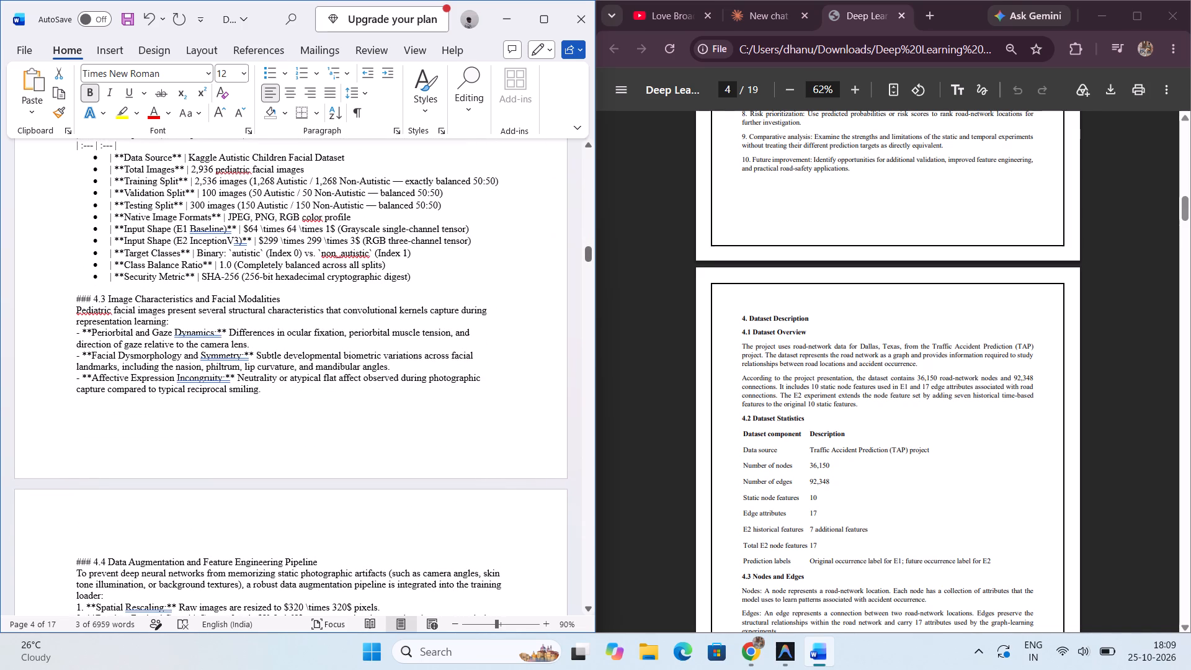
{"action": "scroll", "coordinate": [212, 469], "scroll_direction": "up", "scroll_amount": 1}
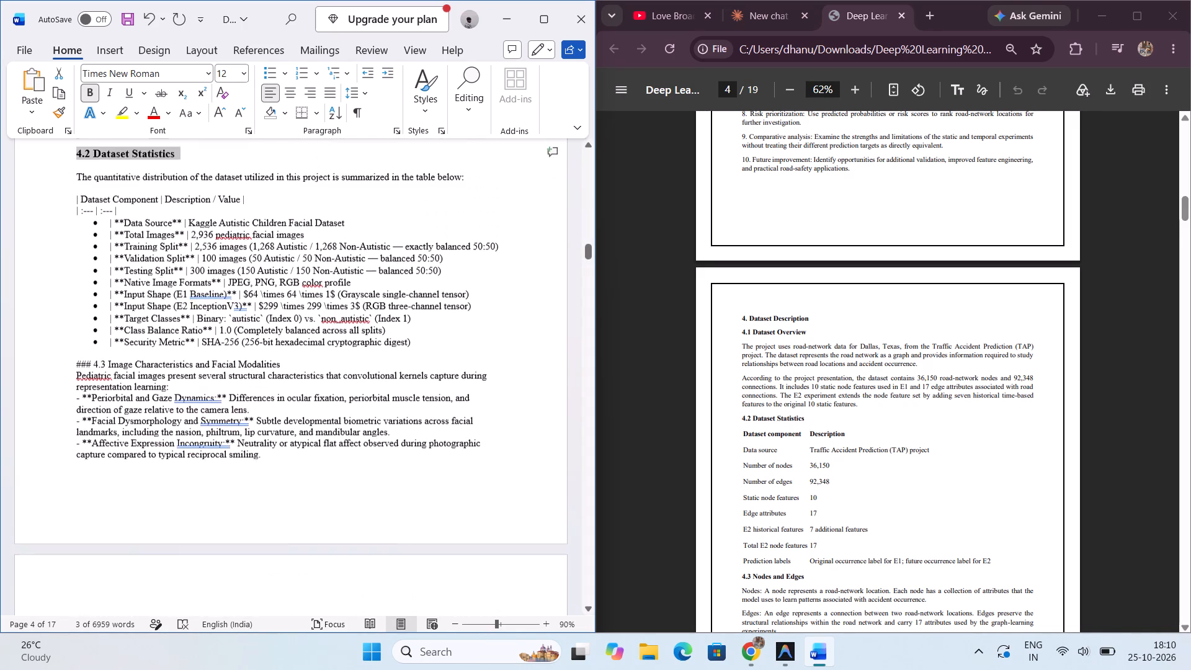
{"action": "scroll", "coordinate": [212, 469], "scroll_direction": "up", "scroll_amount": 1}
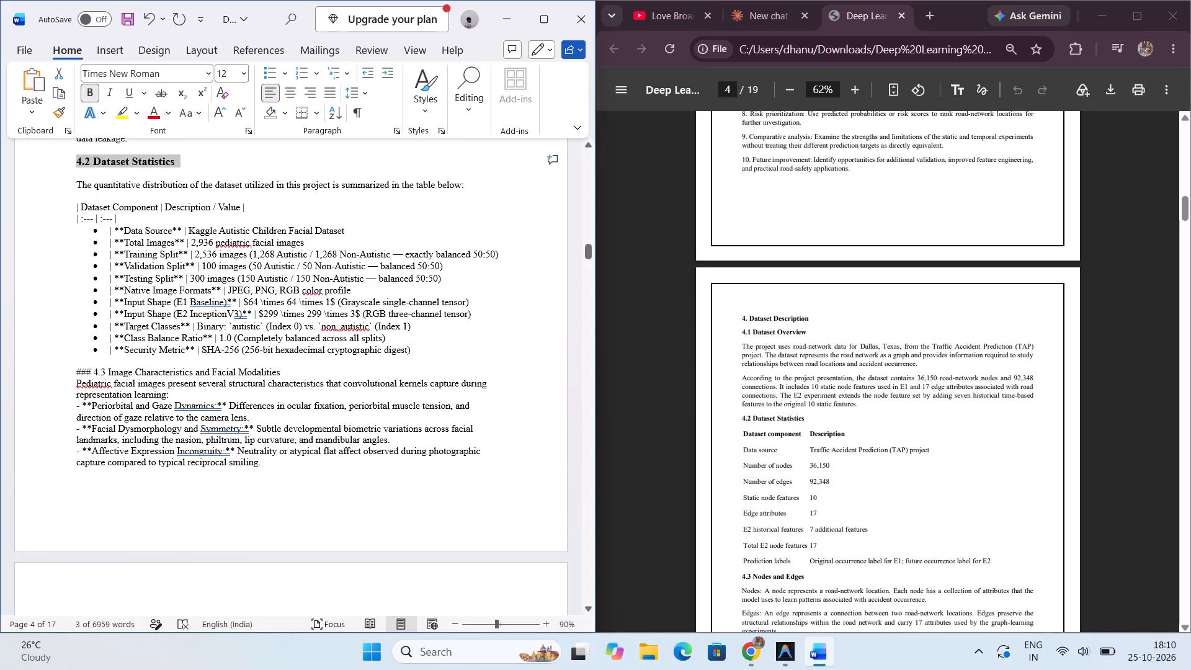
{"action": "scroll", "coordinate": [212, 469], "scroll_direction": "down", "scroll_amount": 1}
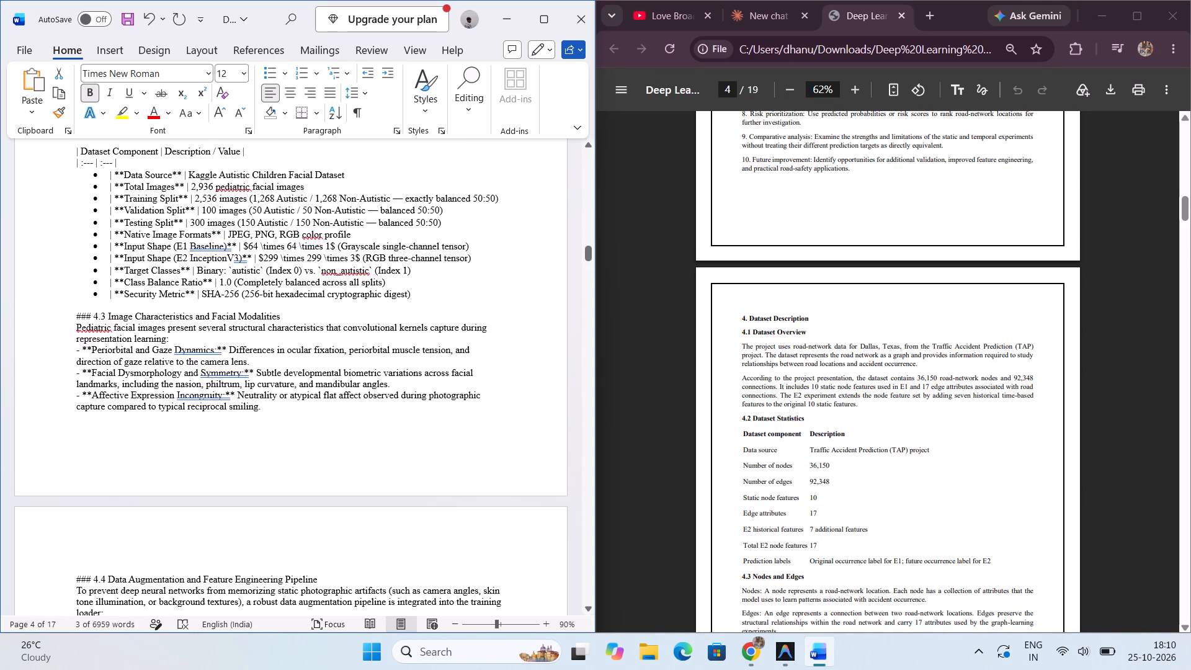
{"action": "scroll", "coordinate": [695, 488], "scroll_direction": "down", "scroll_amount": 1}
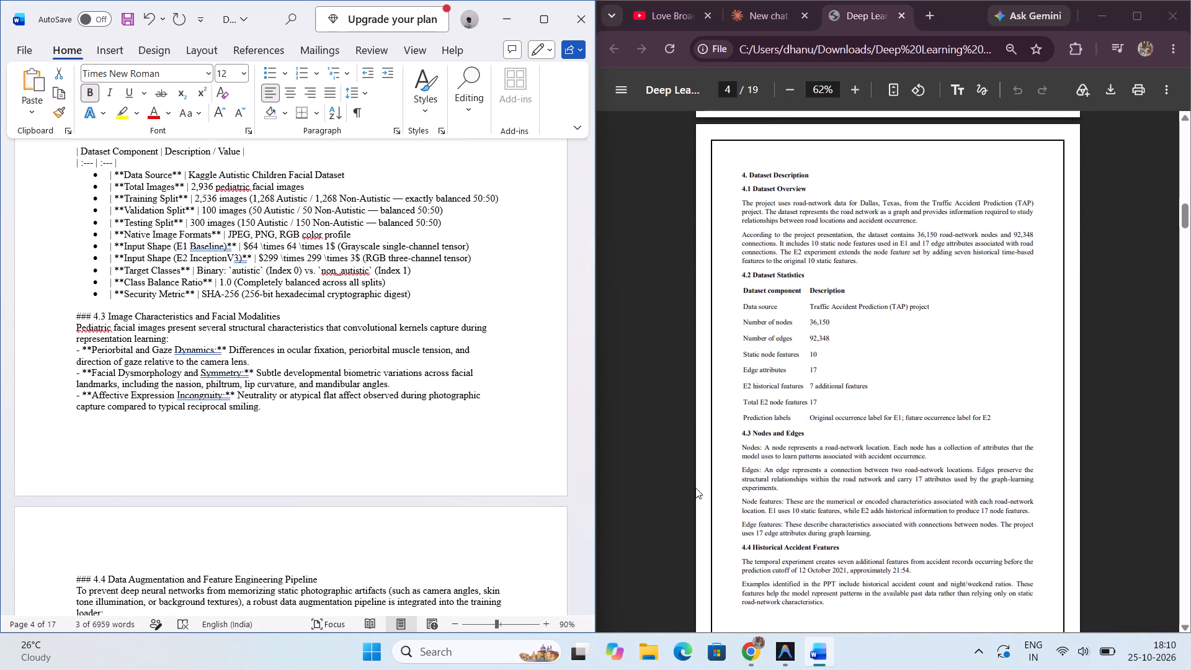
{"action": "scroll", "coordinate": [695, 488], "scroll_direction": "down", "scroll_amount": 4}
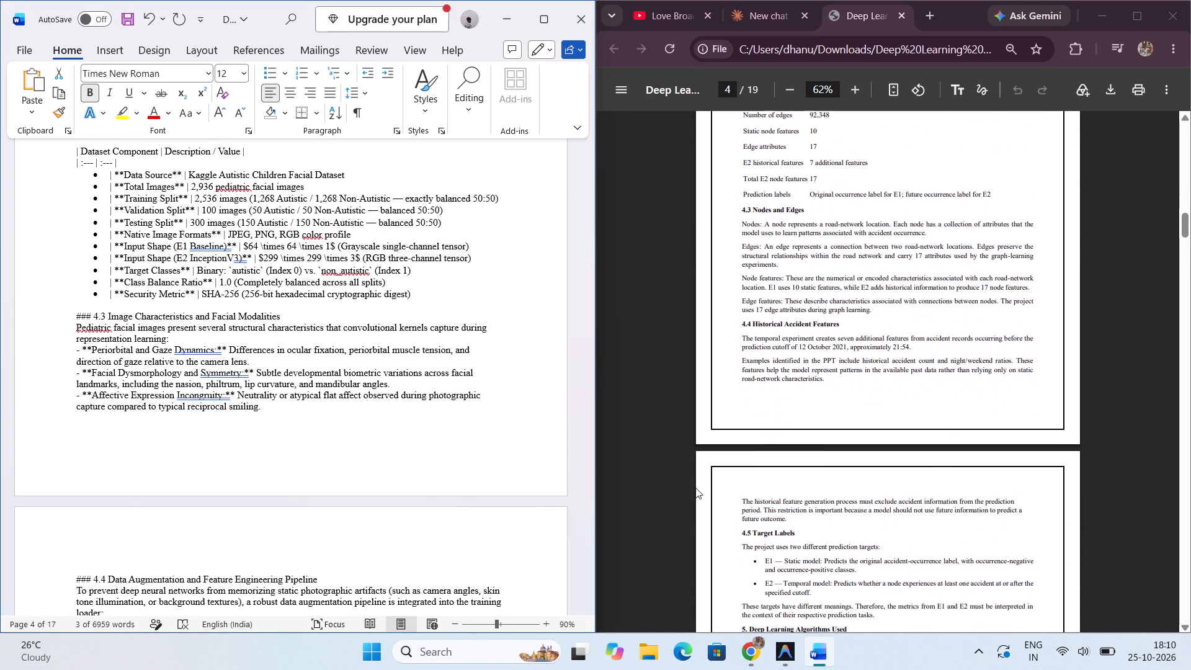
{"action": "scroll", "coordinate": [695, 488], "scroll_direction": "down", "scroll_amount": 3}
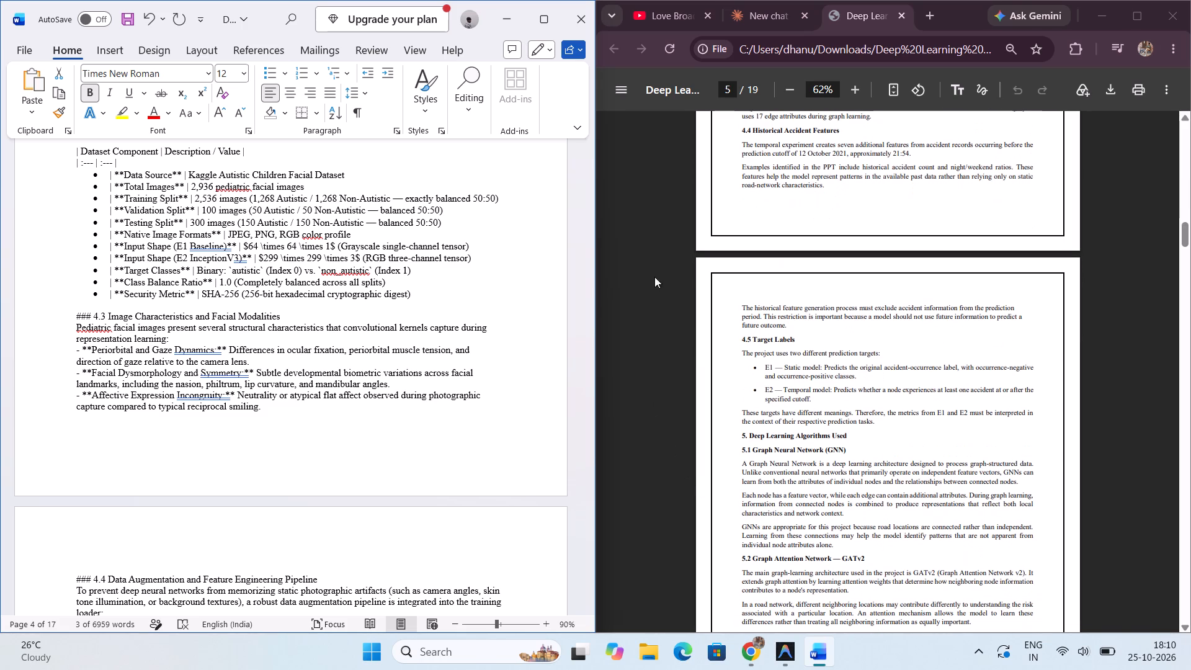
{"action": "scroll", "coordinate": [317, 270], "scroll_direction": "up", "scroll_amount": 2}
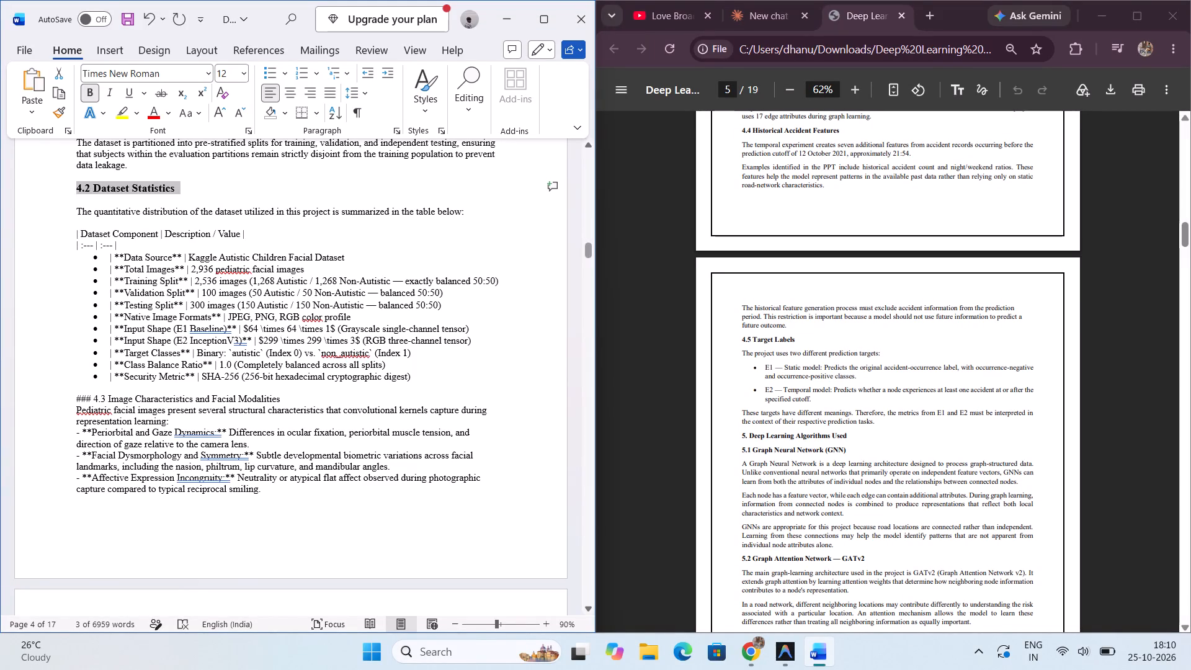
Remove the bullets from the dataset statistics lines, from "Data Source" through "Security Metric".
{"action": "left_click_drag", "start_coordinate": [426, 385], "coordinate": [105, 259]}
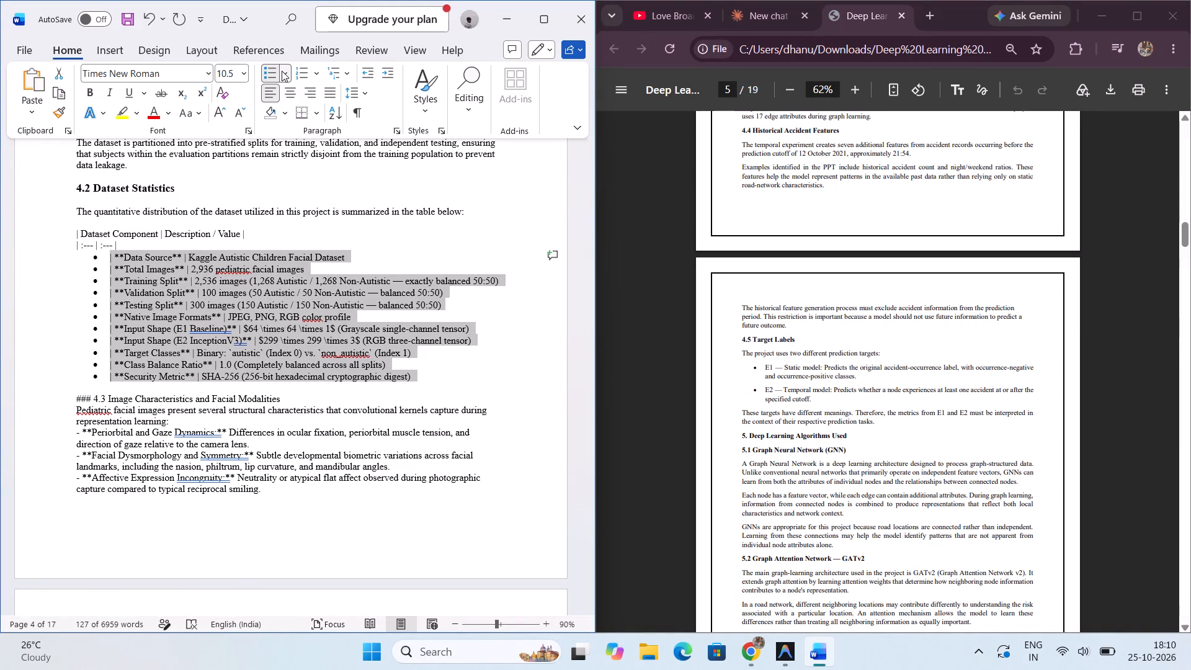
{"action": "left_click", "coordinate": [282, 71]}
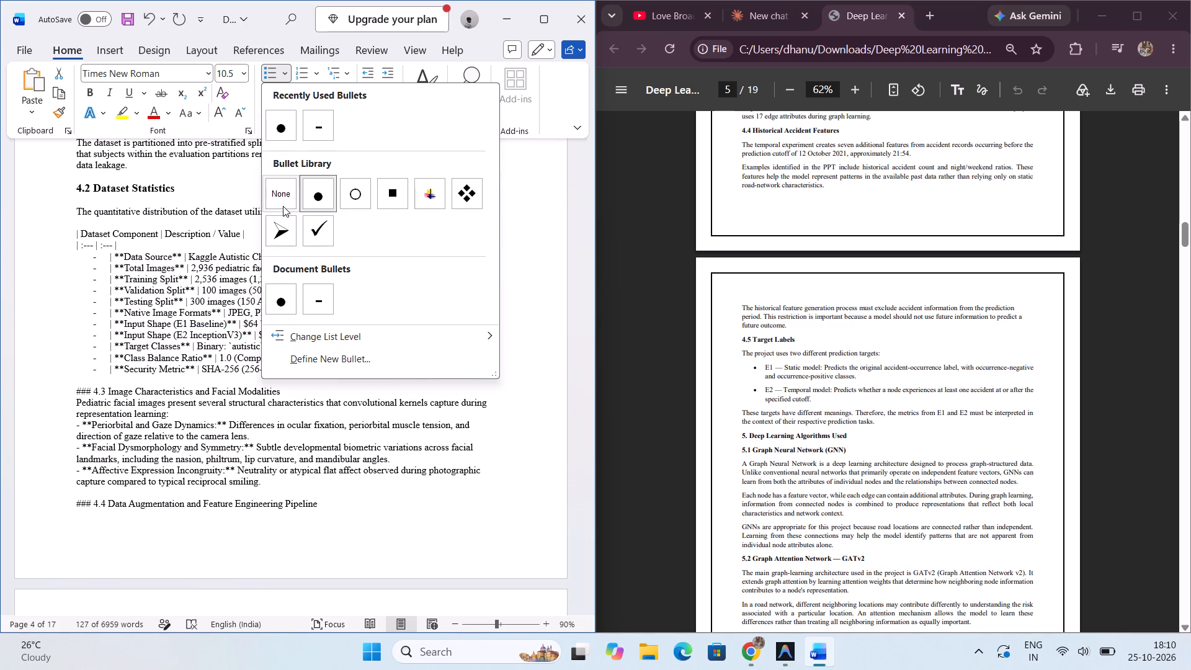
{"action": "left_click", "coordinate": [280, 189]}
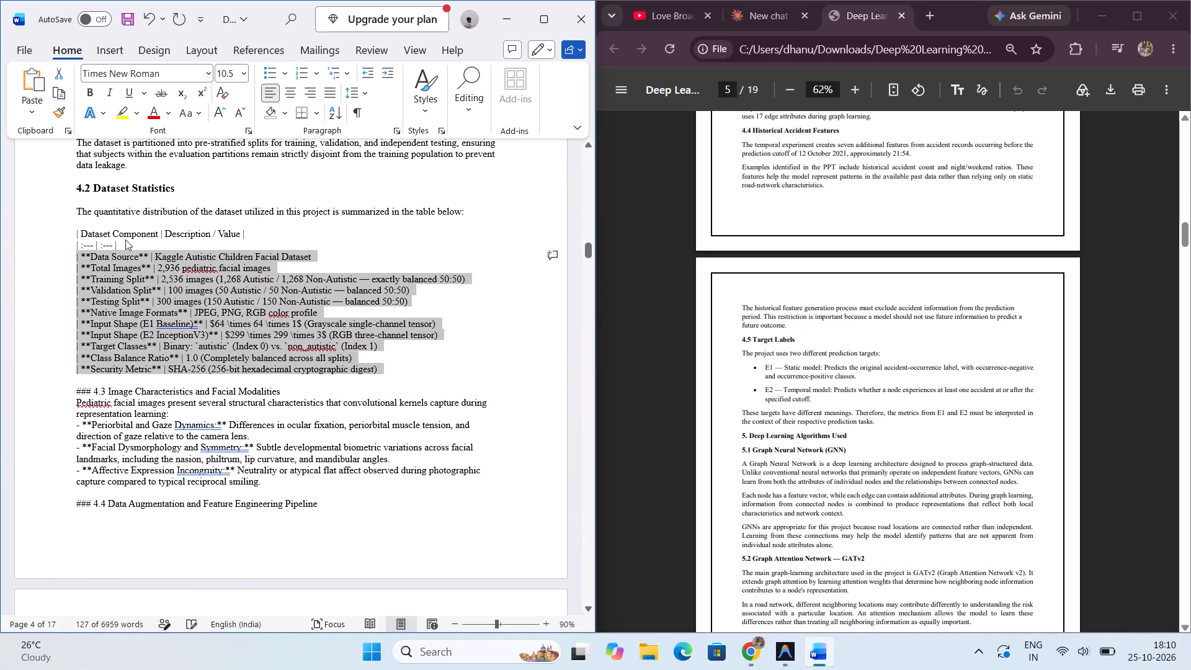
{"action": "left_click", "coordinate": [128, 242]}
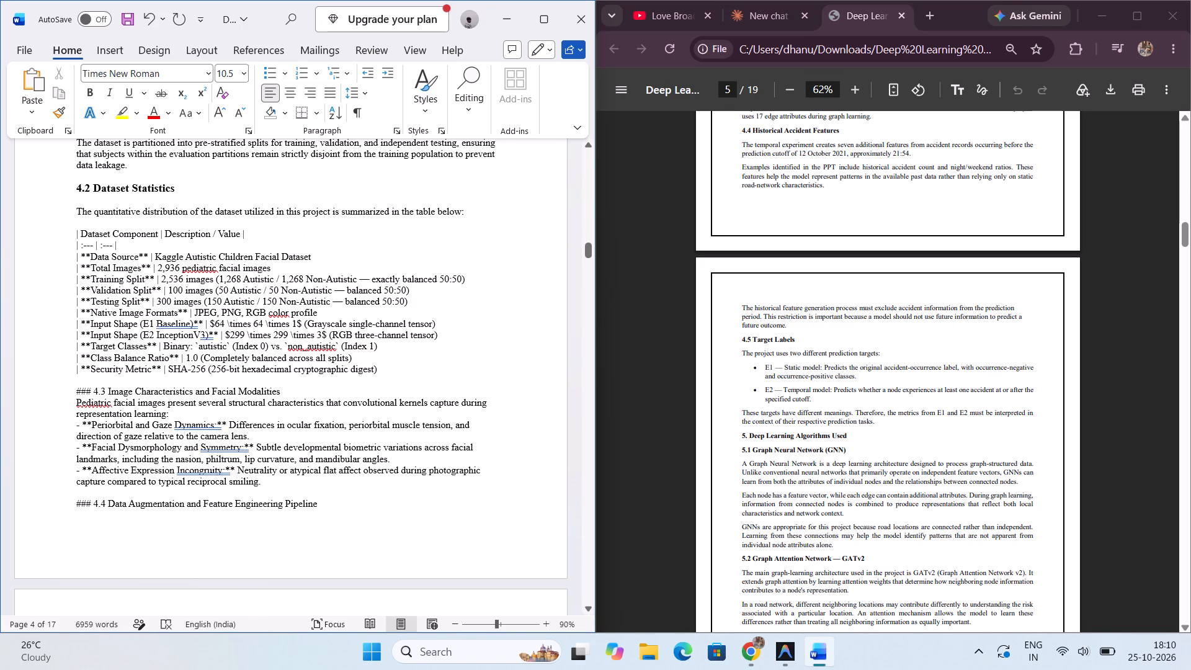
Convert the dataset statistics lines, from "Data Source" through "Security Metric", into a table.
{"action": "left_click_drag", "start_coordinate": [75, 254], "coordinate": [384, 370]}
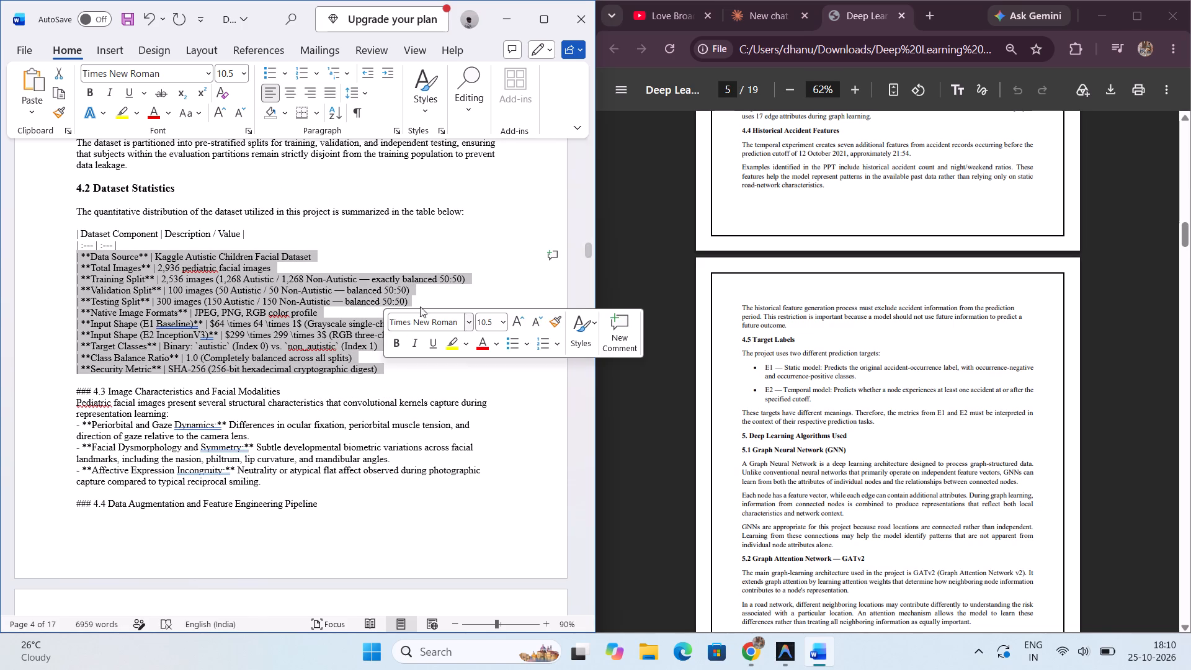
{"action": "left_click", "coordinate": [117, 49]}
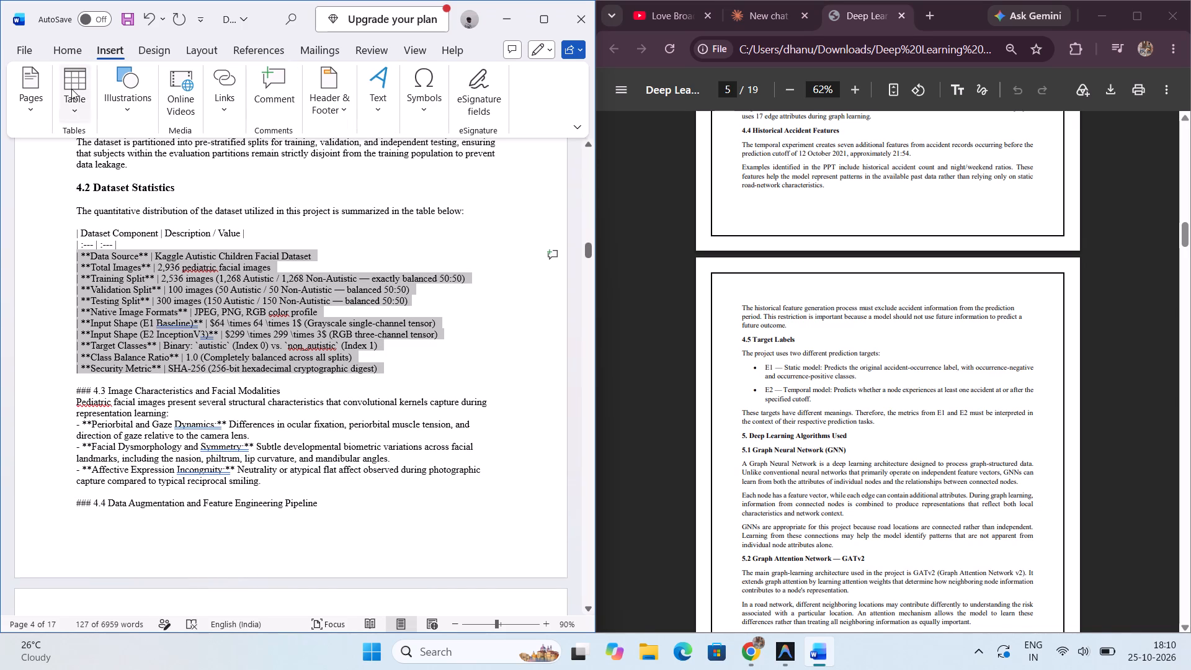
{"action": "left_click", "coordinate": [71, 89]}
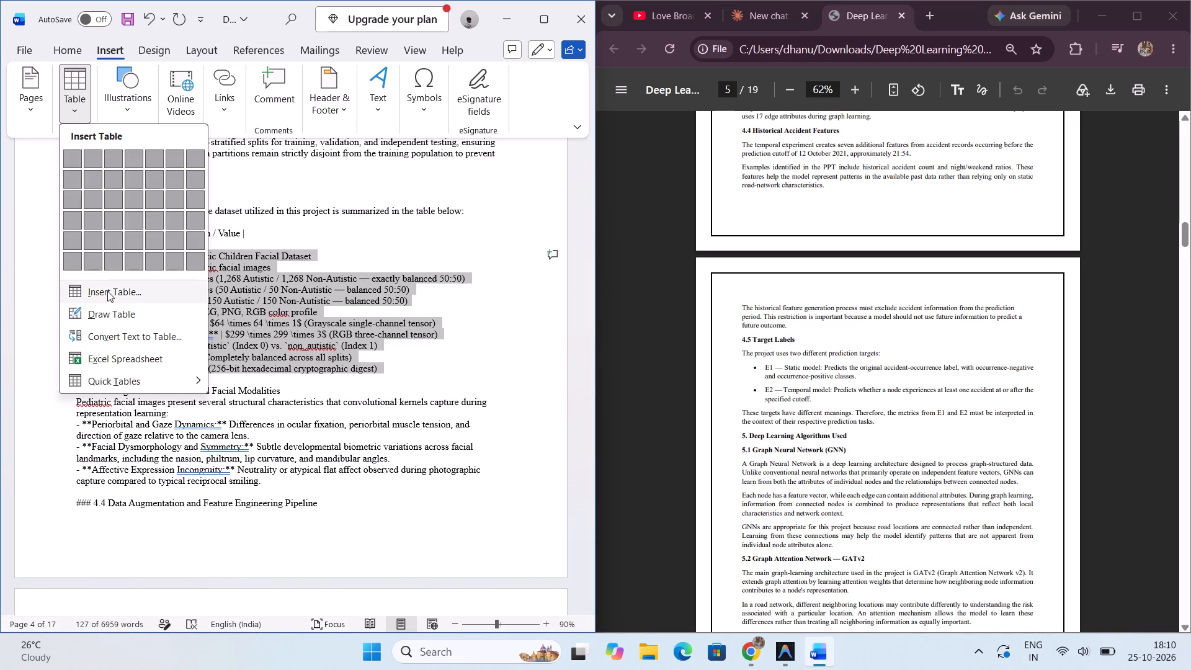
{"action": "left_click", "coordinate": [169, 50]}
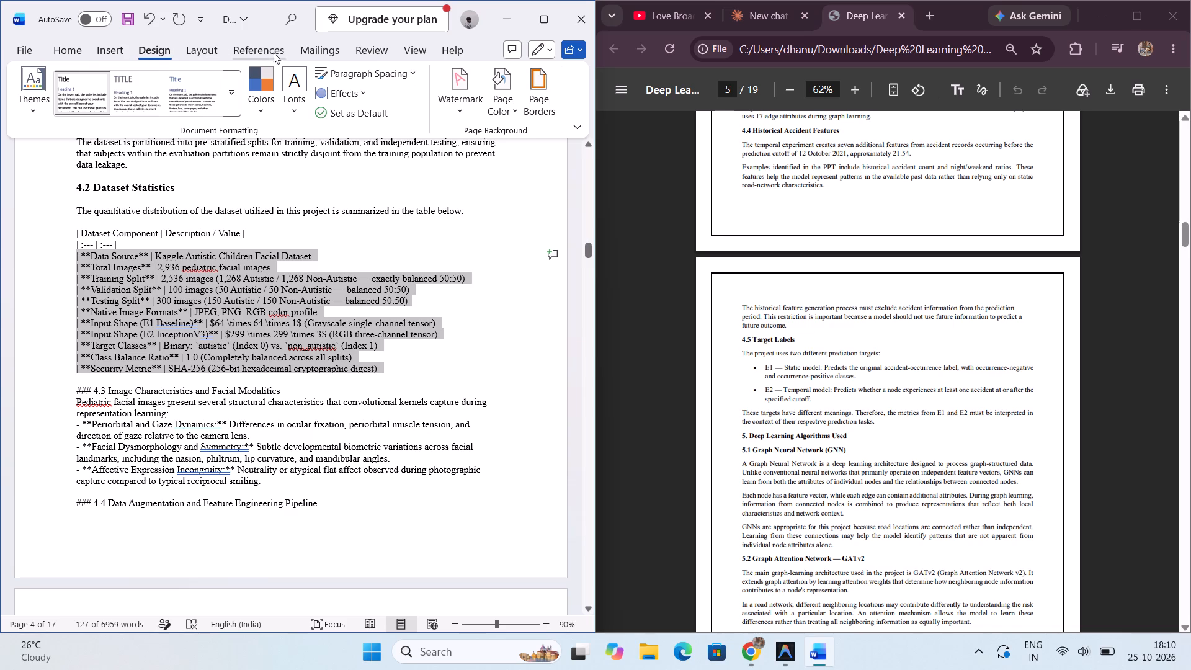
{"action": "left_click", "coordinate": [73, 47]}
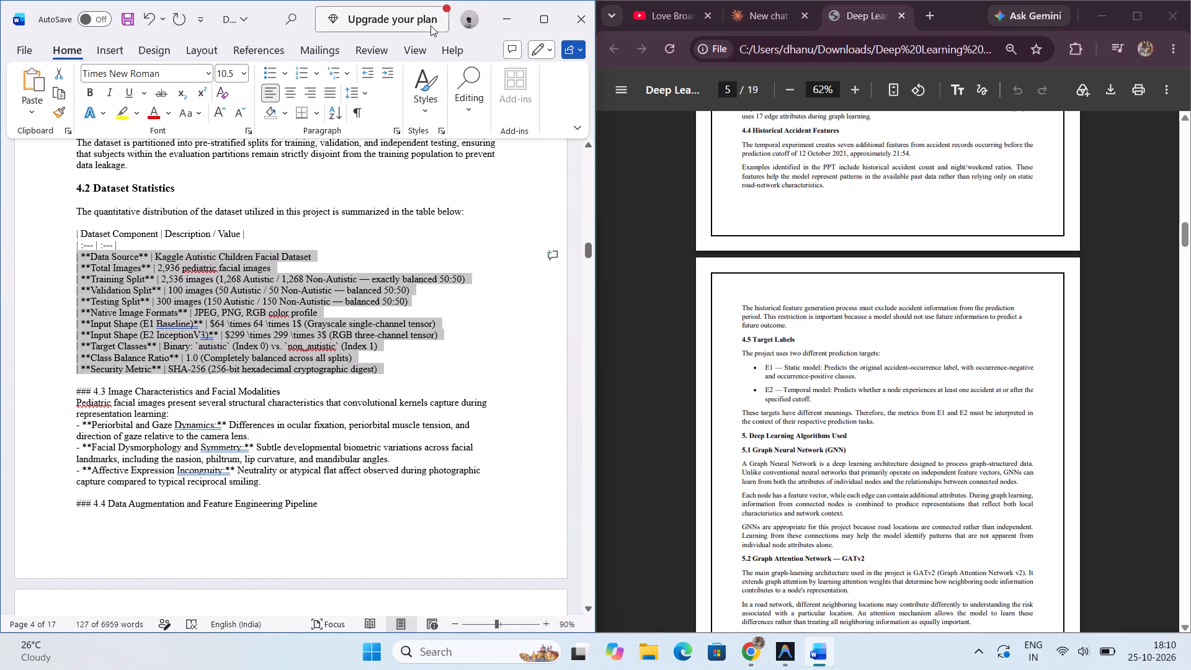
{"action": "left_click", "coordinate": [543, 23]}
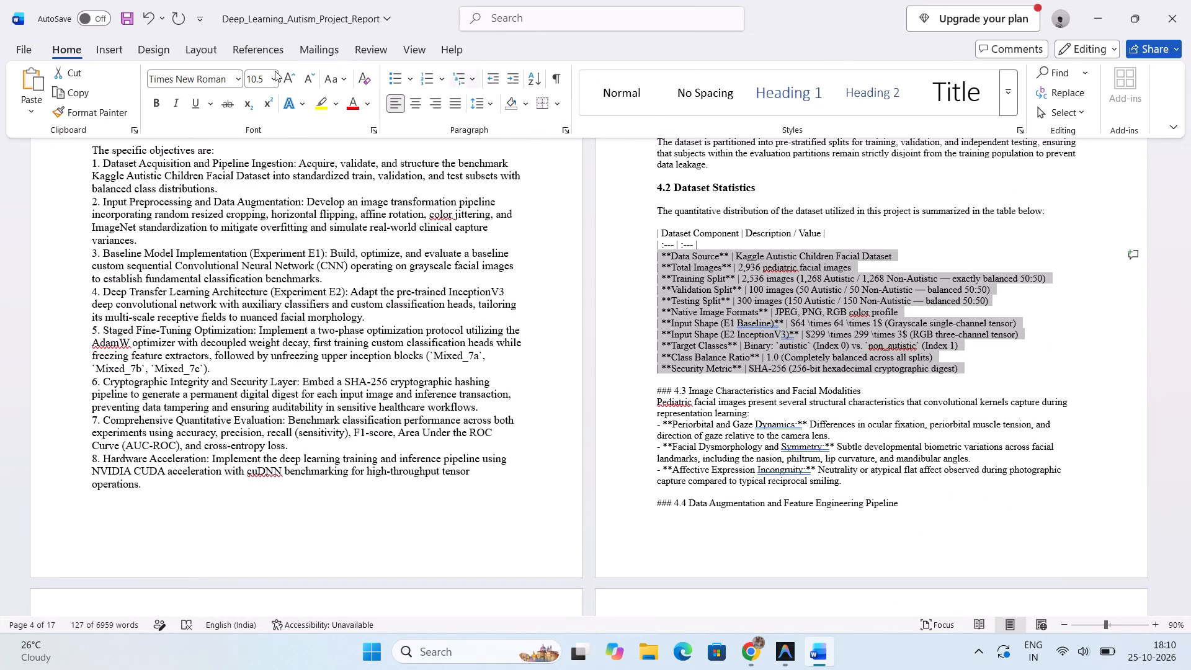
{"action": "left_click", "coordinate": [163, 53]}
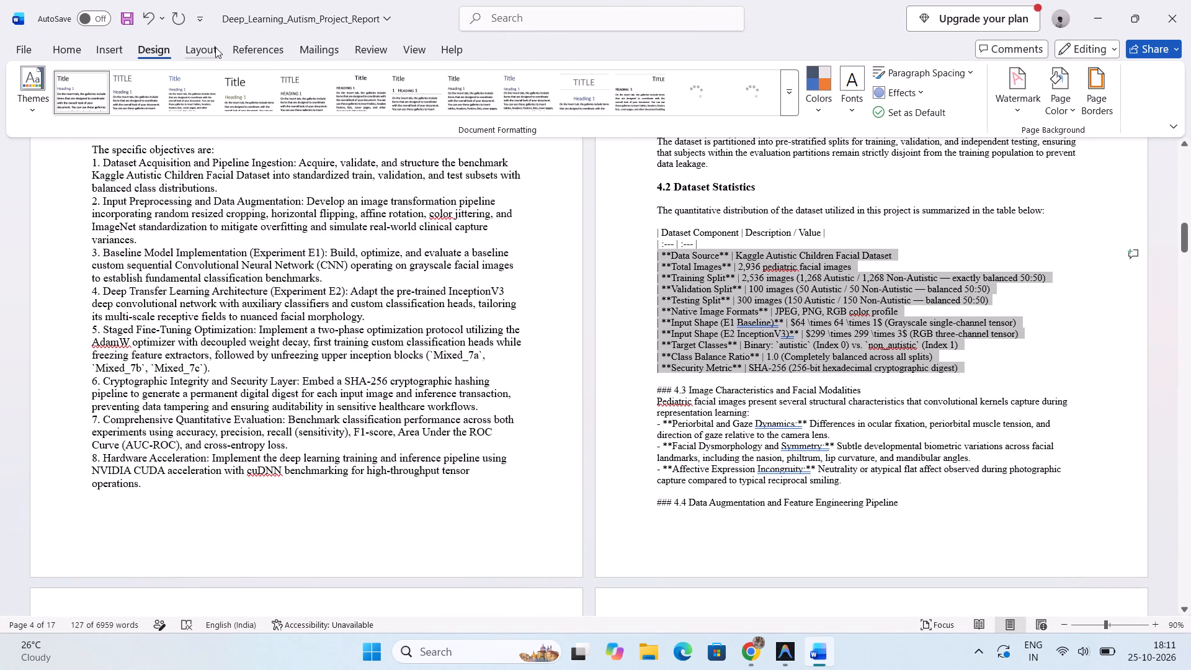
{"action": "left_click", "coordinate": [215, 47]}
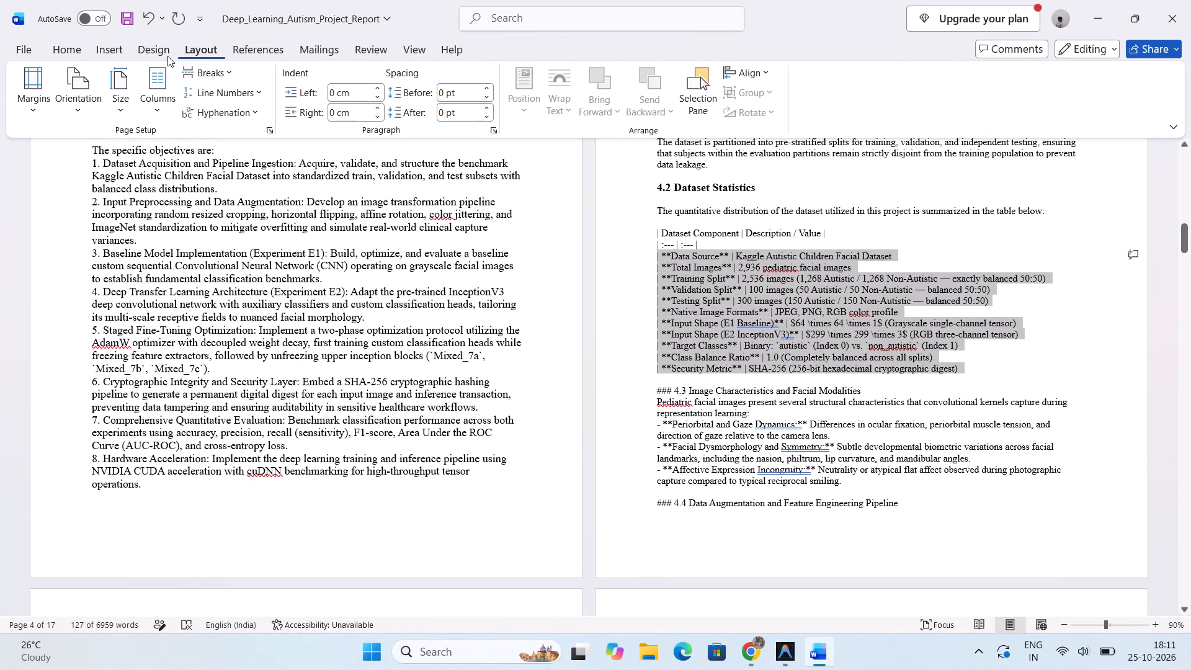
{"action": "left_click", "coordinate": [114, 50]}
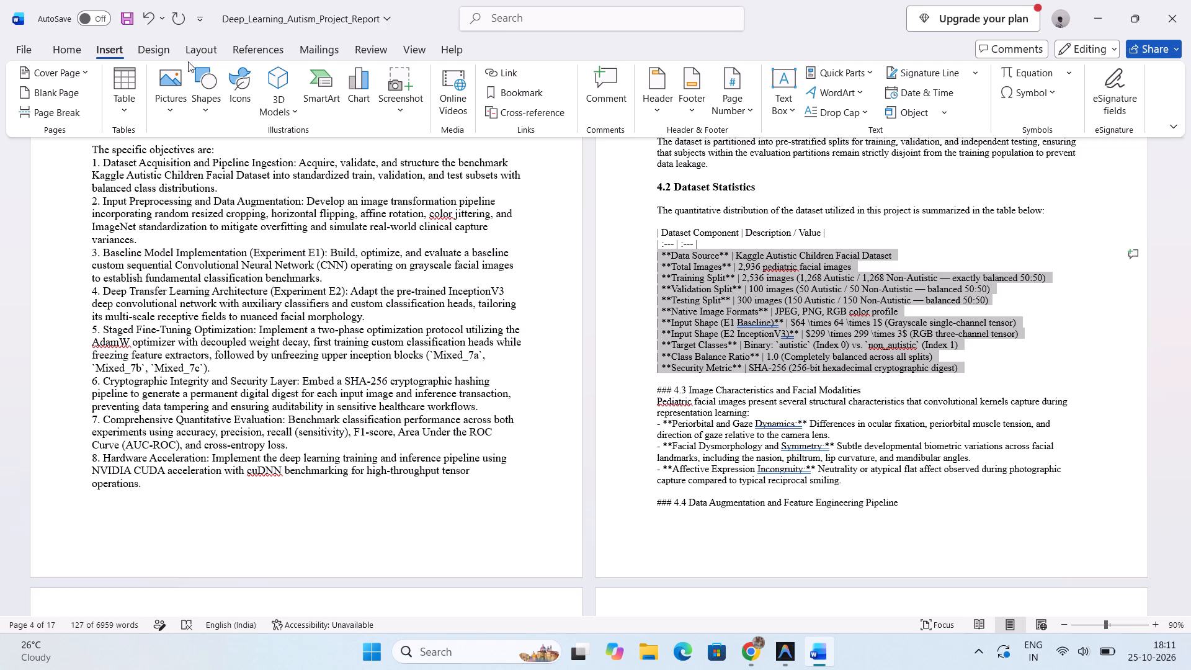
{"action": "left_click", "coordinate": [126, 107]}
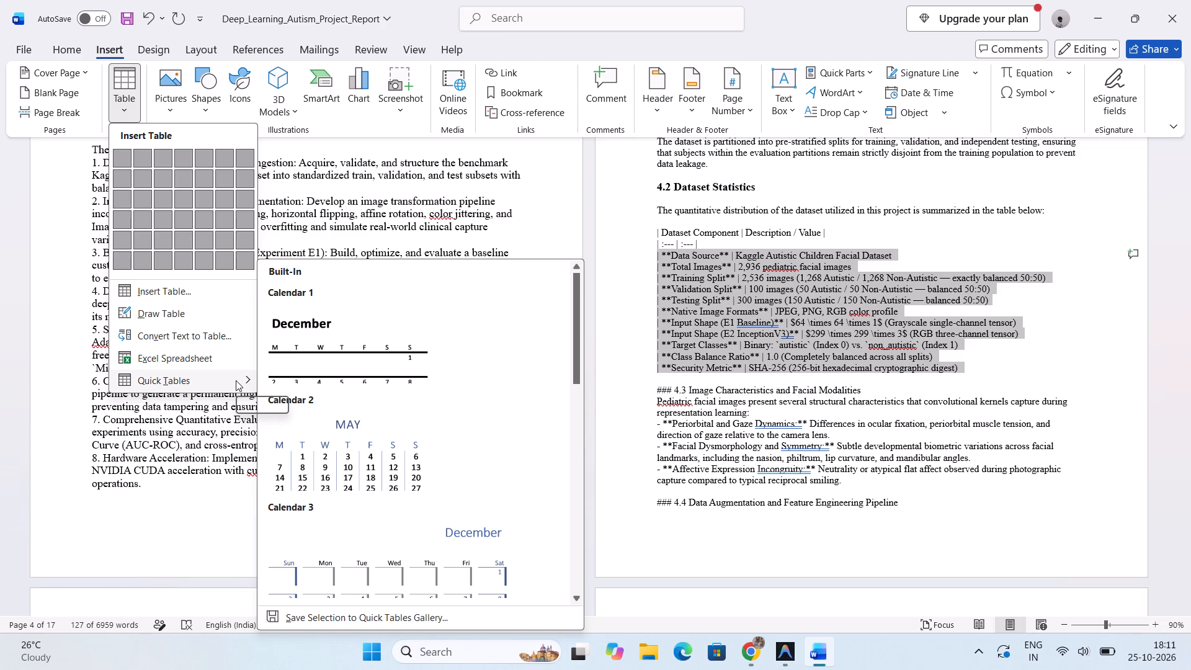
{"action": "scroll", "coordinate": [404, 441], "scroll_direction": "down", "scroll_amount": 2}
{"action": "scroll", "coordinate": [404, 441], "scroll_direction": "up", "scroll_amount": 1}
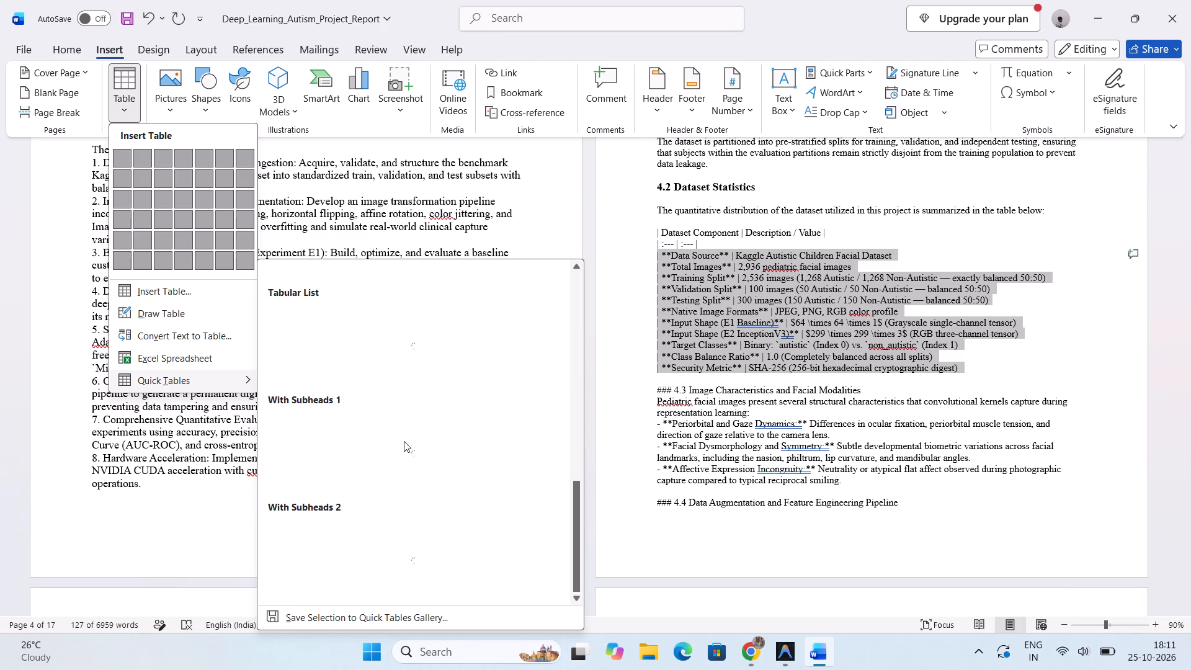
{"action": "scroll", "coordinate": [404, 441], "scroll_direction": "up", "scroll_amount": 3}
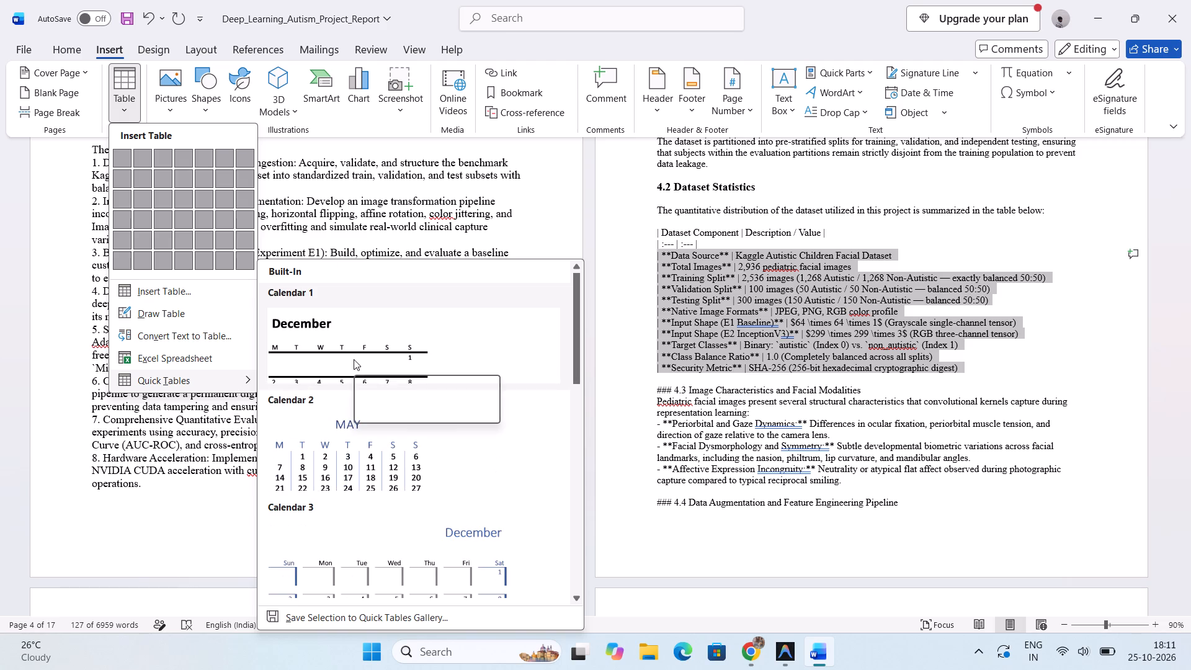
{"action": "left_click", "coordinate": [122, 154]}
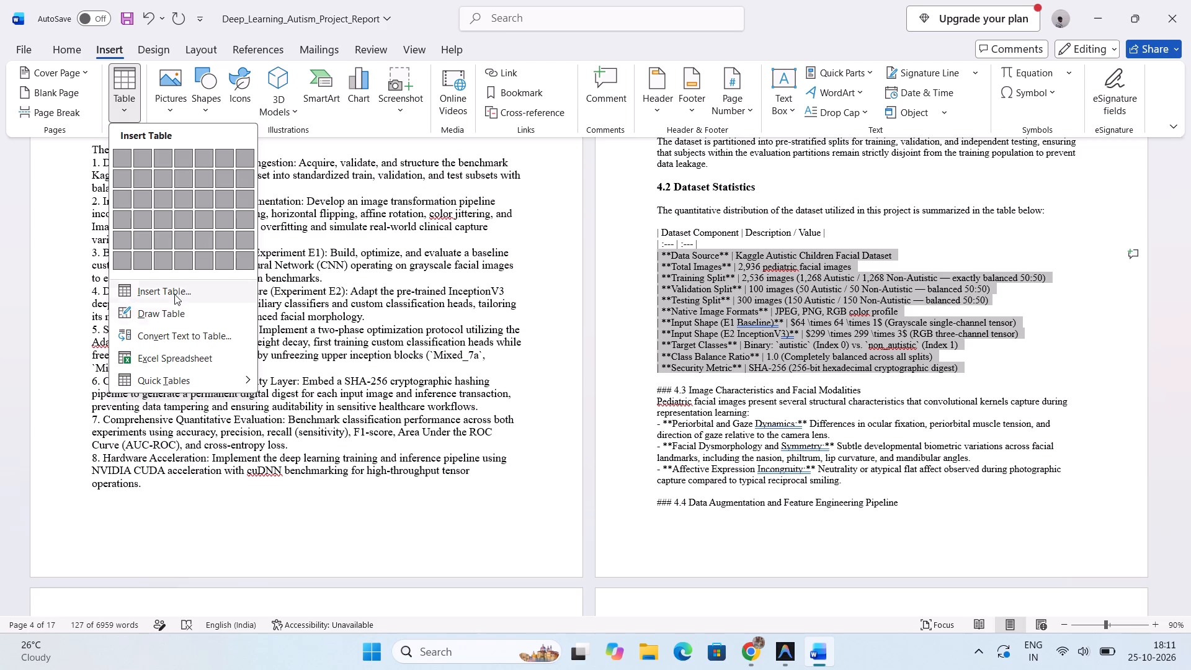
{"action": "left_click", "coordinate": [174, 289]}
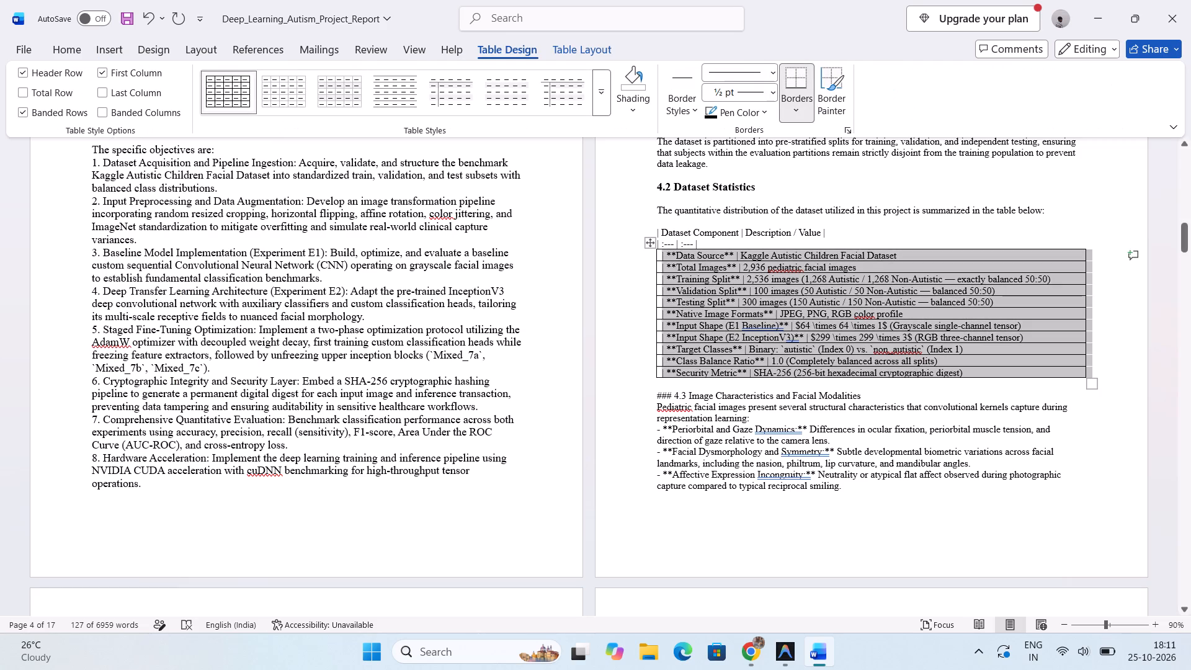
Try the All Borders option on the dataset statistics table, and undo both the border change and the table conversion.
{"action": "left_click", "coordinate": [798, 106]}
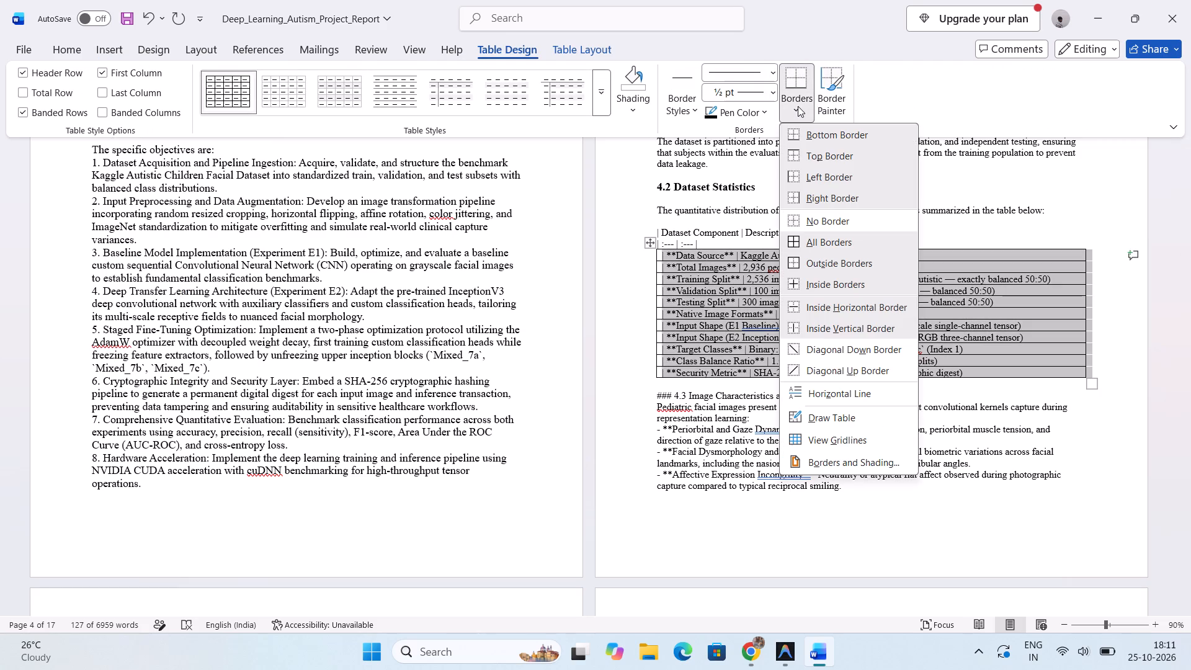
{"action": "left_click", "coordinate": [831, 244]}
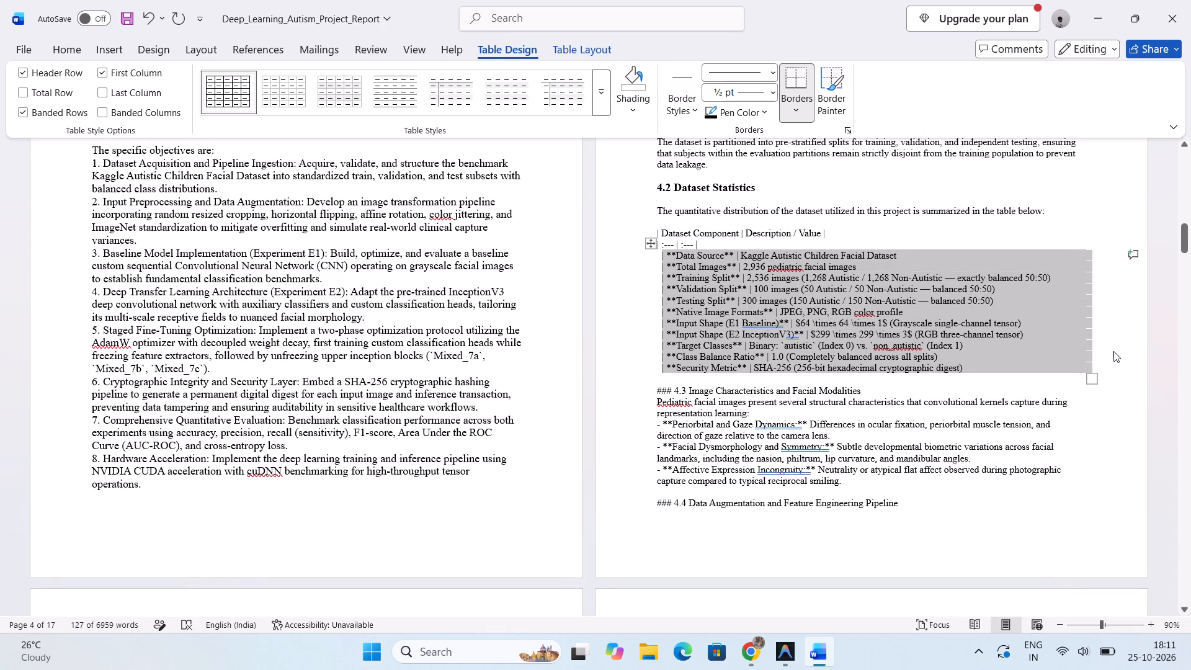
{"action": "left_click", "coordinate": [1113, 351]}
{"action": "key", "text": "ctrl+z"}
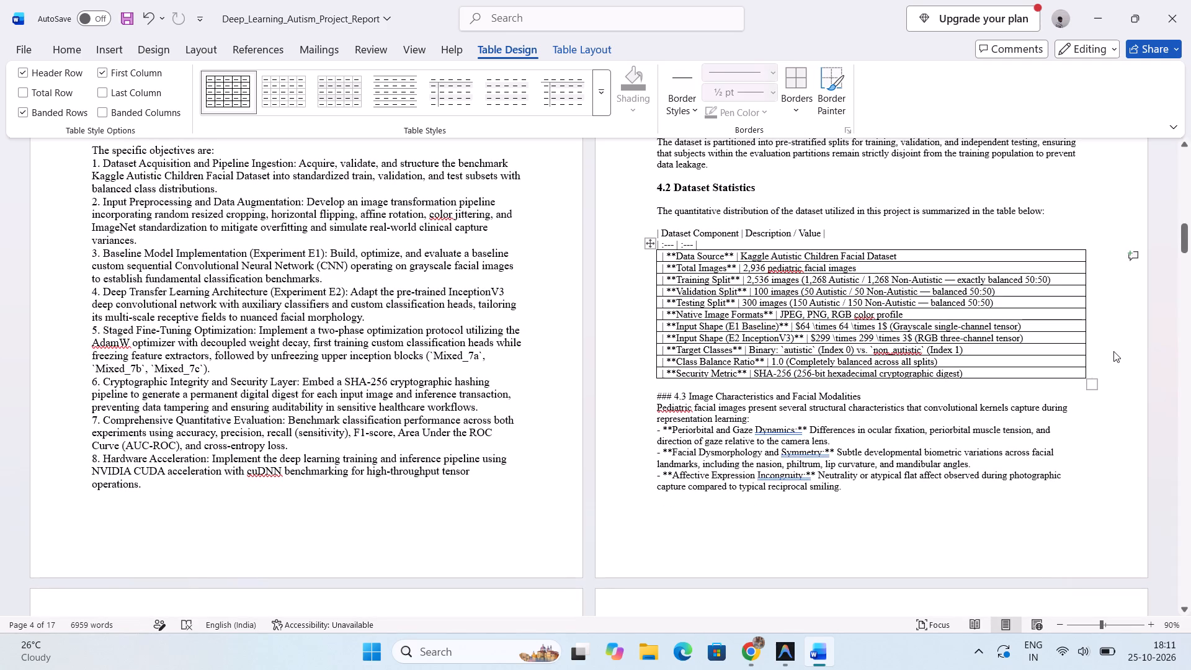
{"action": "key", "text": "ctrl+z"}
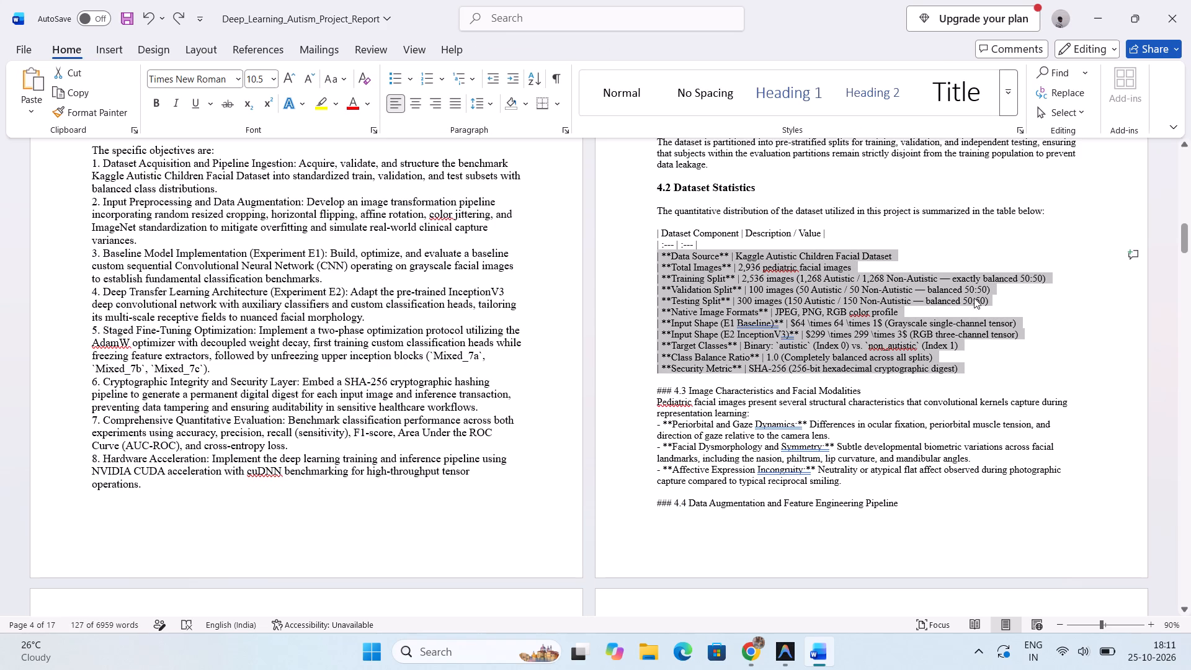
Justify the Section 3 Objectives text, from "The primary objective" through item 10 on Ethical Safeguards.
{"action": "scroll", "coordinate": [803, 234], "scroll_direction": "up", "scroll_amount": 1}
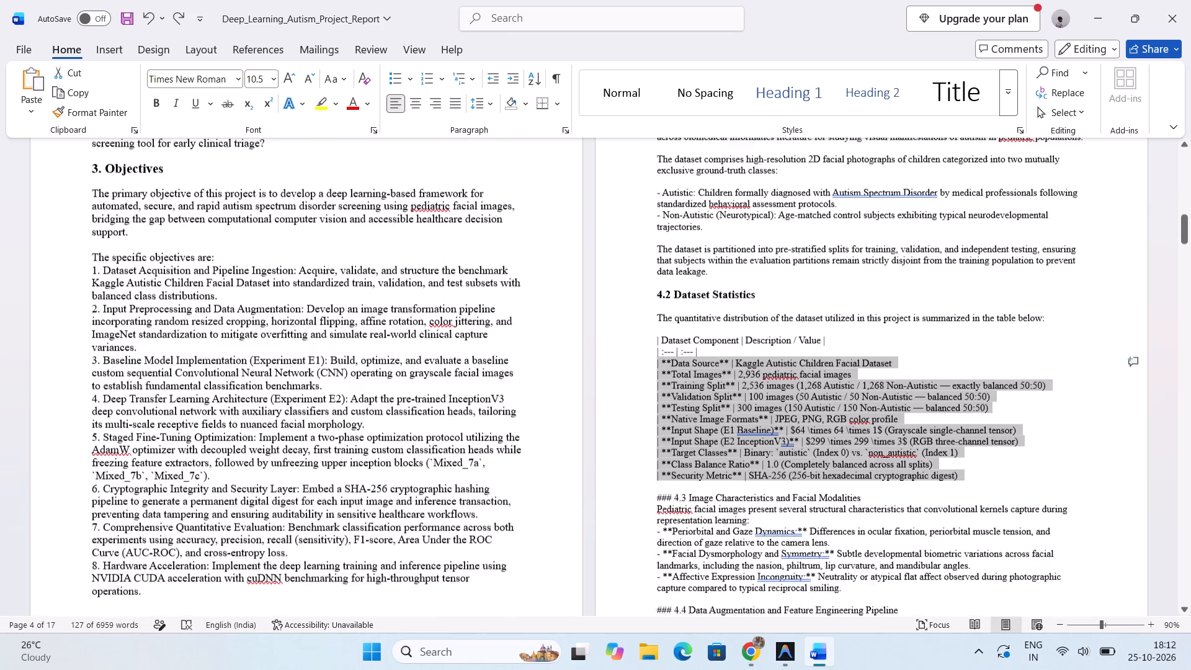
{"action": "scroll", "coordinate": [803, 234], "scroll_direction": "up", "scroll_amount": 1}
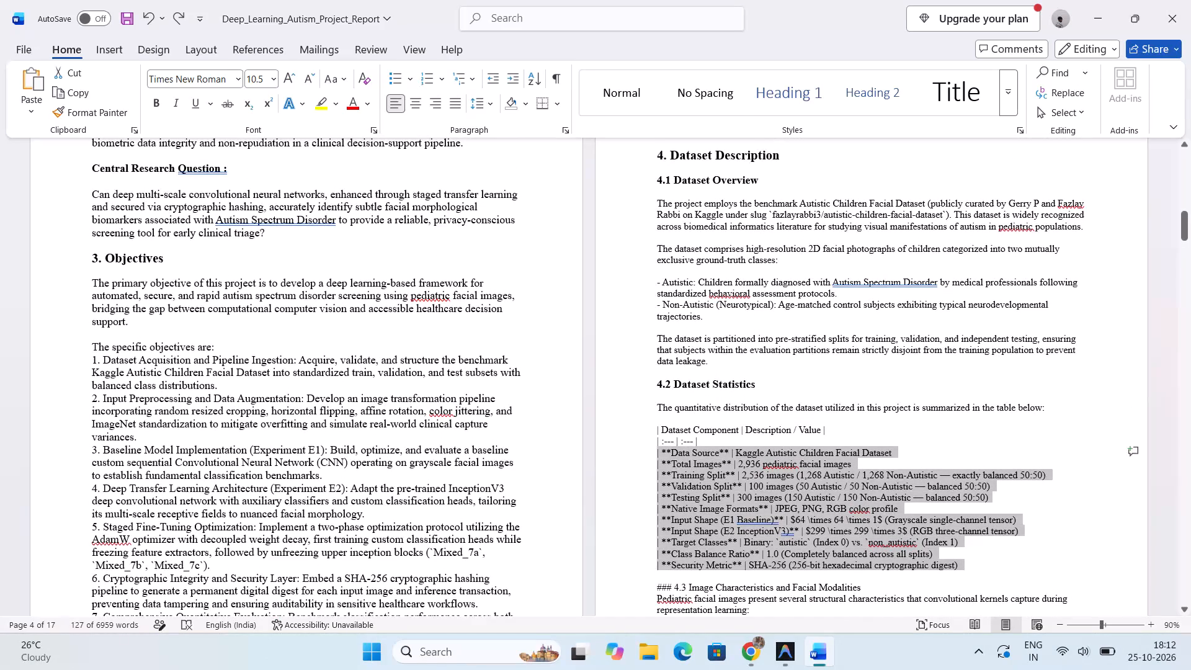
{"action": "left_click_drag", "start_coordinate": [87, 284], "coordinate": [598, 202]}
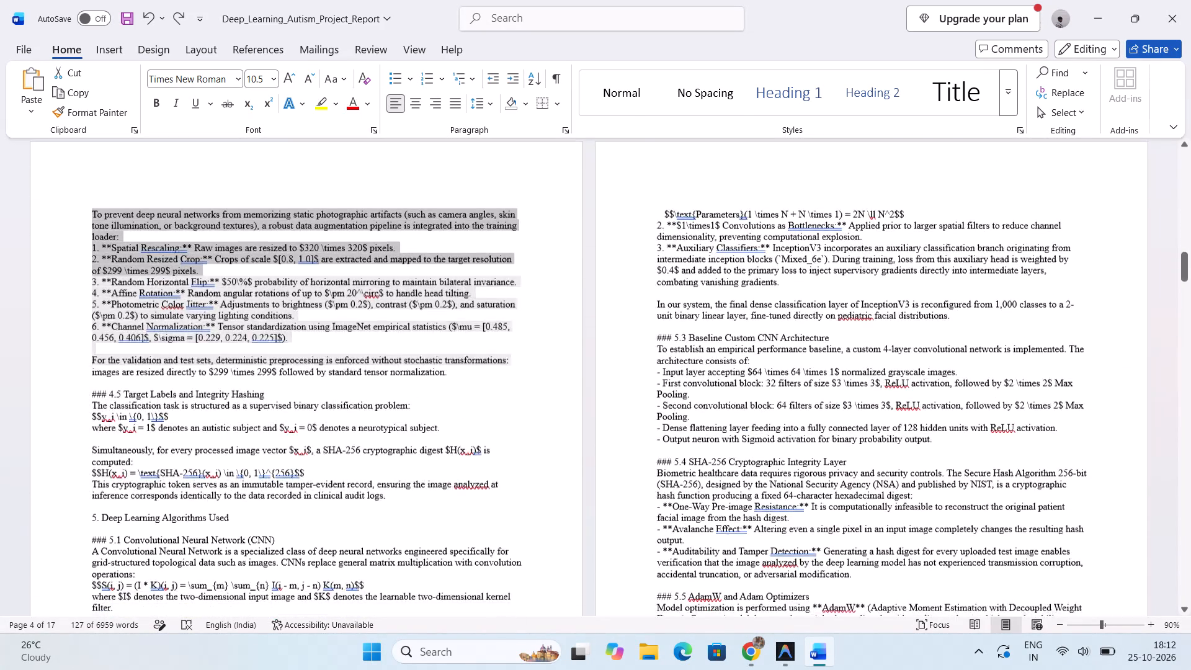
{"action": "left_click_drag", "start_coordinate": [598, 202], "coordinate": [785, 172]}
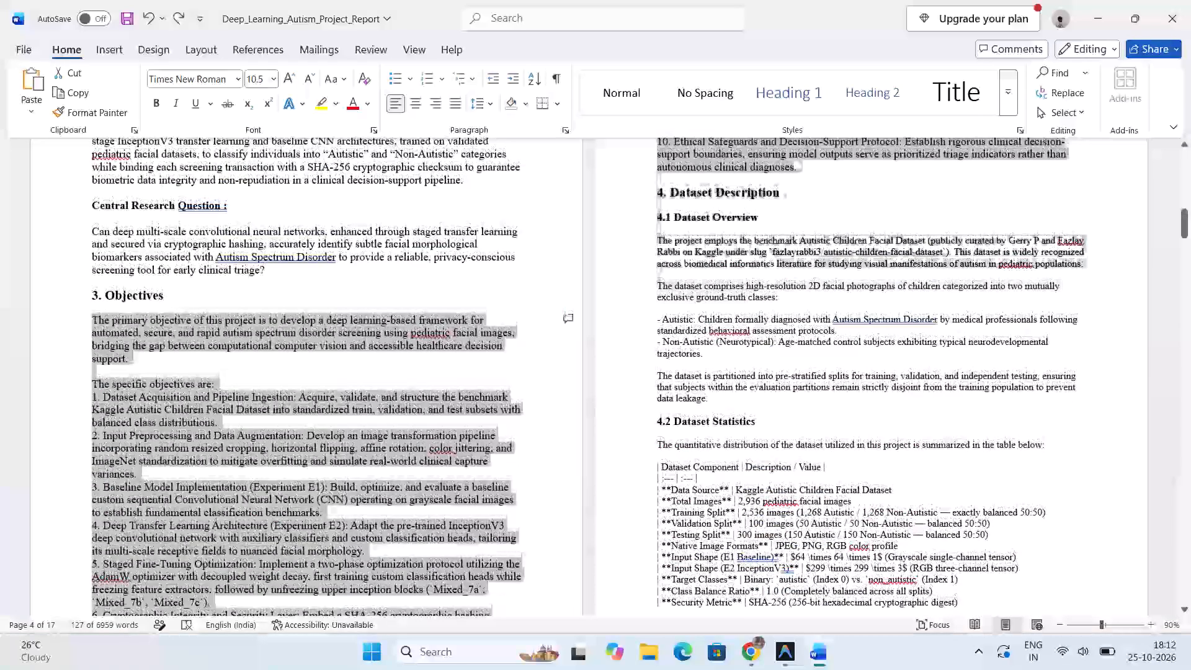
{"action": "left_click_drag", "start_coordinate": [785, 172], "coordinate": [808, 171]}
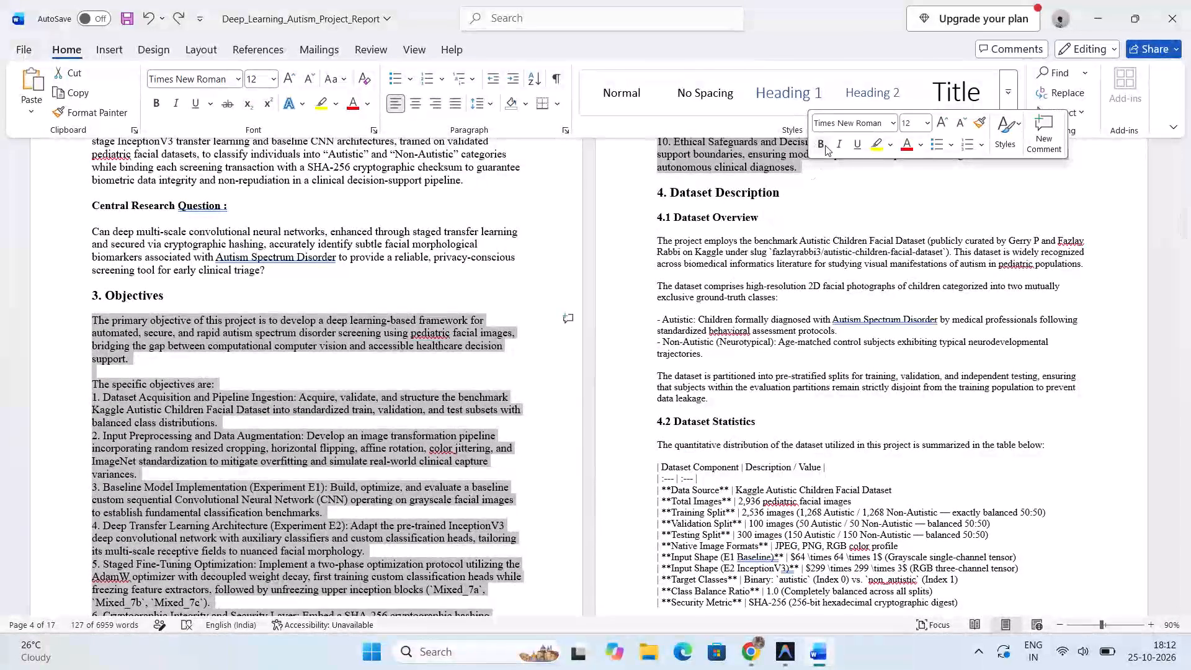
{"action": "left_click", "coordinate": [460, 104]}
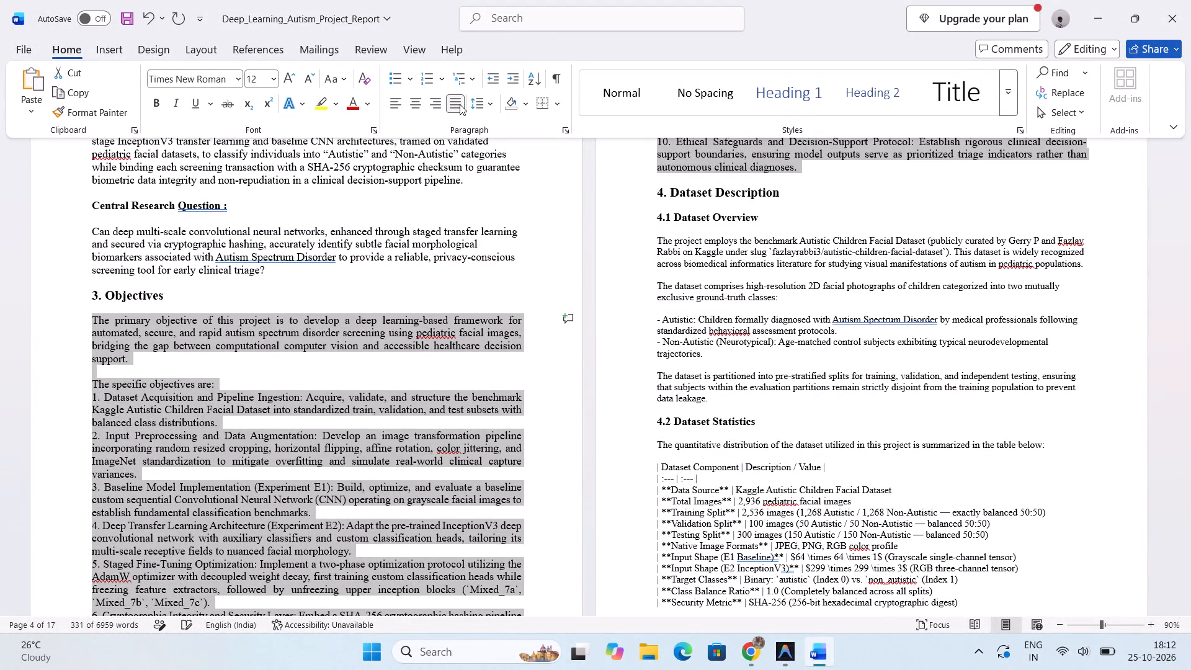
{"action": "left_click", "coordinate": [533, 460]}
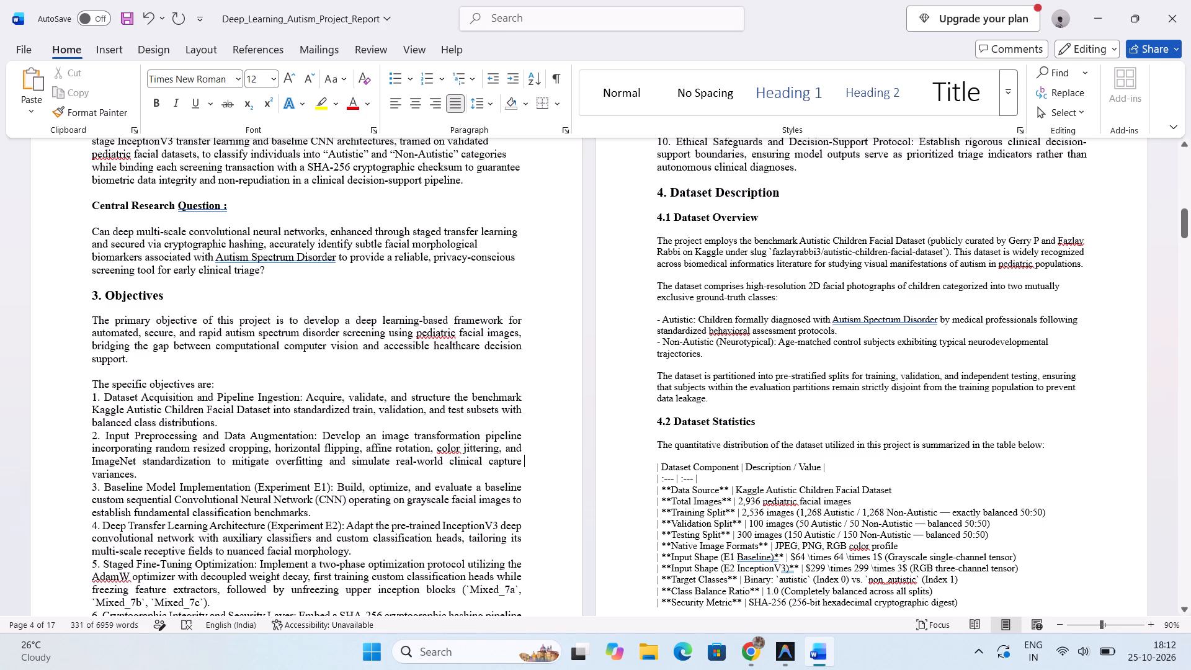
Insert a blank line between "The specific objectives are:" and the first numbered objective.
{"action": "left_click", "coordinate": [230, 383]}
{"action": "key", "text": "Return"}
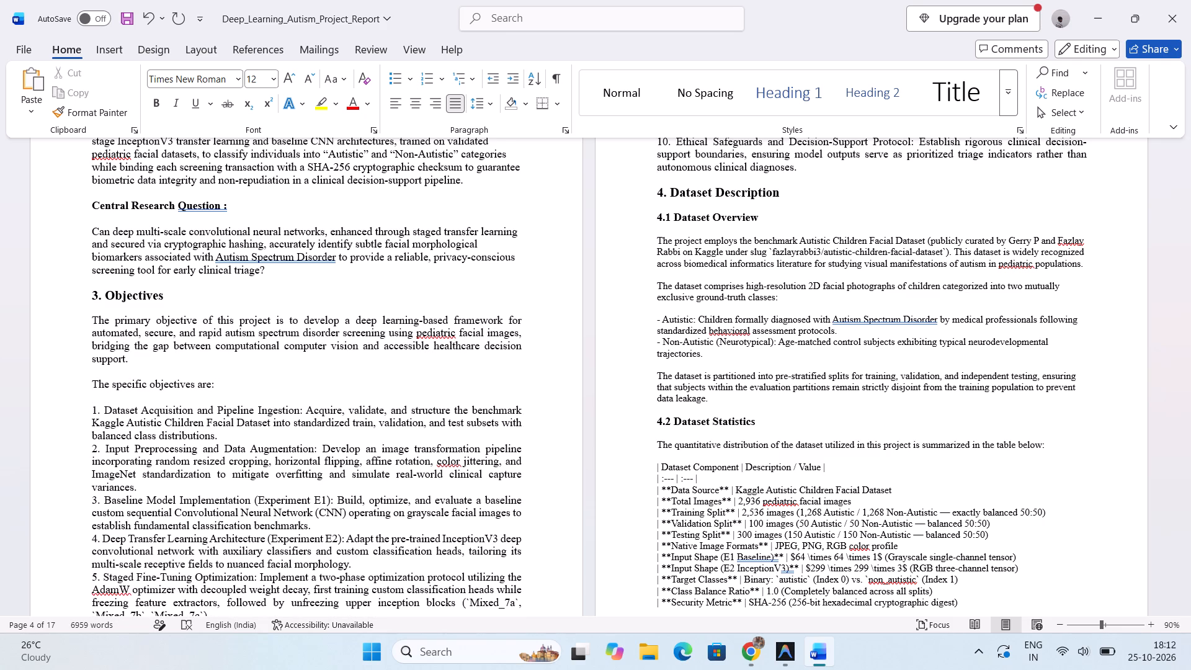
Set the Section 4 text to font size 12, from "The project employs" through the end of 4.5 Target Labels and Integrity Hashing.
{"action": "scroll", "coordinate": [230, 383], "scroll_direction": "down", "scroll_amount": 2}
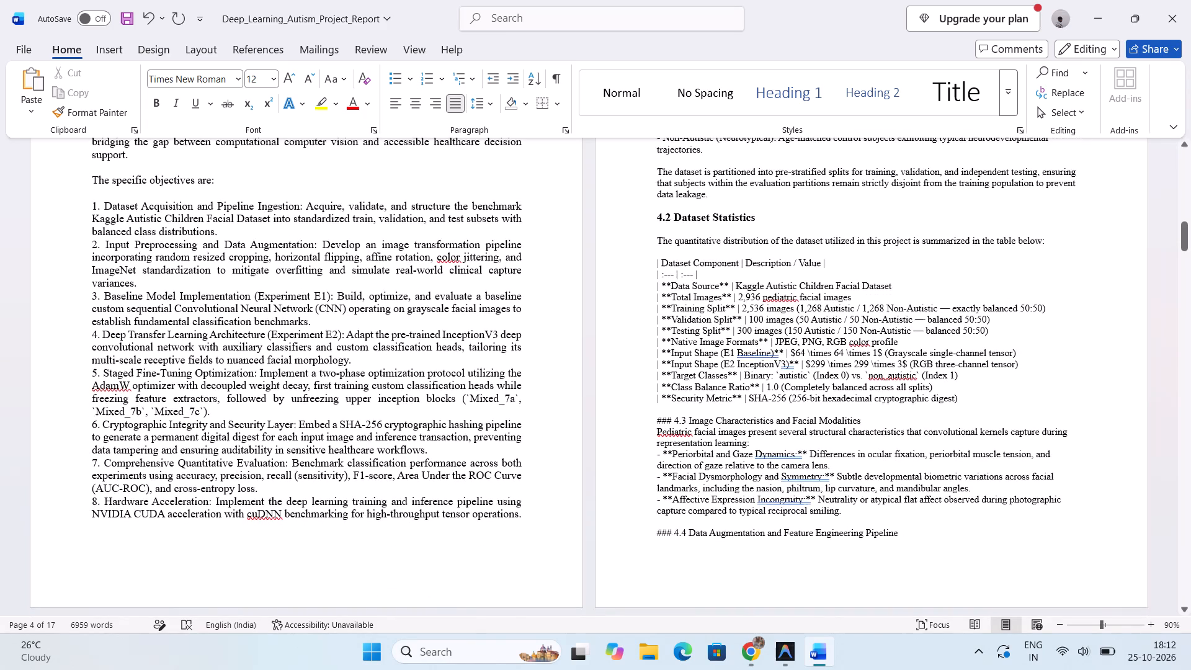
{"action": "scroll", "coordinate": [230, 383], "scroll_direction": "up", "scroll_amount": 6}
{"action": "scroll", "coordinate": [230, 383], "scroll_direction": "down", "scroll_amount": 1}
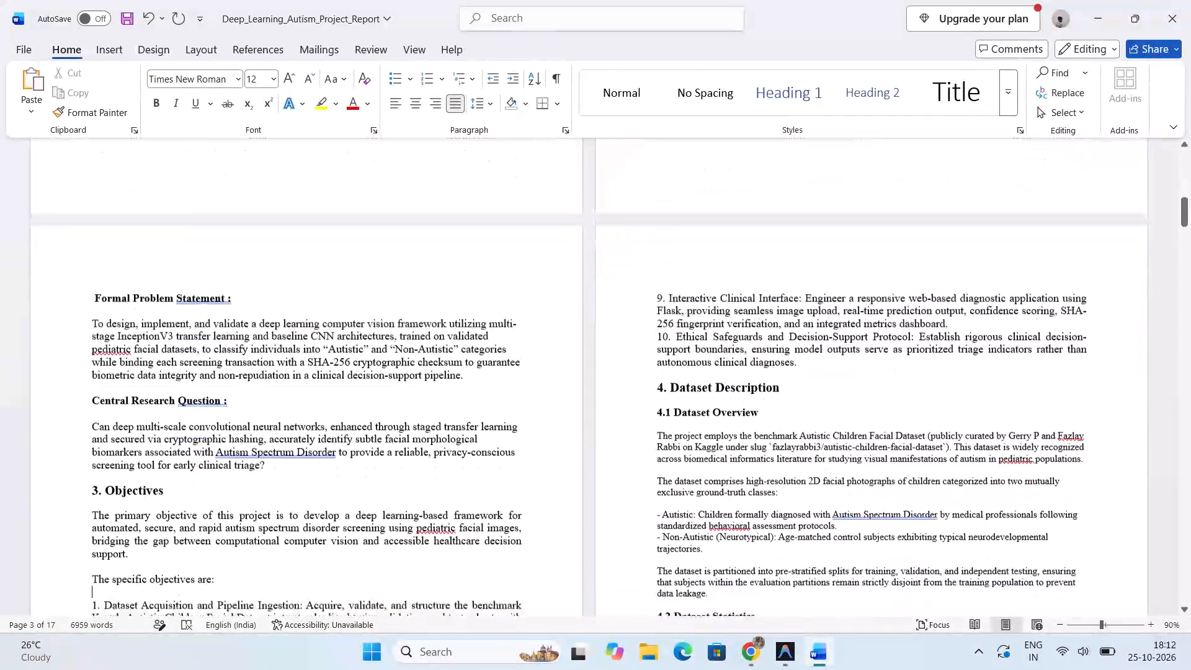
{"action": "scroll", "coordinate": [230, 383], "scroll_direction": "down", "scroll_amount": 1}
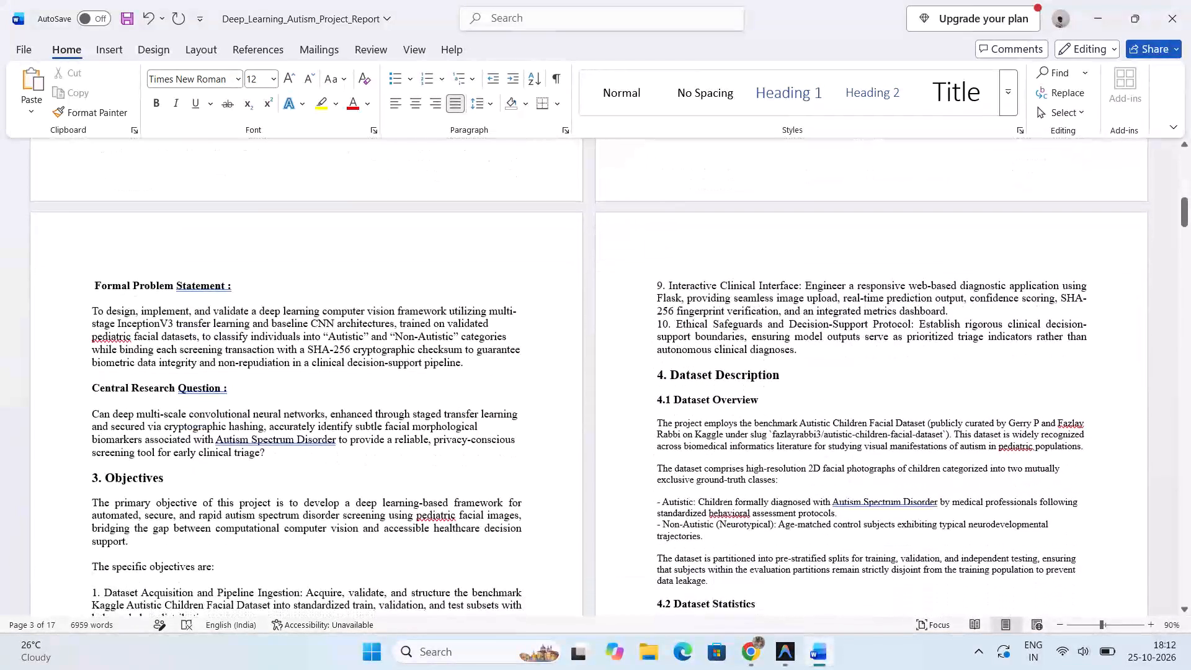
{"action": "scroll", "coordinate": [766, 403], "scroll_direction": "down", "scroll_amount": 1}
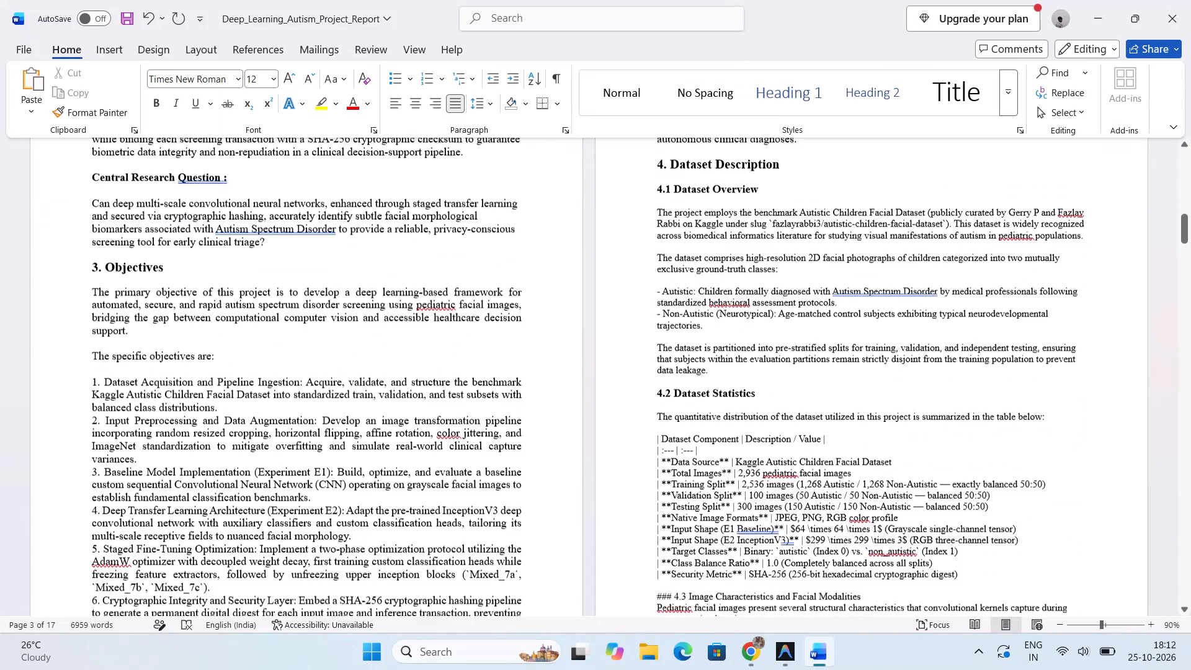
{"action": "scroll", "coordinate": [766, 403], "scroll_direction": "down", "scroll_amount": 1}
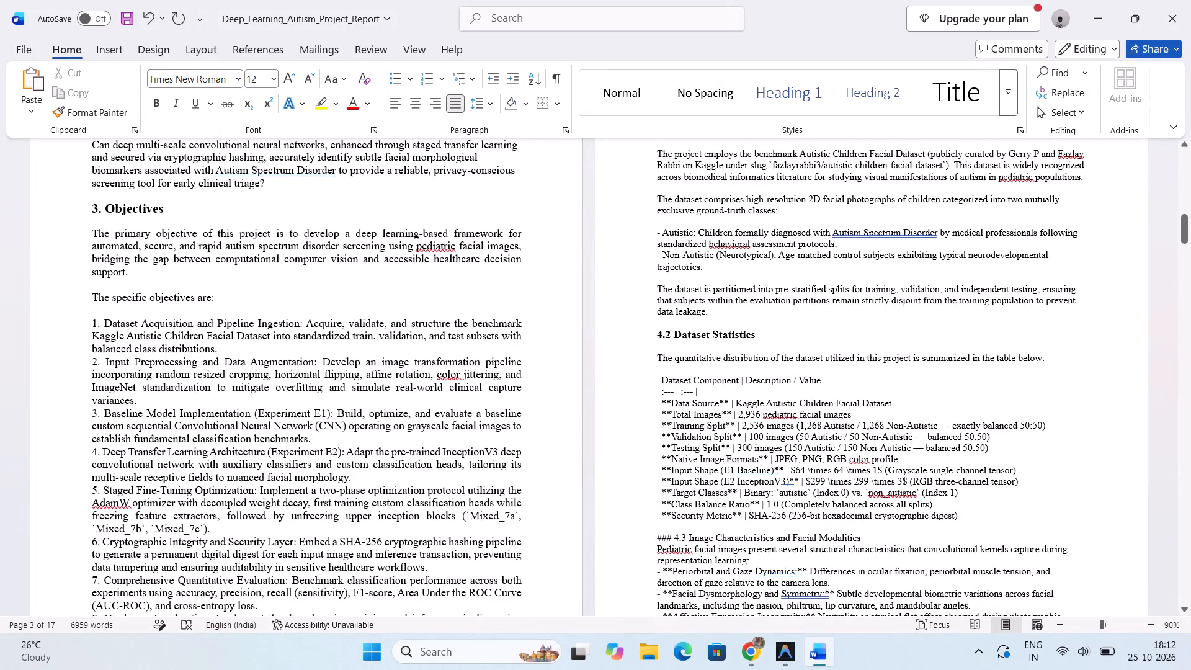
{"action": "scroll", "coordinate": [747, 337], "scroll_direction": "up", "scroll_amount": 1}
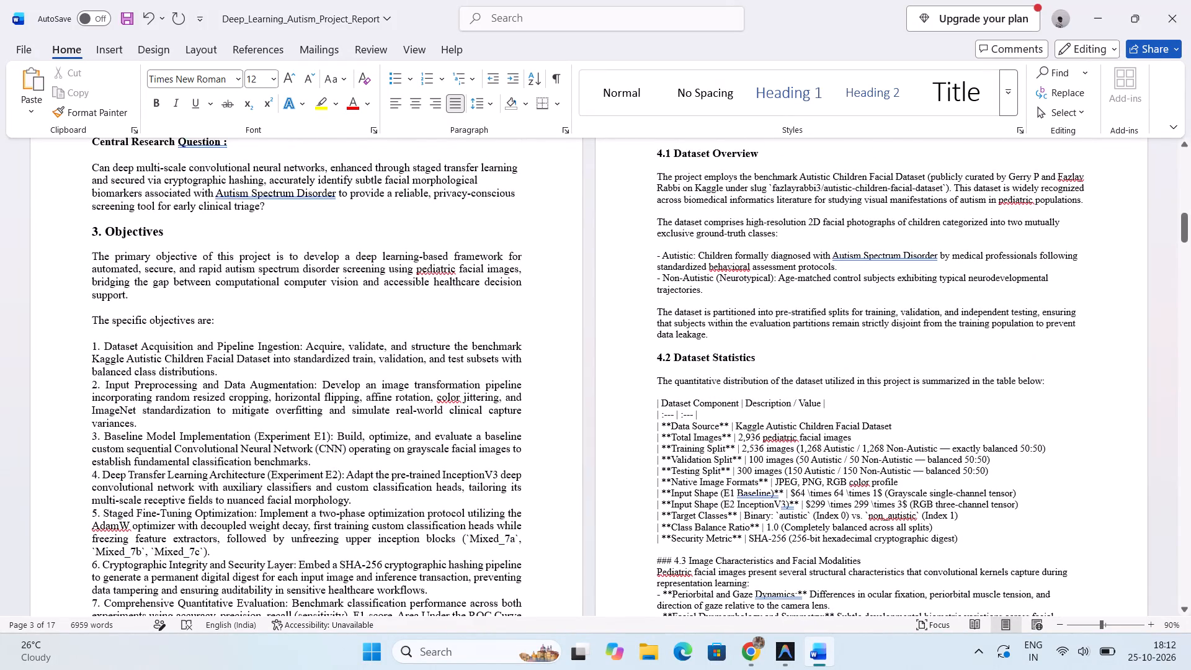
{"action": "left_click_drag", "start_coordinate": [654, 174], "coordinate": [795, 602]}
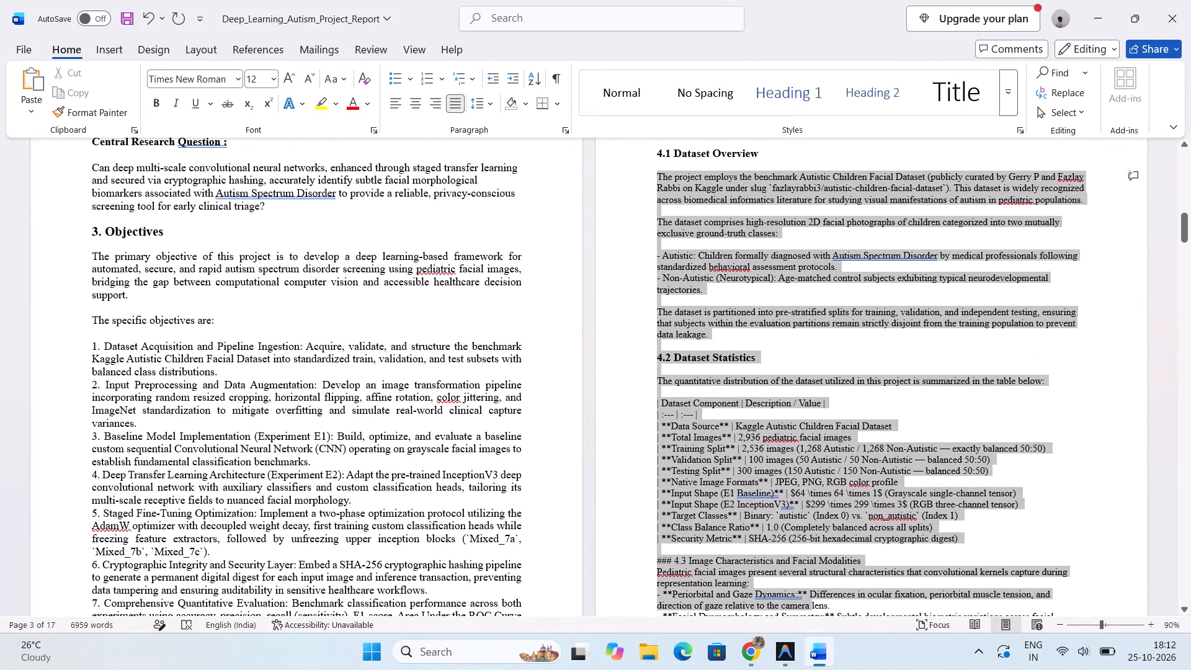
{"action": "left_click_drag", "start_coordinate": [795, 602], "coordinate": [795, 525]}
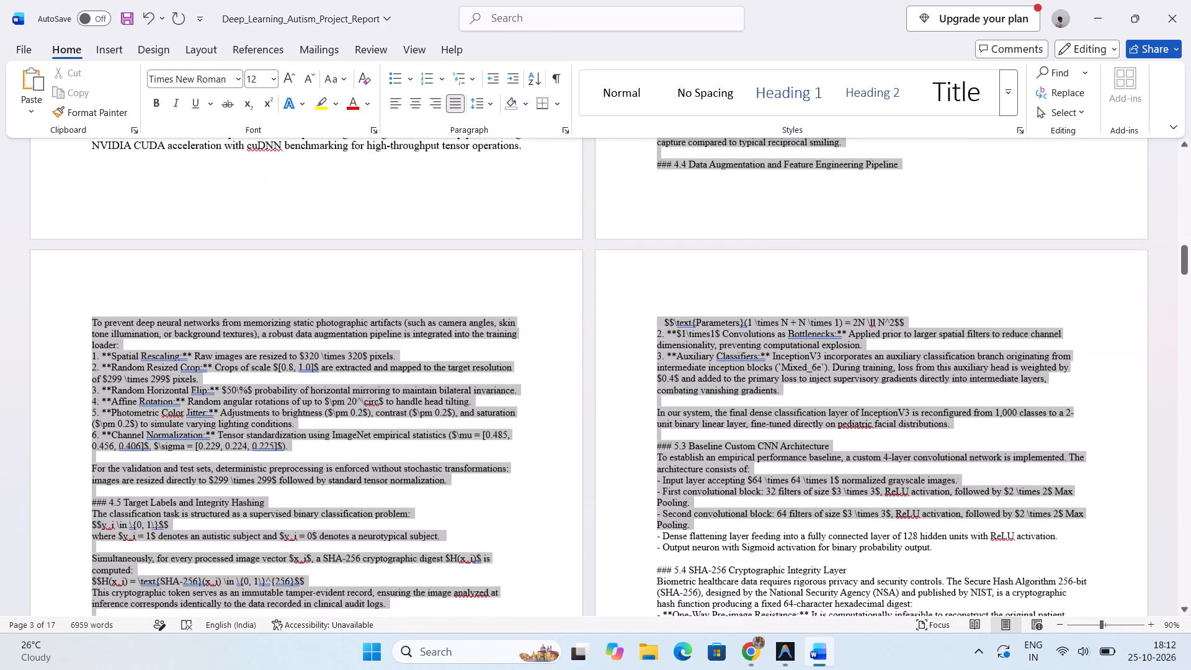
{"action": "left_click_drag", "start_coordinate": [795, 525], "coordinate": [325, 664]}
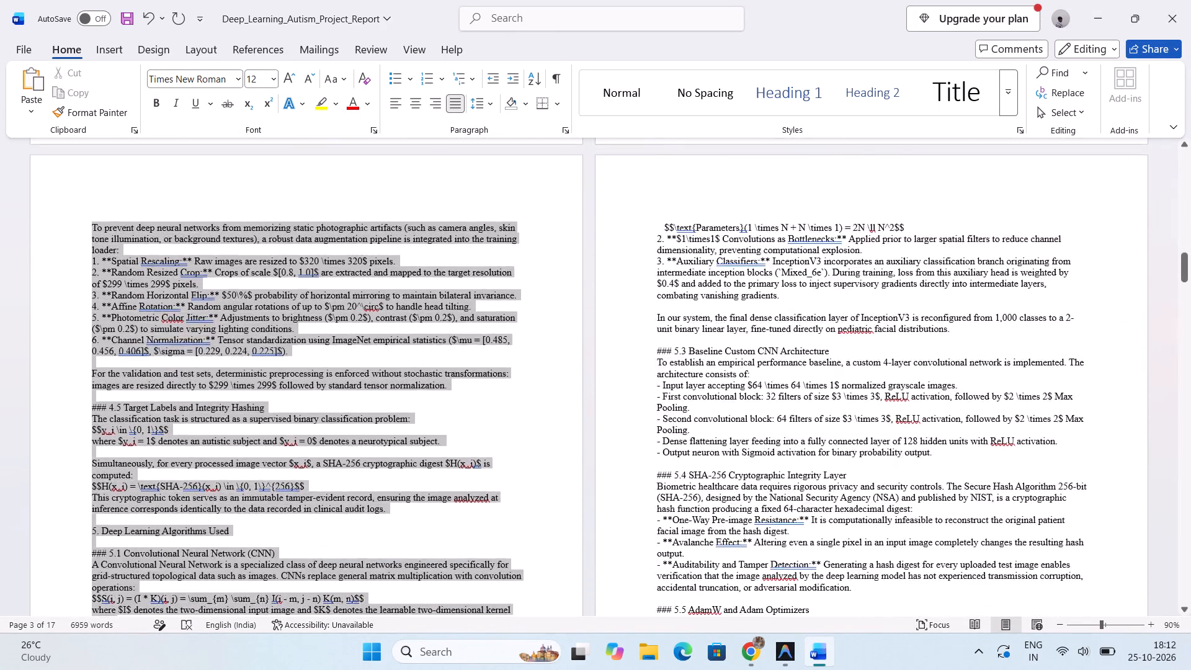
{"action": "left_click_drag", "start_coordinate": [325, 664], "coordinate": [396, 211]}
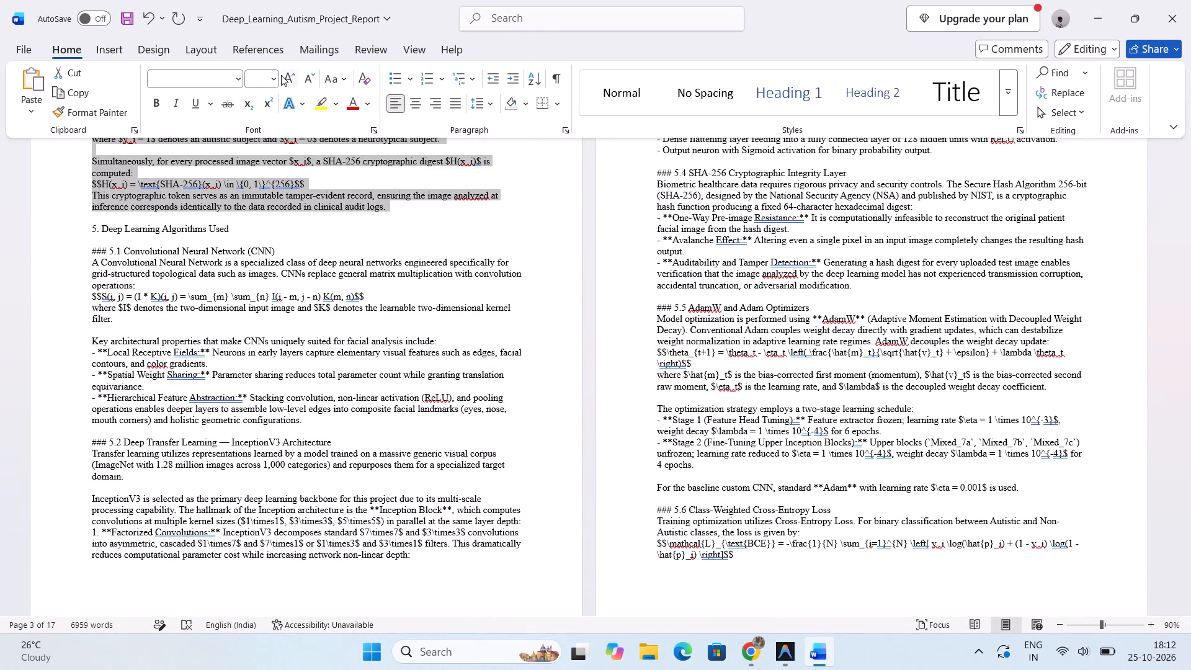
{"action": "left_click", "coordinate": [272, 78]}
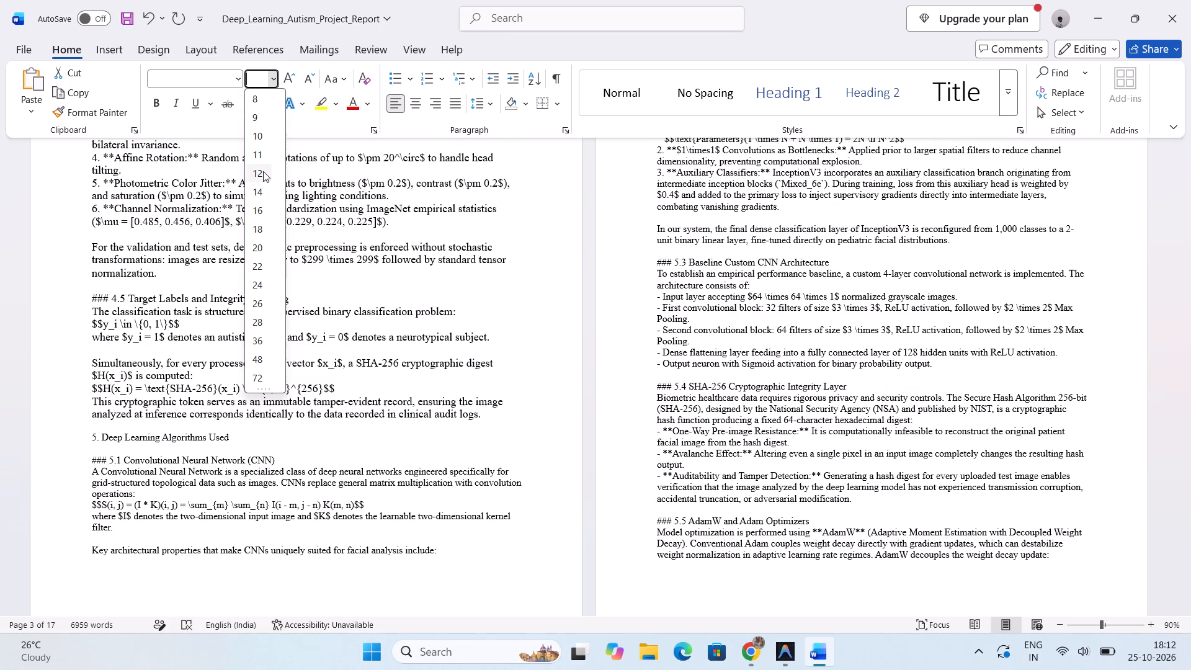
{"action": "left_click", "coordinate": [263, 171]}
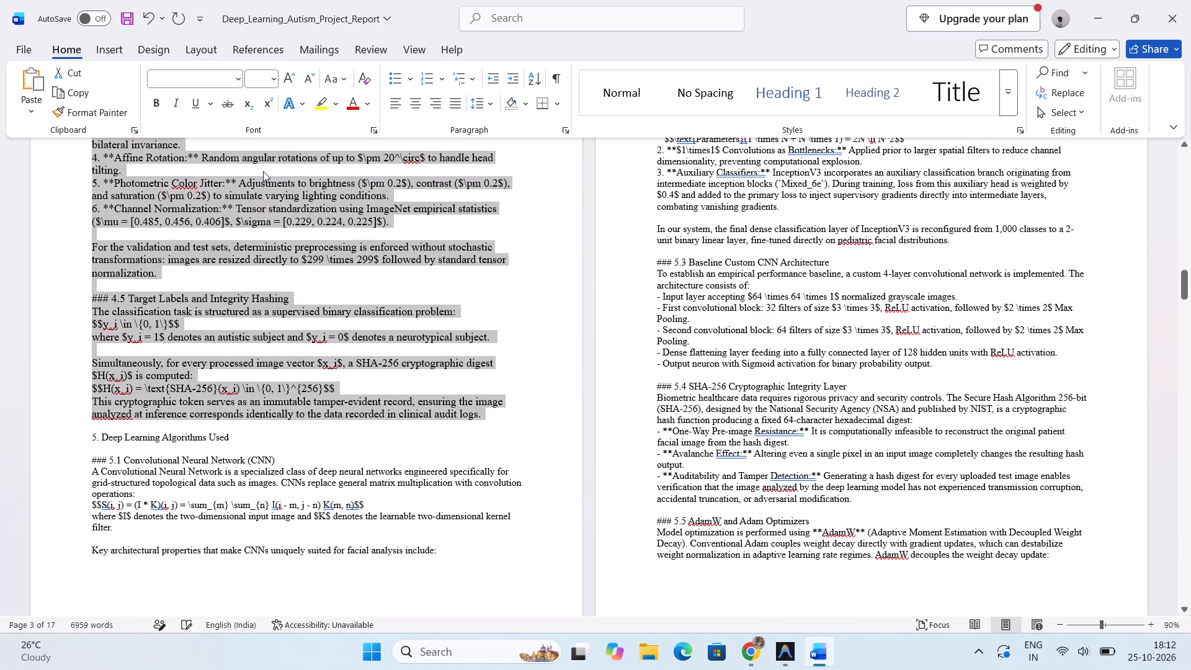
{"action": "left_click", "coordinate": [542, 380]}
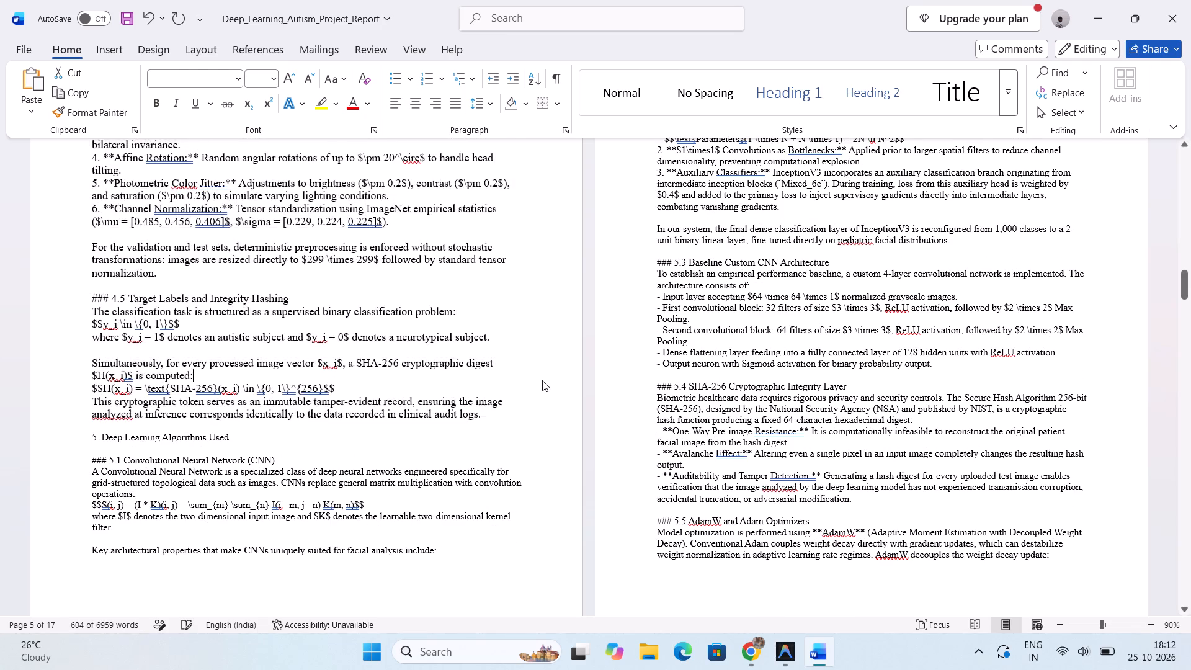
Remove the "###" Markdown marker and its trailing space from the "4.3 Image Characteristics and Facial Modalities" heading.
{"action": "scroll", "coordinate": [542, 380], "scroll_direction": "up", "scroll_amount": 8}
{"action": "scroll", "coordinate": [542, 380], "scroll_direction": "down", "scroll_amount": 2}
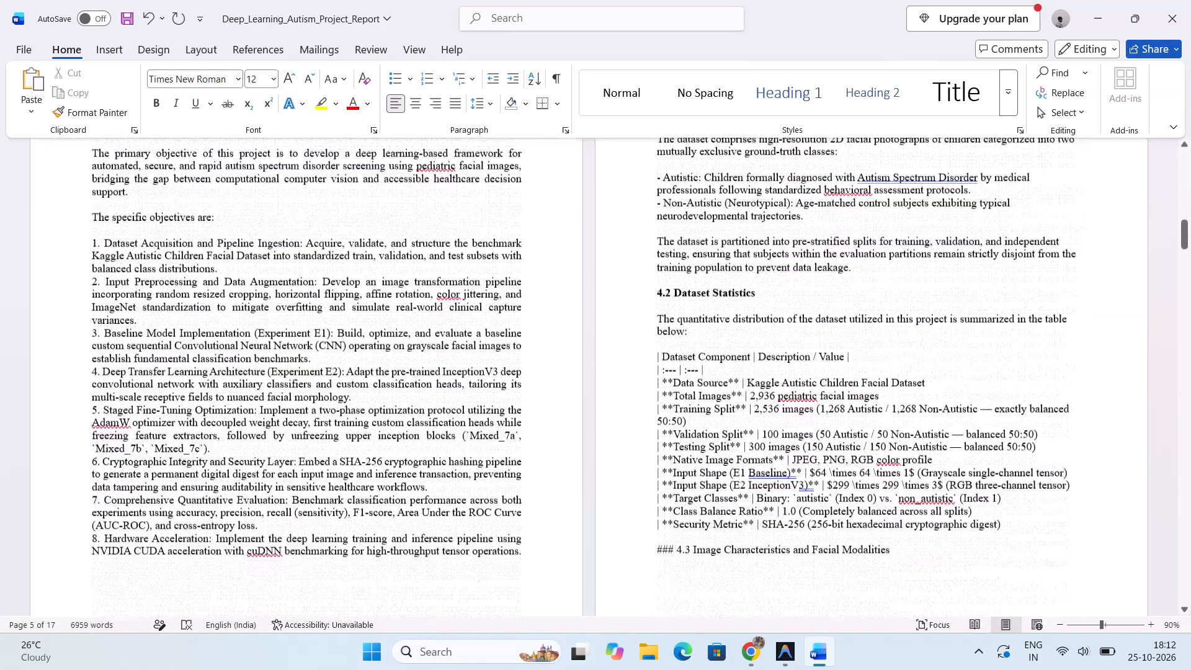
{"action": "scroll", "coordinate": [542, 380], "scroll_direction": "down", "scroll_amount": 1}
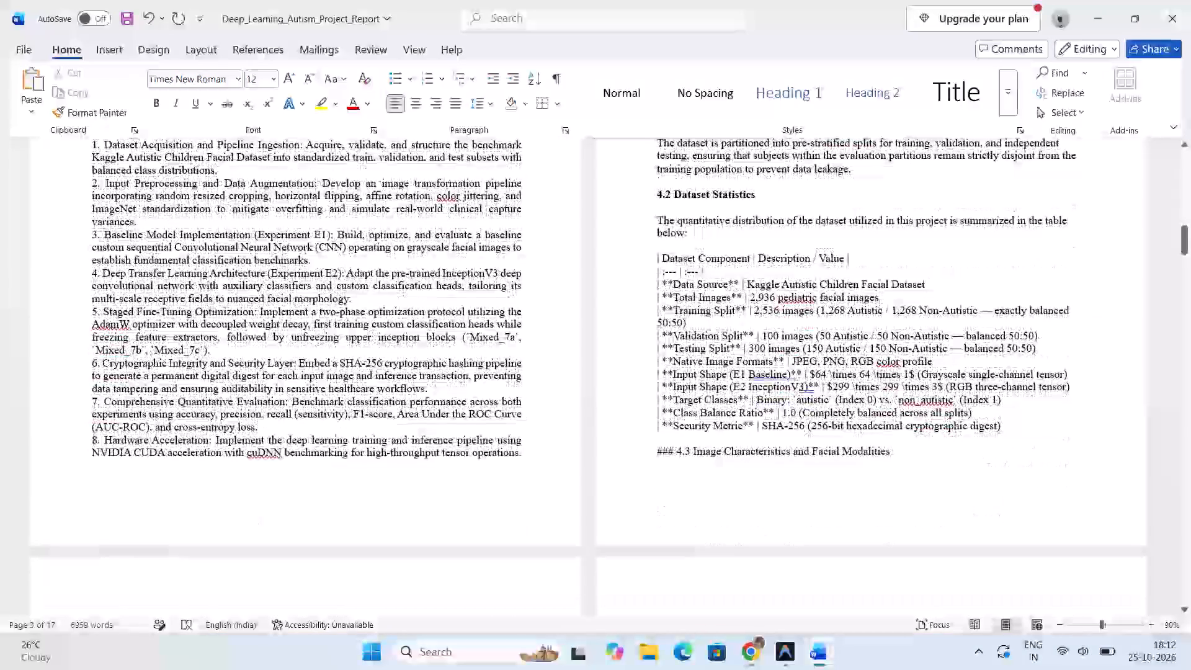
{"action": "left_click", "coordinate": [676, 450]}
{"action": "key", "text": "BackSpace"}
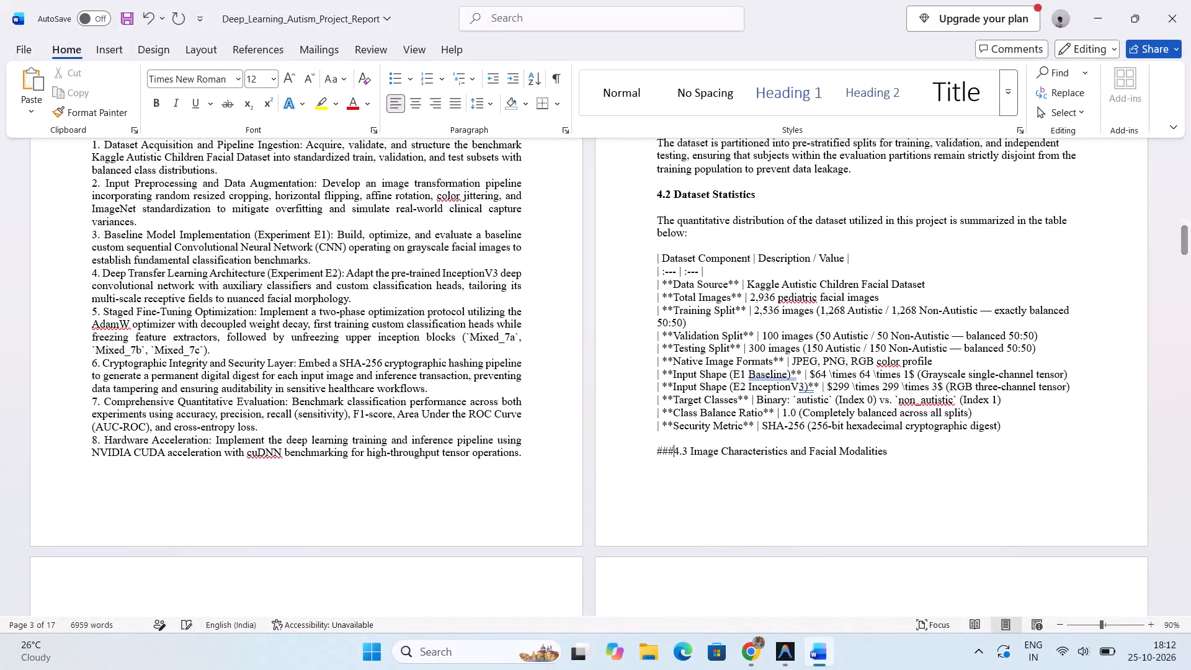
{"action": "key", "text": "BackSpace"}
{"action": "key", "text": "BackSpace"}
{"action": "key", "text": "BackSpace"}
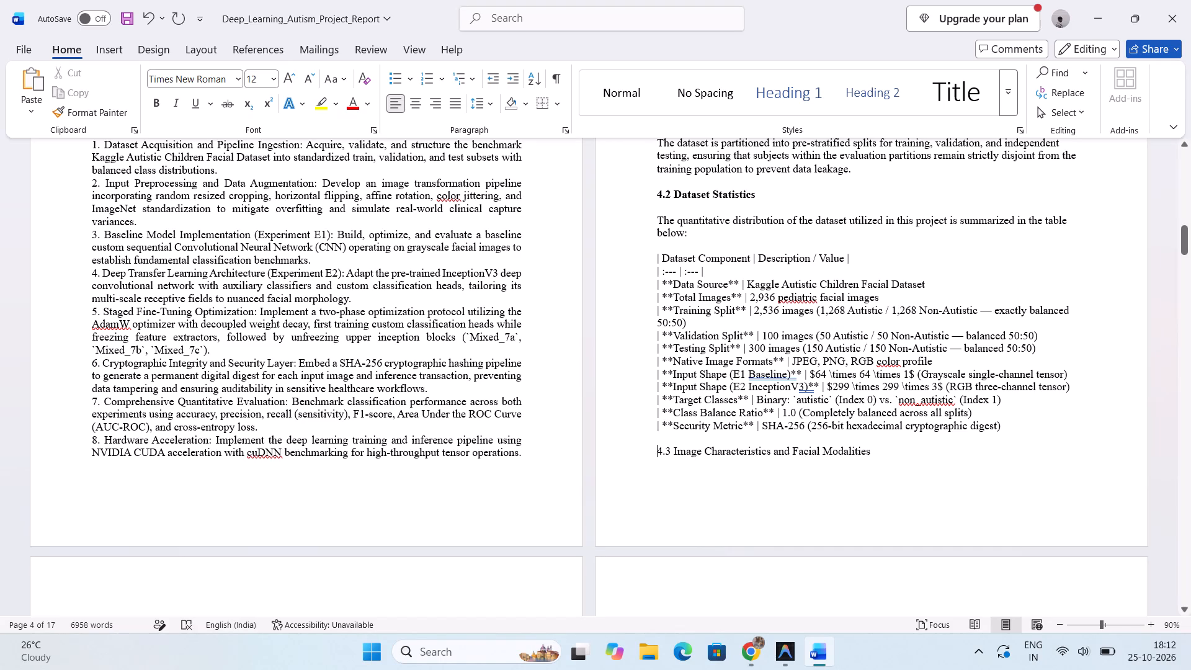
{"action": "left_click_drag", "start_coordinate": [654, 261], "coordinate": [1002, 427]}
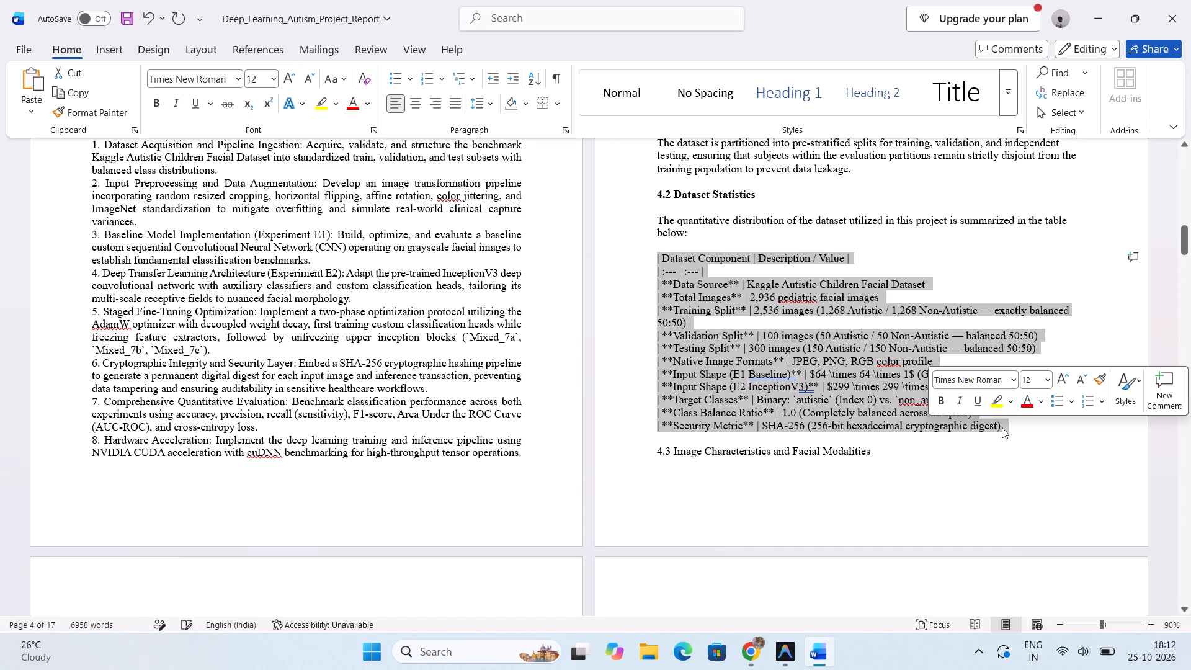
{"action": "key", "text": "ctrl+c"}
{"action": "key", "text": "ctrl+c"}
{"action": "key", "text": "ctrl+c"}
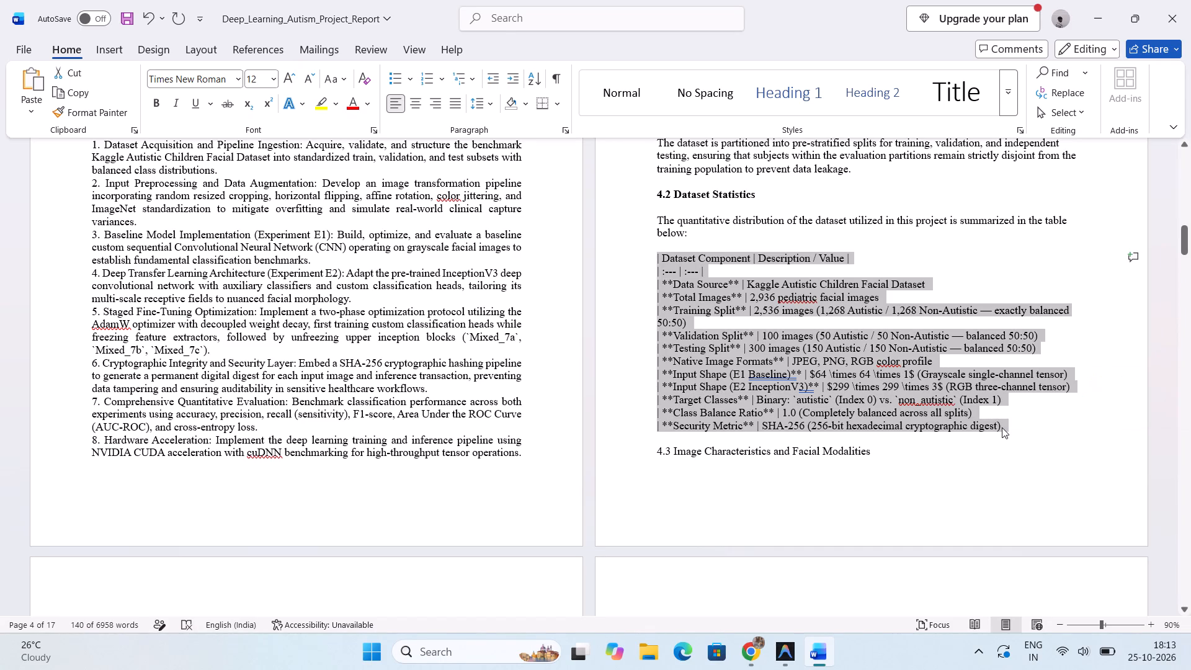
{"action": "left_click", "coordinate": [751, 654]}
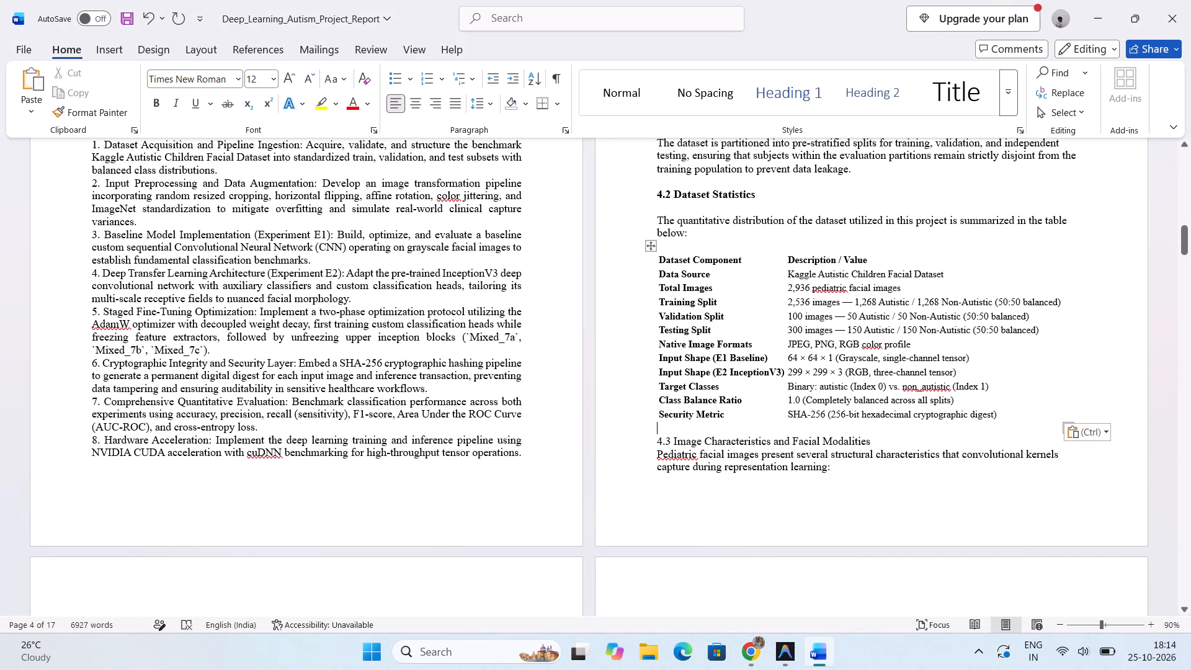
Apply All Borders to the whole dataset statistics table.
{"action": "left_click_drag", "start_coordinate": [662, 257], "coordinate": [996, 419]}
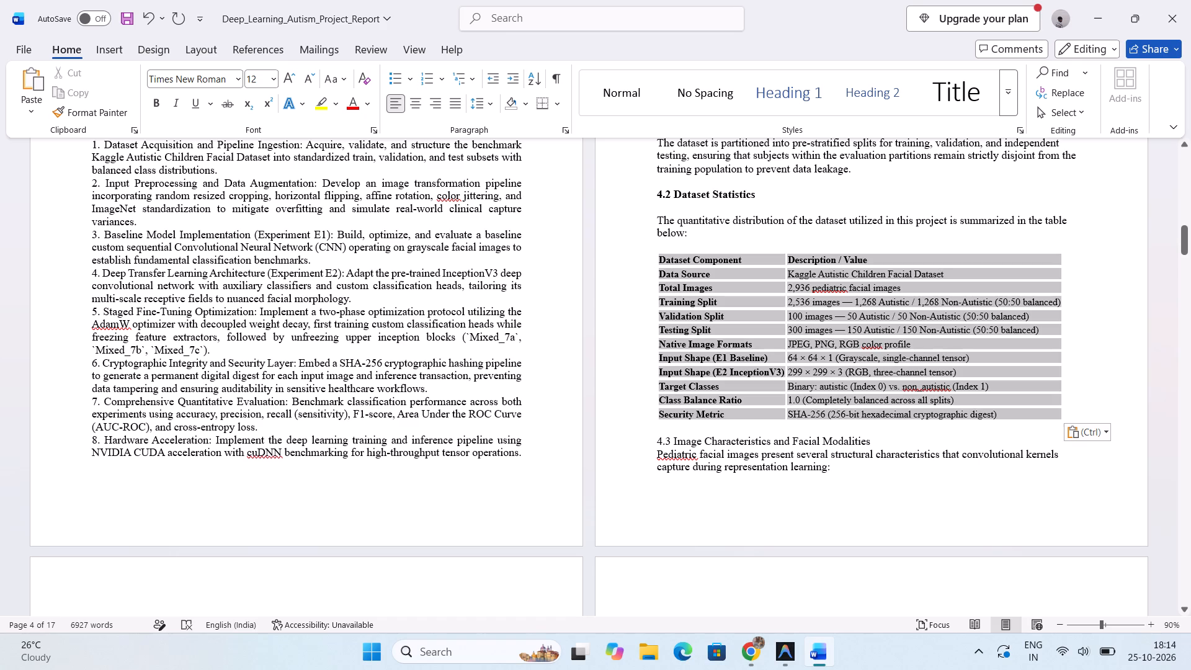
{"action": "left_click_drag", "start_coordinate": [996, 419], "coordinate": [1058, 415]}
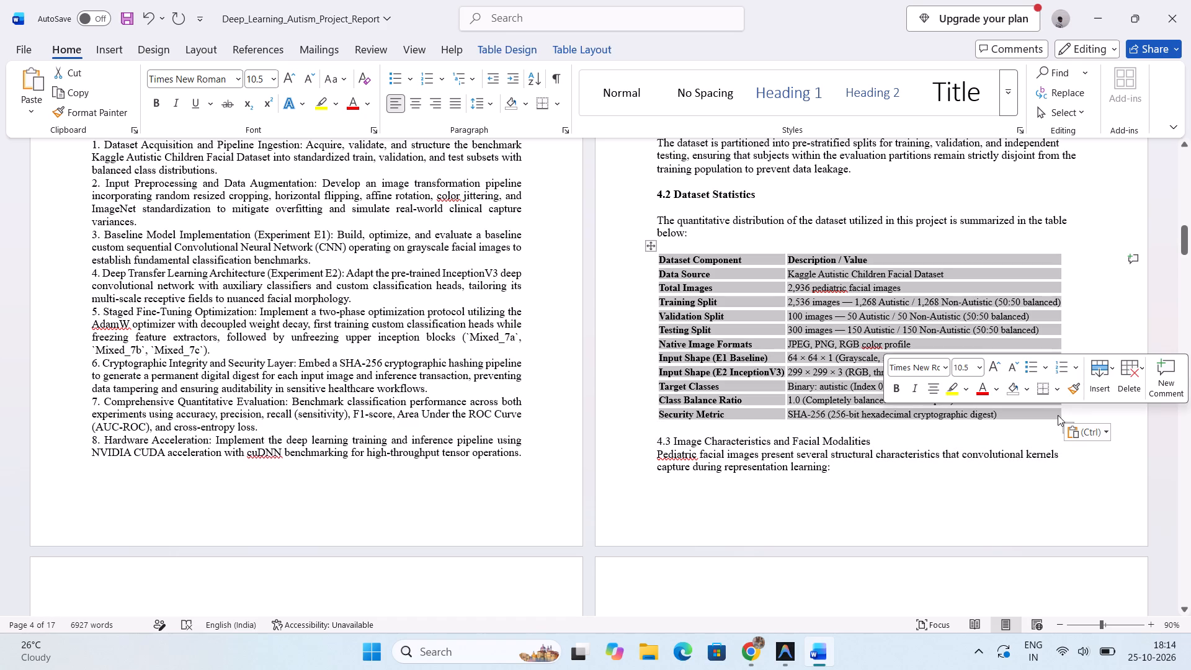
{"action": "left_click", "coordinate": [1114, 367]}
{"action": "left_click", "coordinate": [1106, 367]}
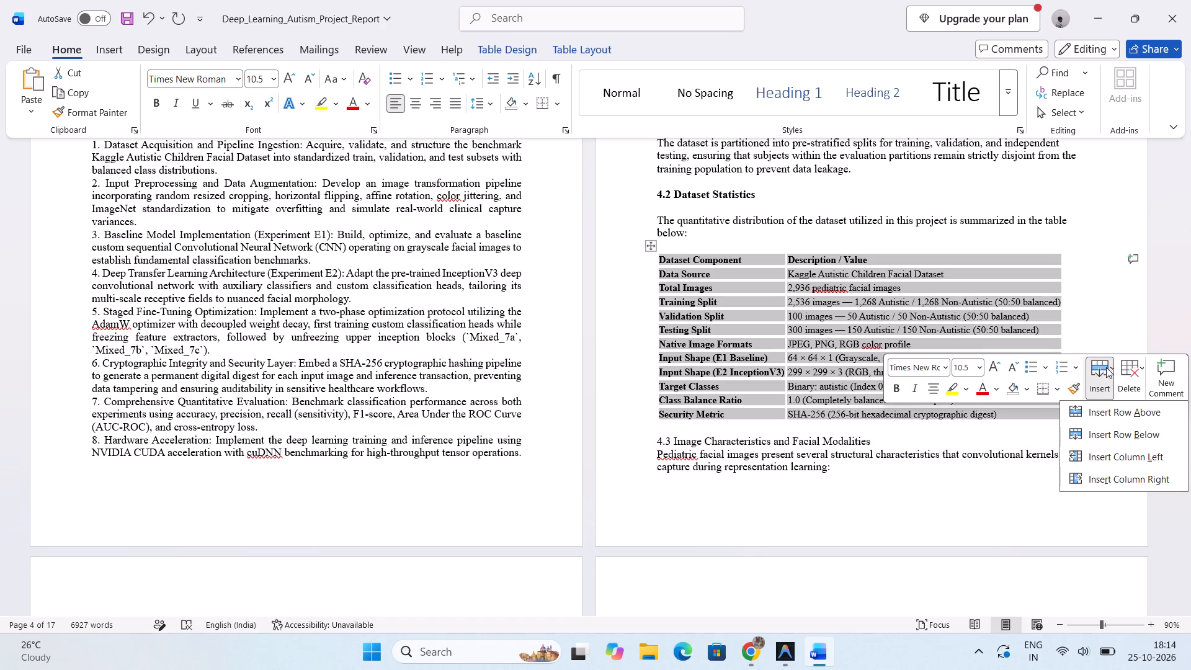
{"action": "left_click", "coordinate": [1084, 295]}
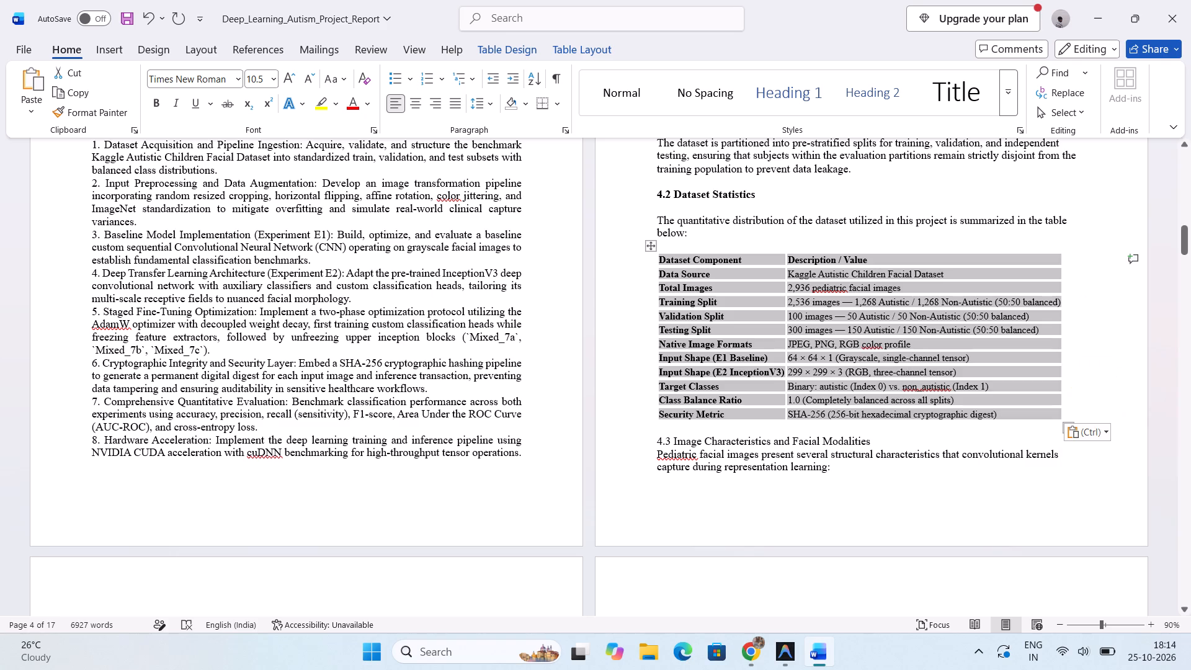
{"action": "left_click", "coordinate": [522, 50]}
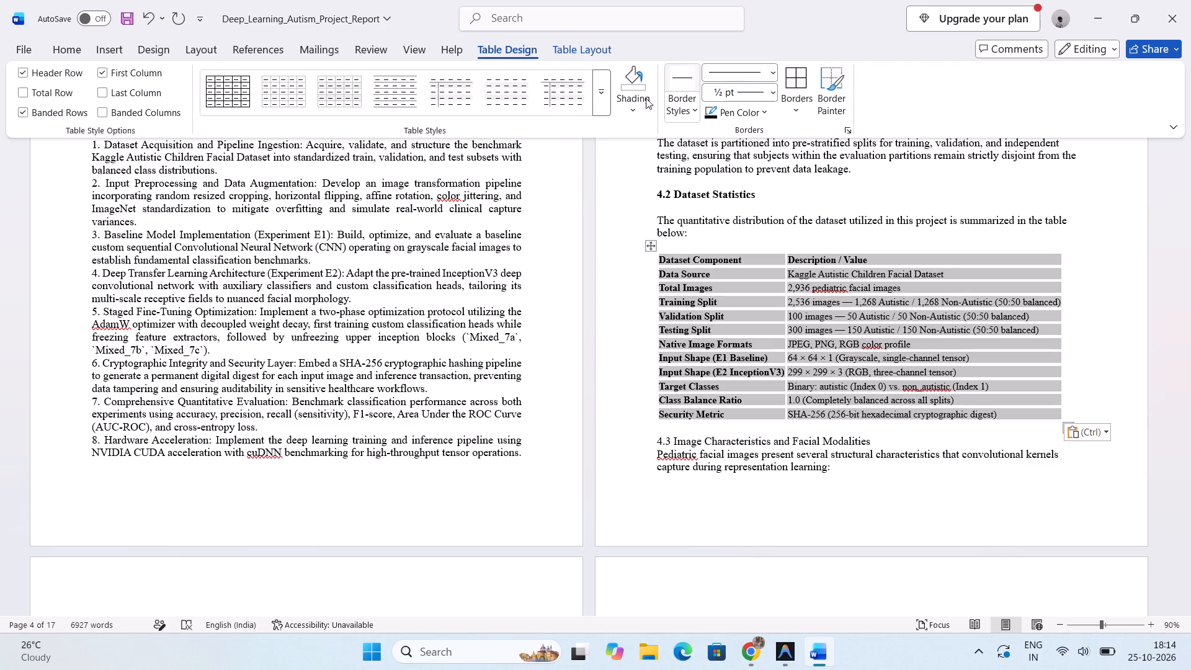
{"action": "left_click", "coordinate": [797, 112]}
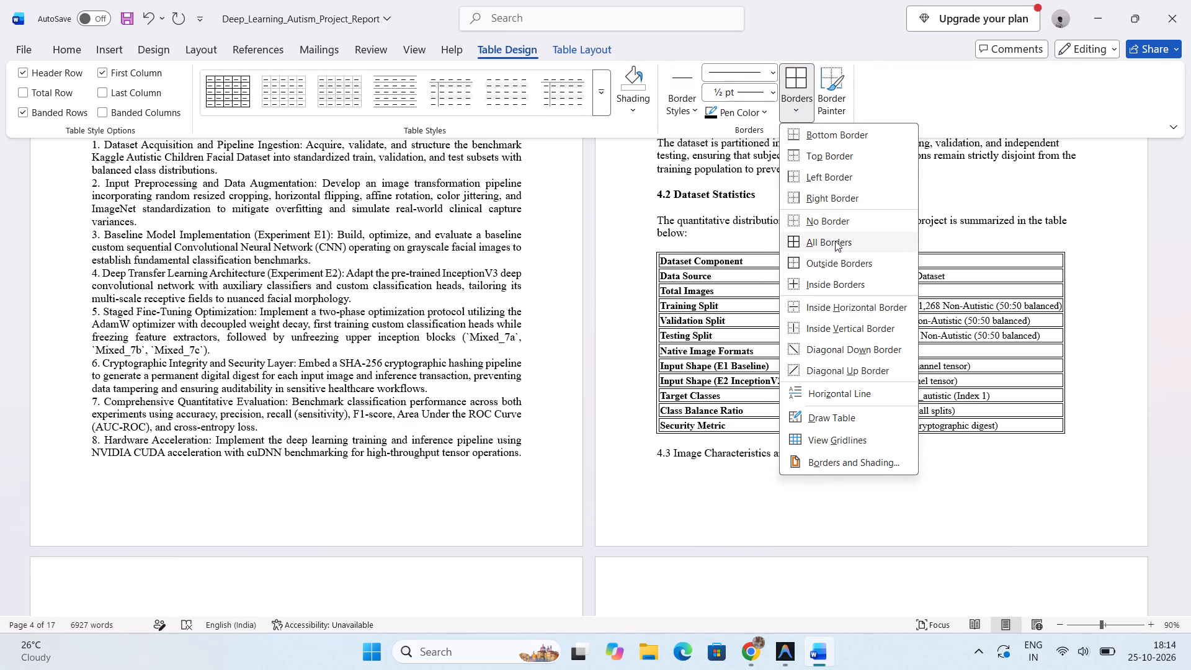
{"action": "left_click", "coordinate": [835, 241]}
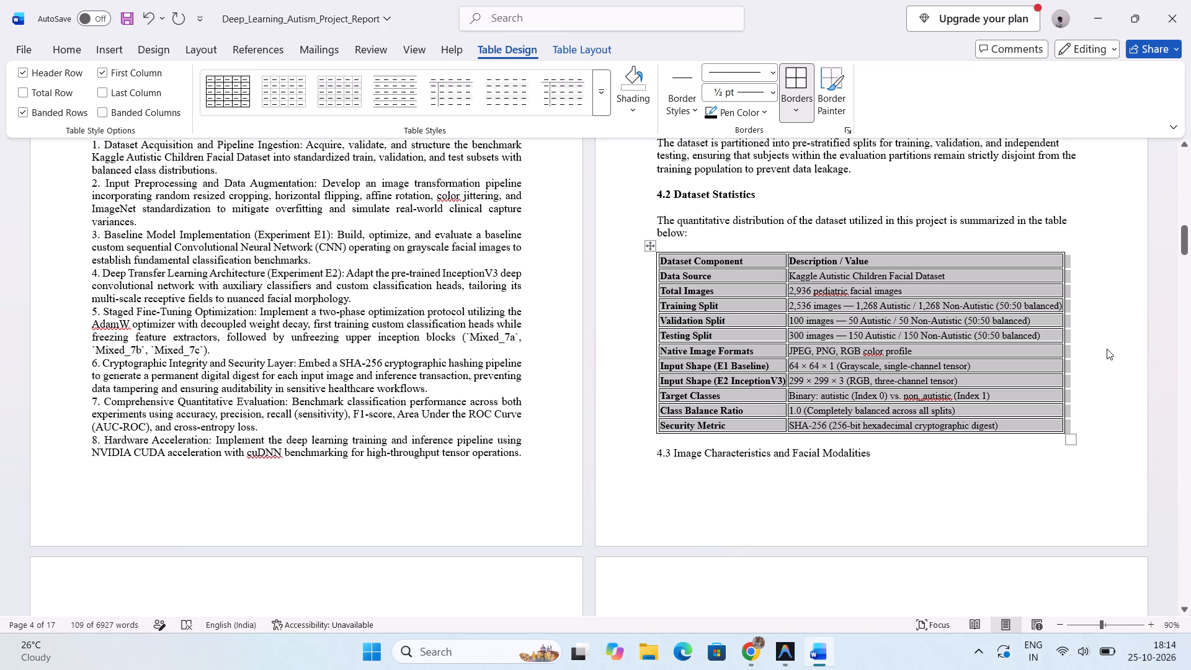
{"action": "left_click", "coordinate": [1105, 360]}
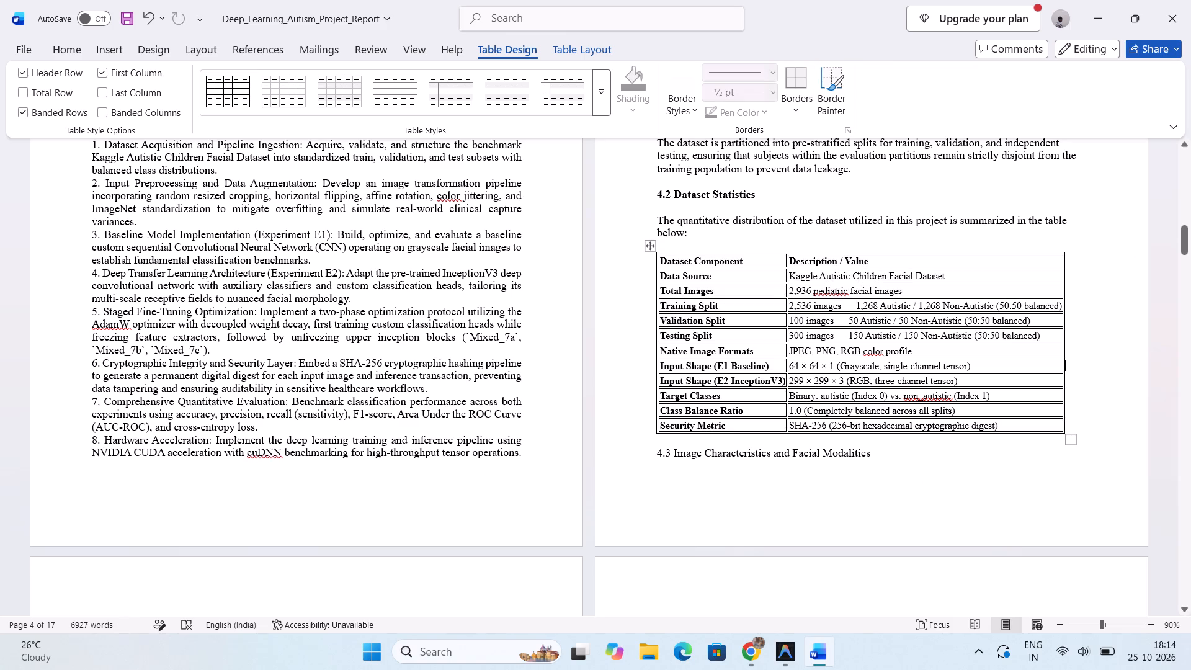
Push the heading "4.3 Image Characteristics and Facial Modalities" onto the next page, make it bold and add a blank line below it.
{"action": "left_click", "coordinate": [656, 453]}
{"action": "key", "text": "Return"}
{"action": "key", "text": "Return"}
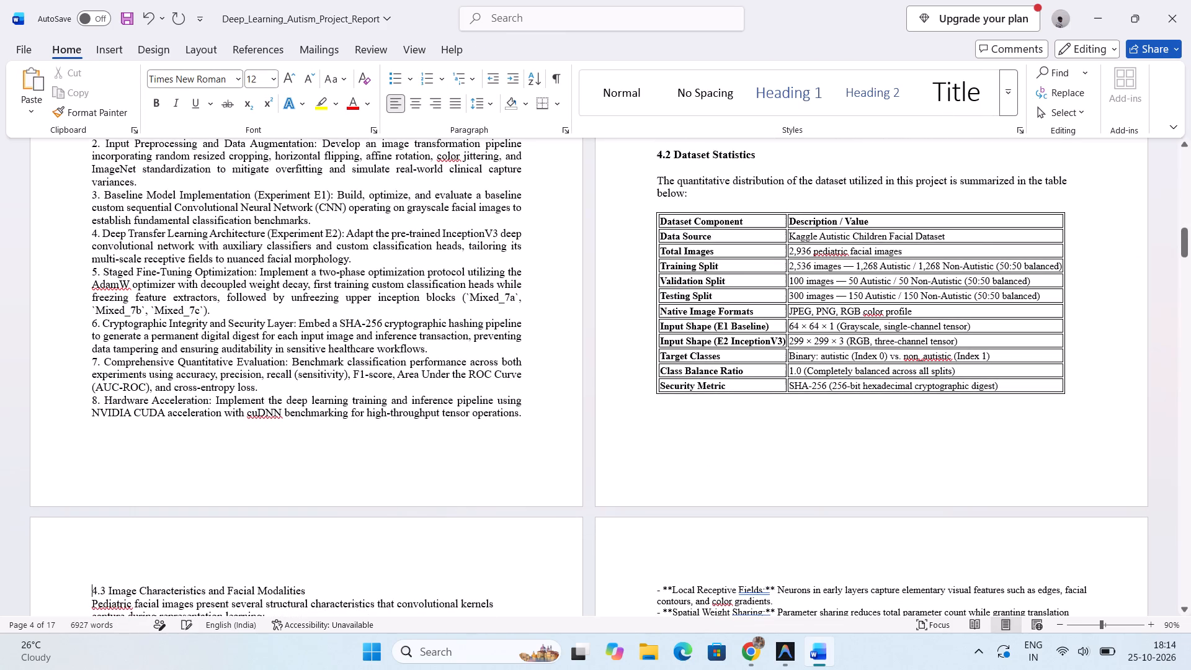
{"action": "scroll", "coordinate": [656, 453], "scroll_direction": "down", "scroll_amount": 1}
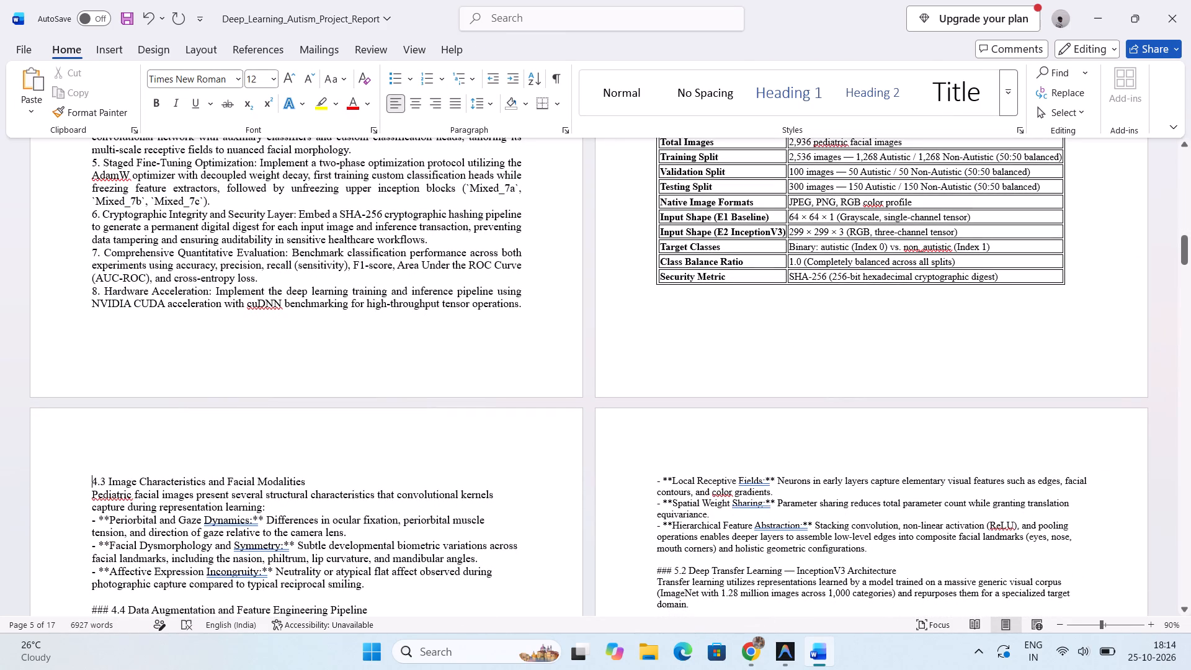
{"action": "left_click_drag", "start_coordinate": [315, 483], "coordinate": [89, 483]}
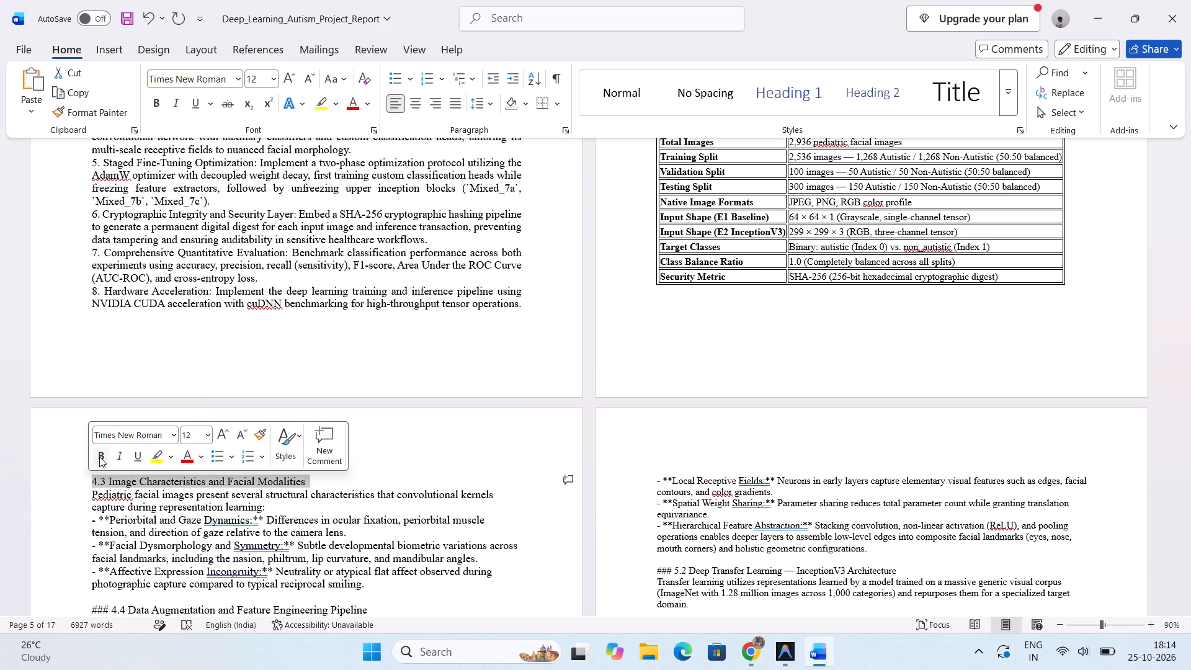
{"action": "left_click", "coordinate": [99, 457]}
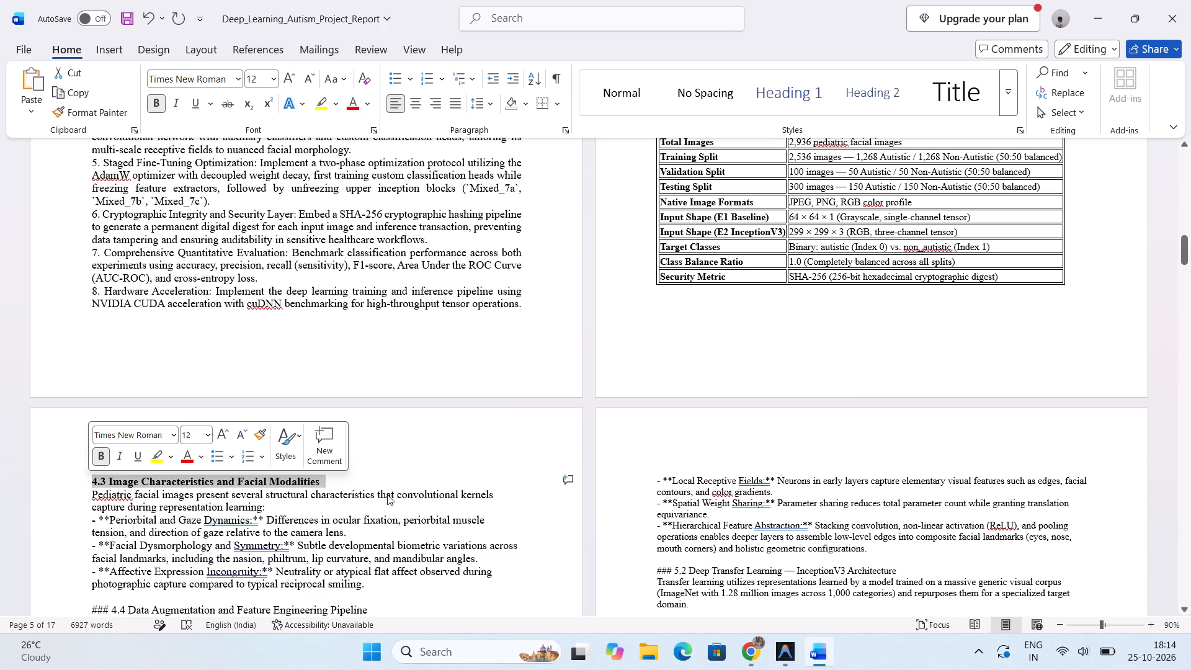
{"action": "left_click", "coordinate": [381, 478]}
{"action": "key", "text": "Return"}
Replace the backticks around the Kaggle dataset slug in section 4.1 Dataset Overview with double quotation marks.
{"action": "scroll", "coordinate": [381, 478], "scroll_direction": "up", "scroll_amount": 1}
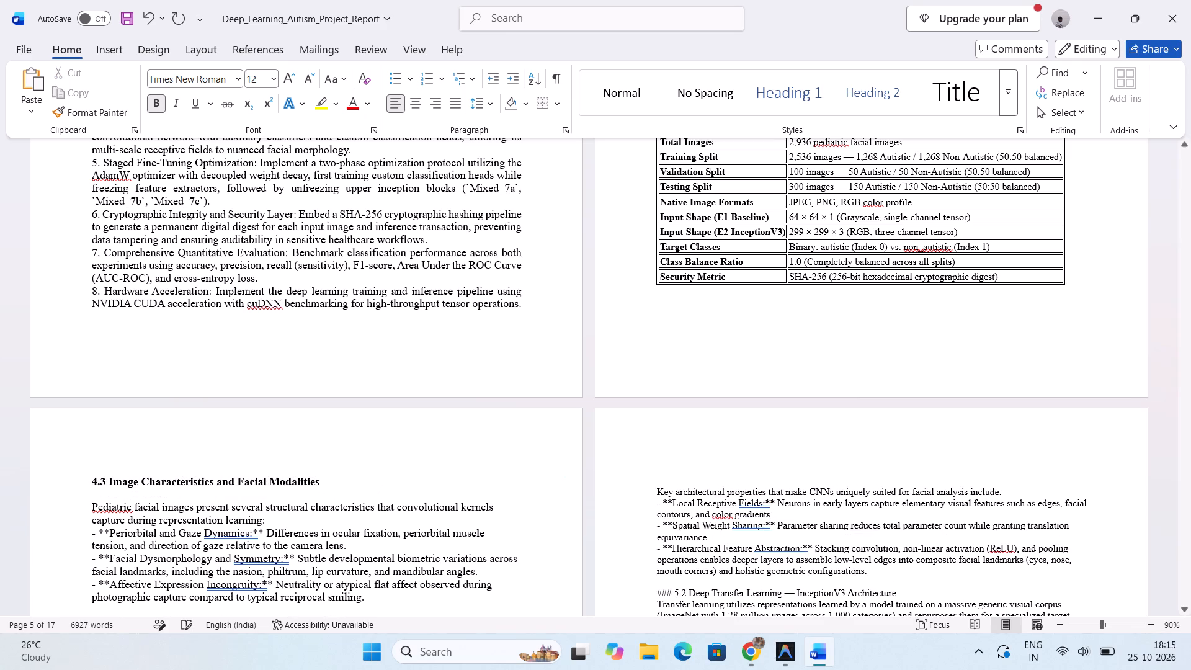
{"action": "scroll", "coordinate": [381, 478], "scroll_direction": "up", "scroll_amount": 1}
{"action": "scroll", "coordinate": [381, 478], "scroll_direction": "right", "scroll_amount": 2}
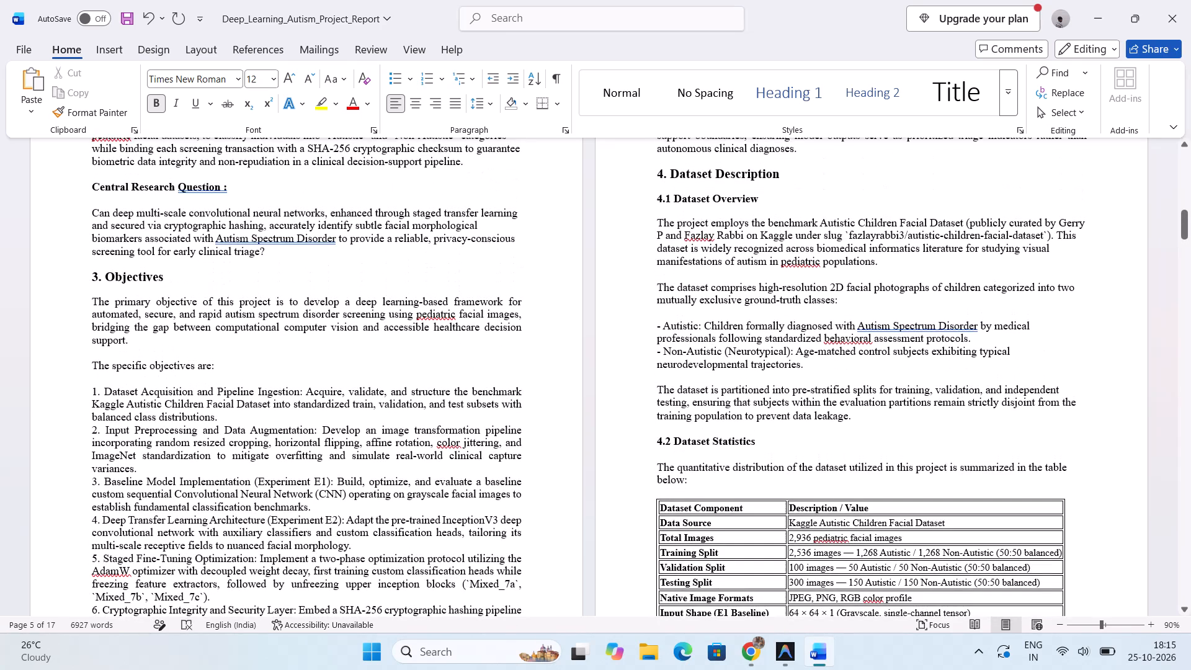
{"action": "scroll", "coordinate": [381, 478], "scroll_direction": "right", "scroll_amount": 1}
{"action": "scroll", "coordinate": [381, 478], "scroll_direction": "up", "scroll_amount": 1}
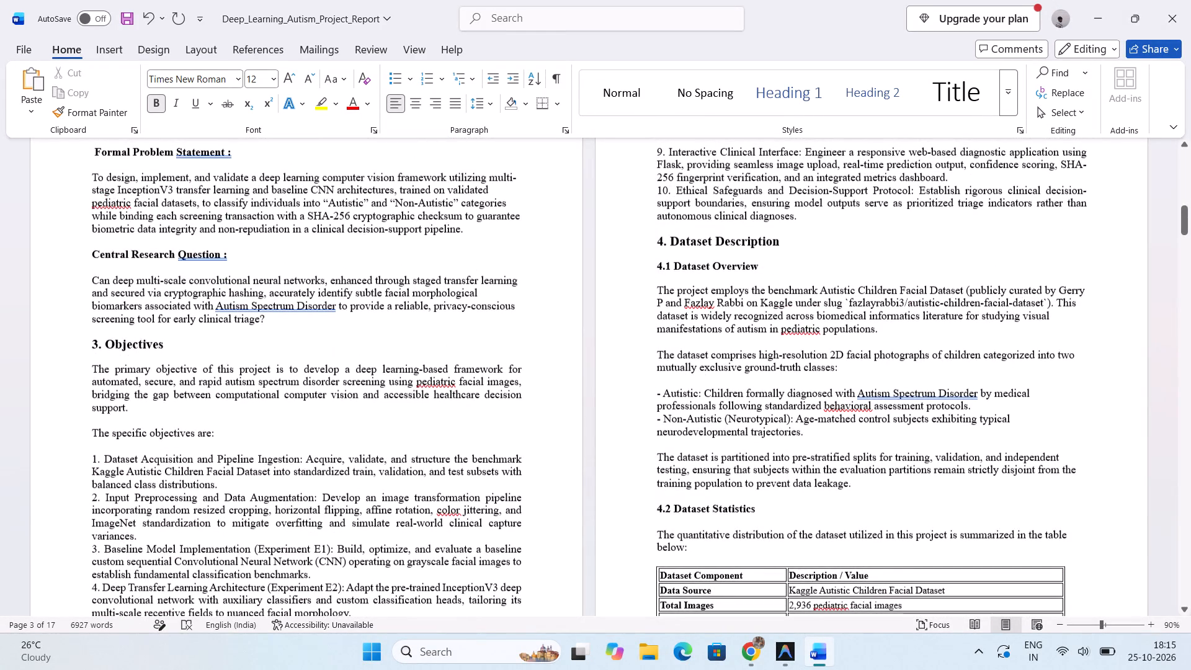
{"action": "left_click", "coordinate": [850, 303]}
{"action": "key", "text": "BackSpace"}
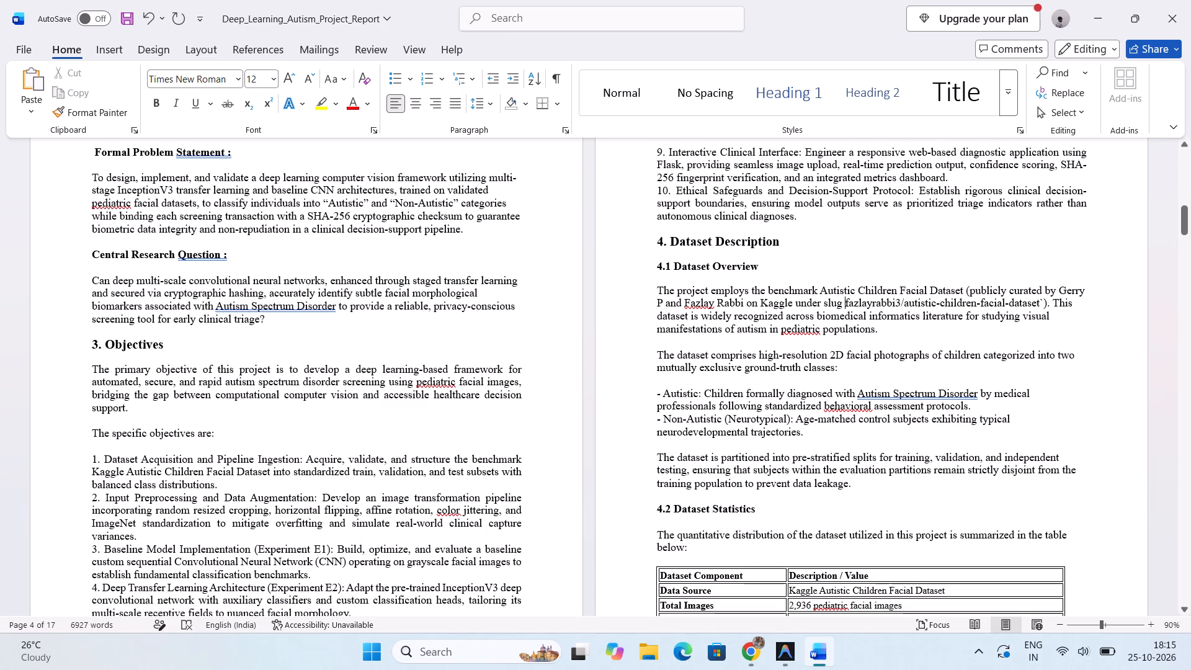
{"action": "key", "text": "shift+quotedbl"}
{"action": "key", "text": "Right"}
{"action": "key", "text": "Right"}
{"action": "key", "text": "Right"}
{"action": "key", "text": "Right"}
{"action": "key", "text": "Right"}
{"action": "key", "text": "Right"}
{"action": "key", "text": "Right"}
{"action": "key", "text": "Right"}
{"action": "key", "text": "Right"}
{"action": "key", "text": "Right"}
{"action": "key", "text": "Right"}
{"action": "key", "text": "Right"}
{"action": "key", "text": "Right"}
{"action": "key", "text": "Right"}
{"action": "key", "text": "Right"}
{"action": "key", "text": "Right"}
{"action": "key", "text": "Right"}
{"action": "key", "text": "Right"}
{"action": "key", "text": "Right"}
{"action": "key", "text": "Right"}
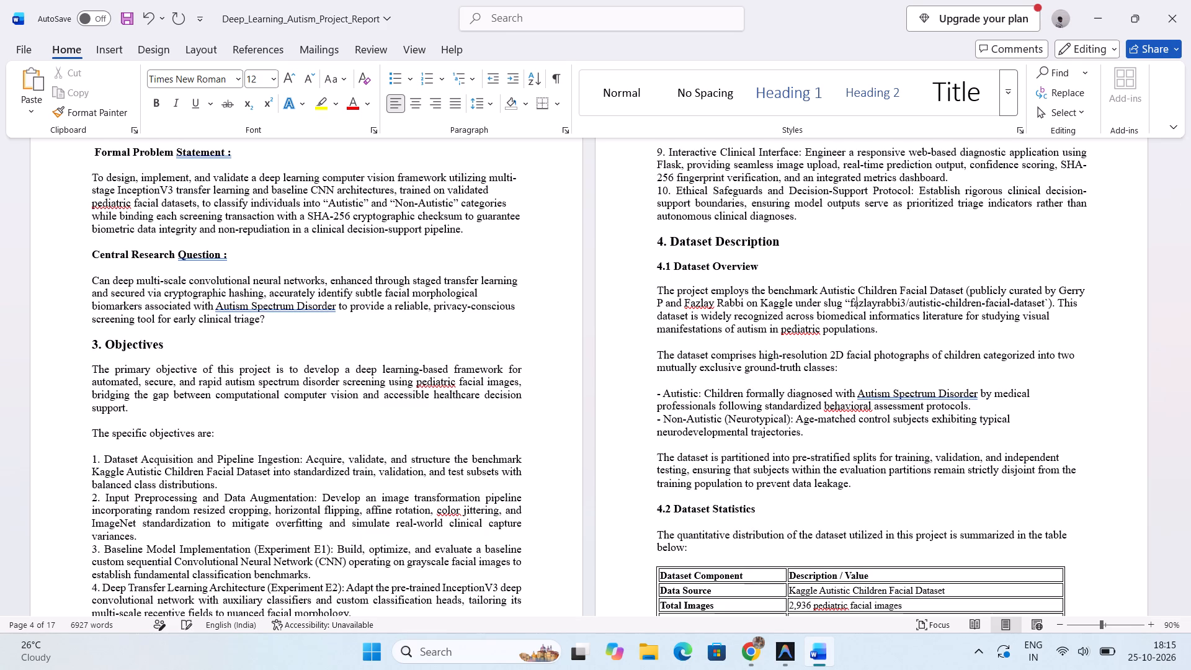
{"action": "key", "text": "Right"}
{"action": "key", "text": "Right"}
{"action": "key", "text": "Right"}
{"action": "key", "text": "BackSpace"}
{"action": "key", "text": "shift+quotedbl"}
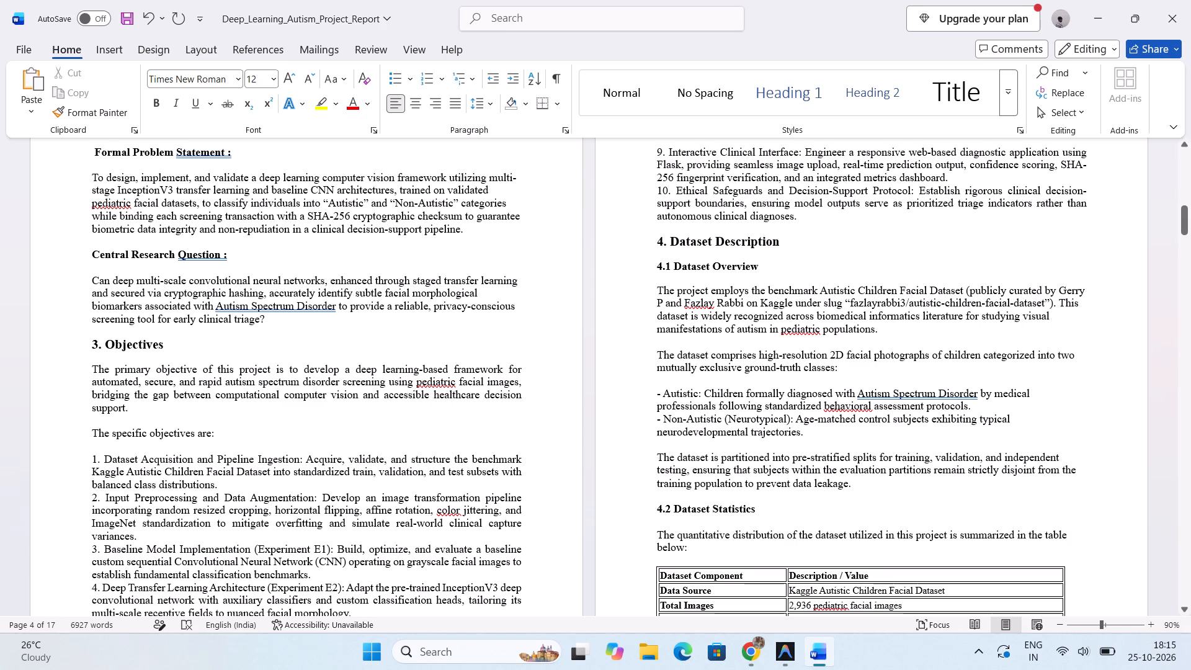
Remove the Markdown asterisks around "Periorbital and Gaze Dynamics:" in section 4.3, keeping a space after the colon.
{"action": "scroll", "coordinate": [786, 347], "scroll_direction": "down", "scroll_amount": 2}
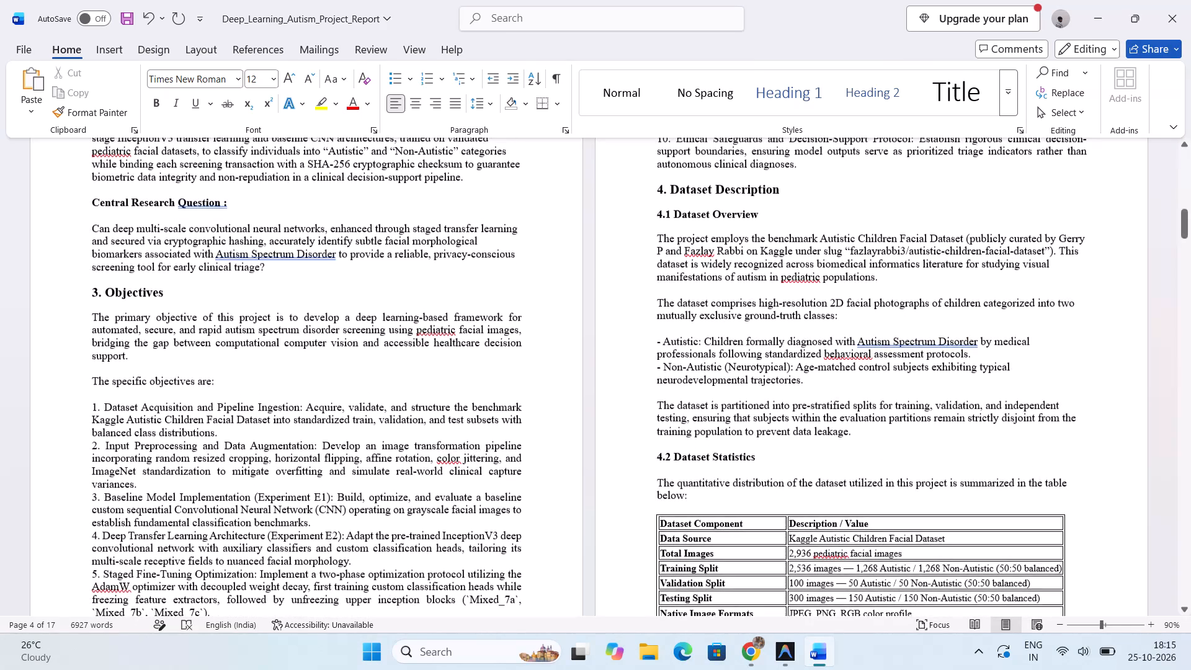
{"action": "scroll", "coordinate": [786, 347], "scroll_direction": "down", "scroll_amount": 4}
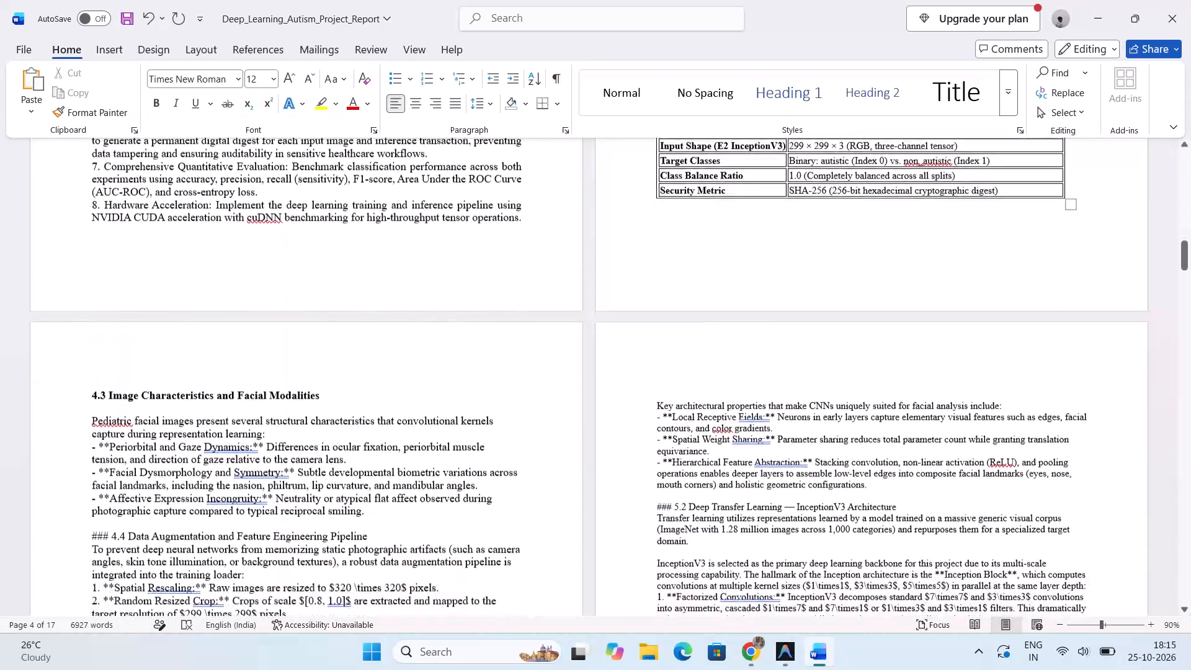
{"action": "scroll", "coordinate": [786, 347], "scroll_direction": "down", "scroll_amount": 1}
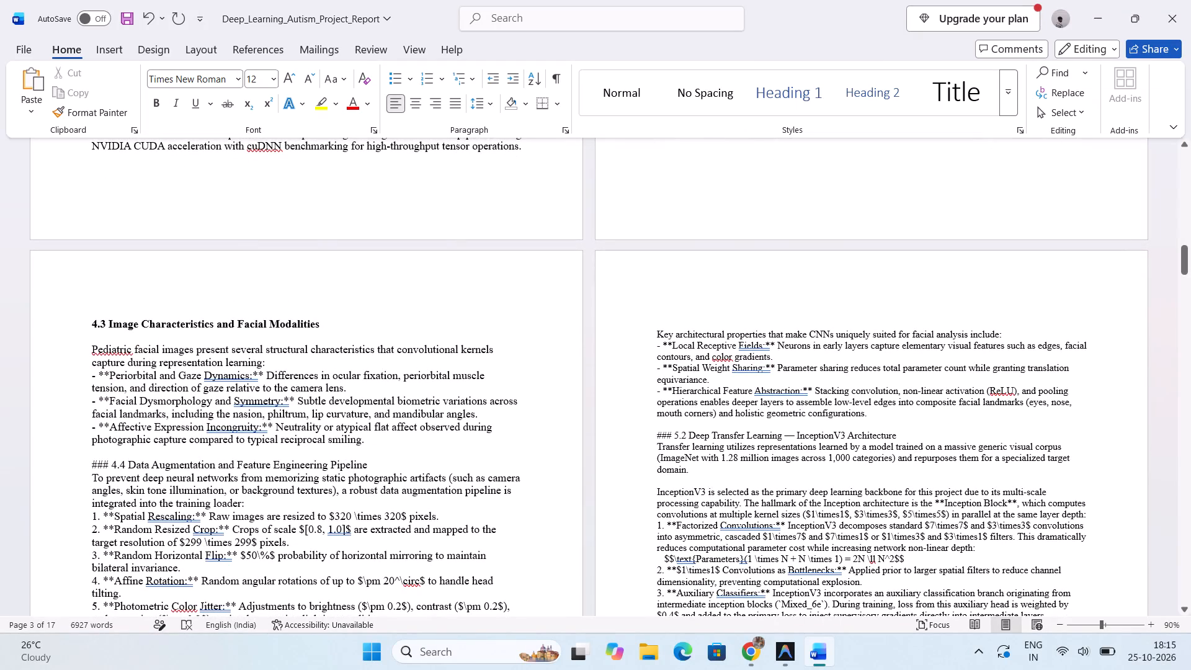
{"action": "left_click", "coordinate": [110, 370]}
{"action": "key", "text": "BackSpace"}
{"action": "key", "text": "BackSpace"}
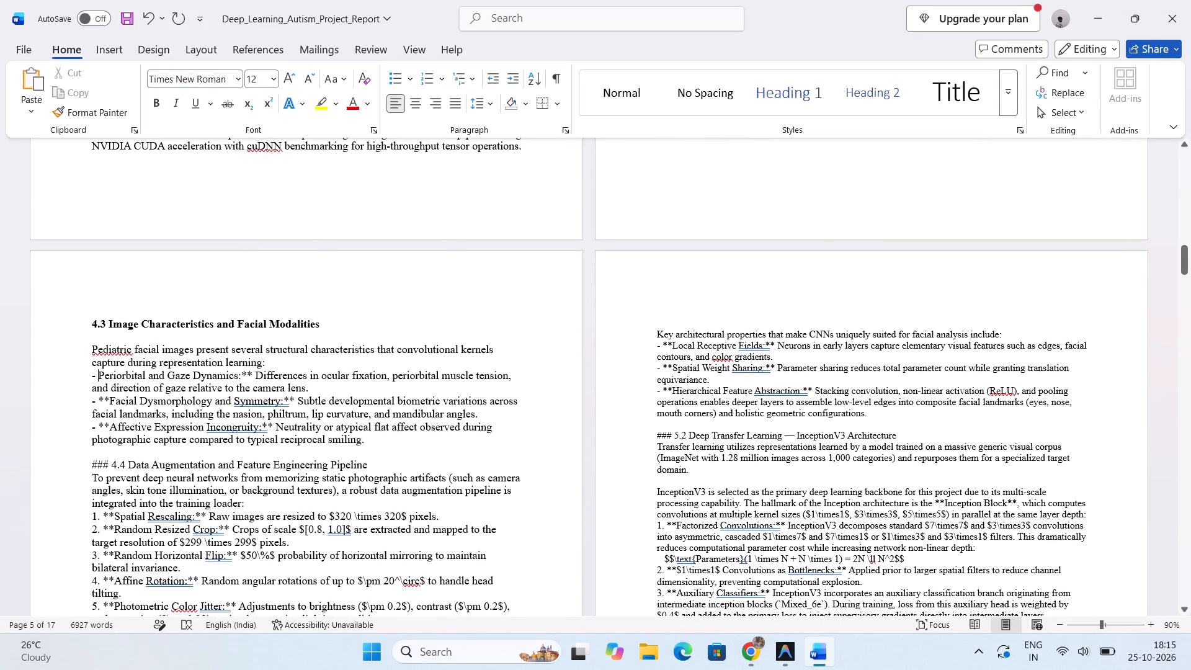
{"action": "left_click", "coordinate": [254, 375]}
{"action": "key", "text": "BackSpace"}
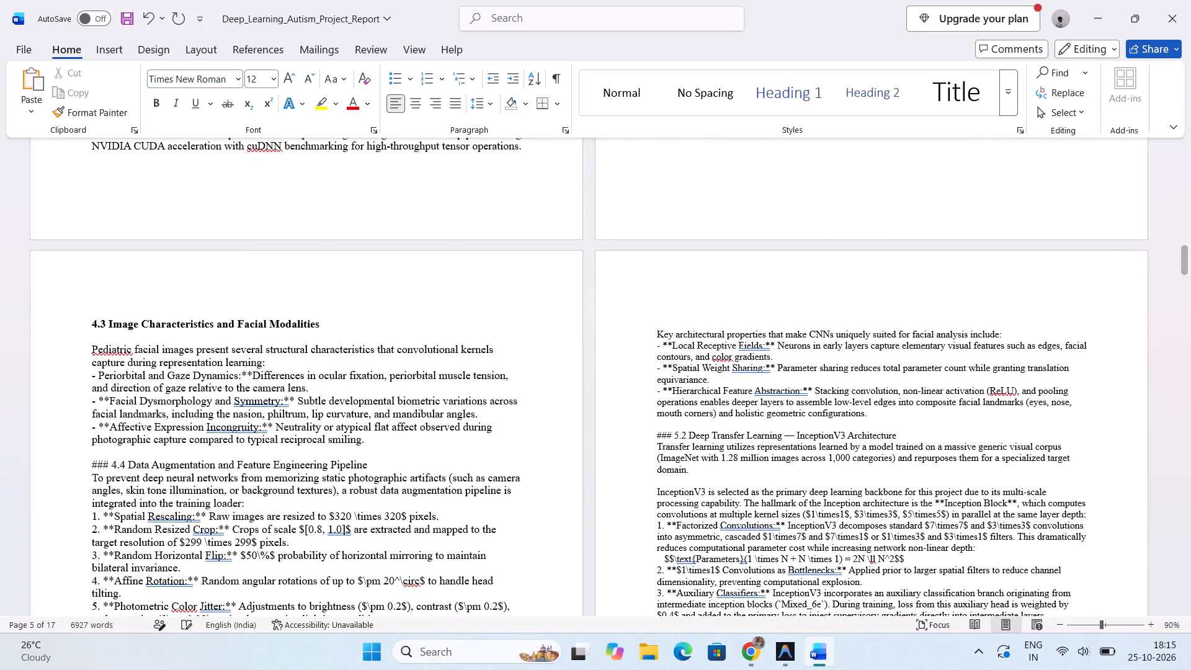
{"action": "key", "text": "BackSpace"}
{"action": "key", "text": "BackSpace"}
{"action": "key", "text": "space"}
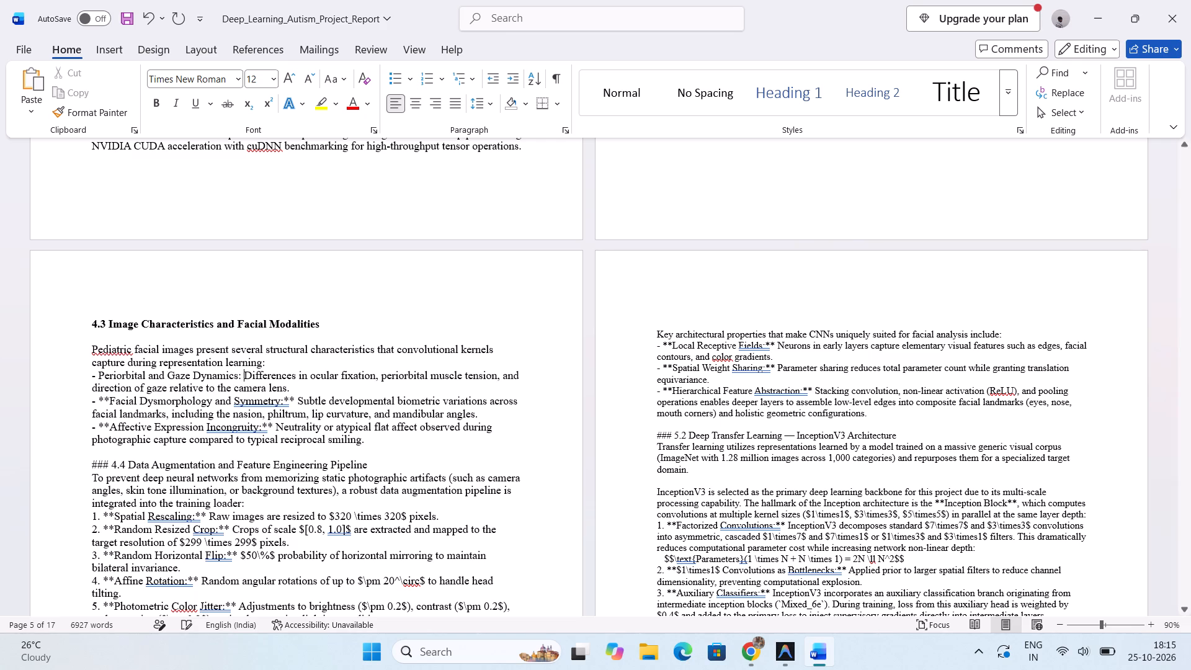
Remove the Markdown asterisks around "Facial Dysmorphology and Symmetry:" in section 4.3.
{"action": "left_click", "coordinate": [292, 400]}
{"action": "key", "text": "Right"}
{"action": "key", "text": "BackSpace"}
{"action": "key", "text": "BackSpace"}
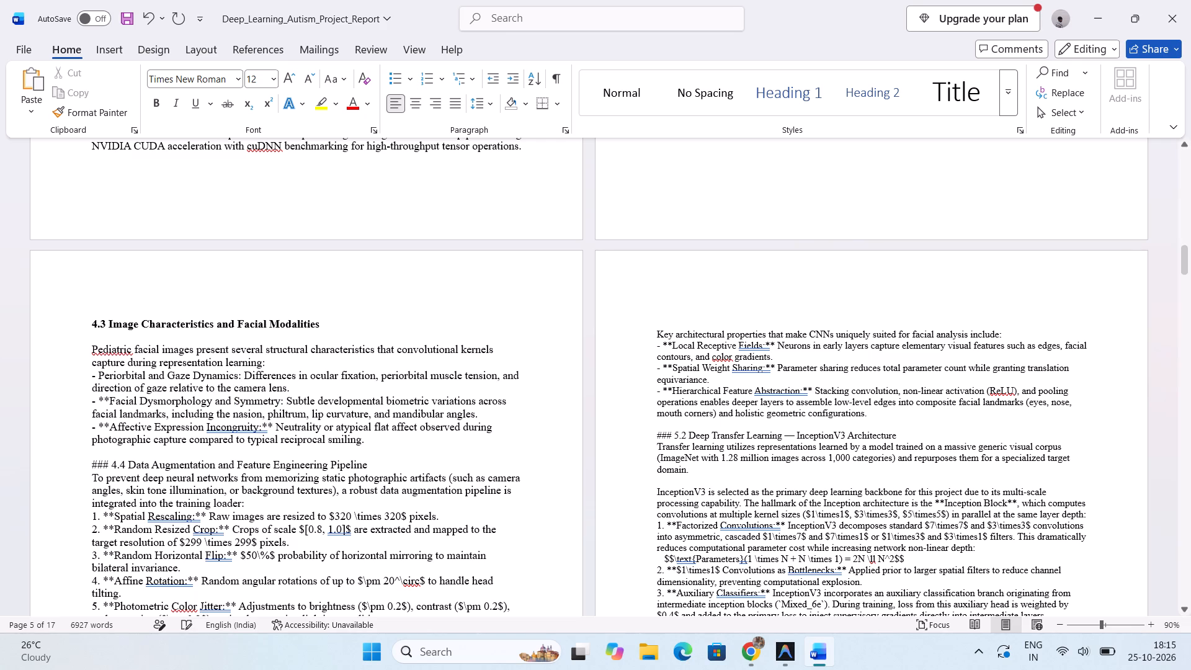
{"action": "left_click", "coordinate": [114, 404]}
{"action": "key", "text": "Left"}
{"action": "key", "text": "BackSpace"}
{"action": "key", "text": "BackSpace"}
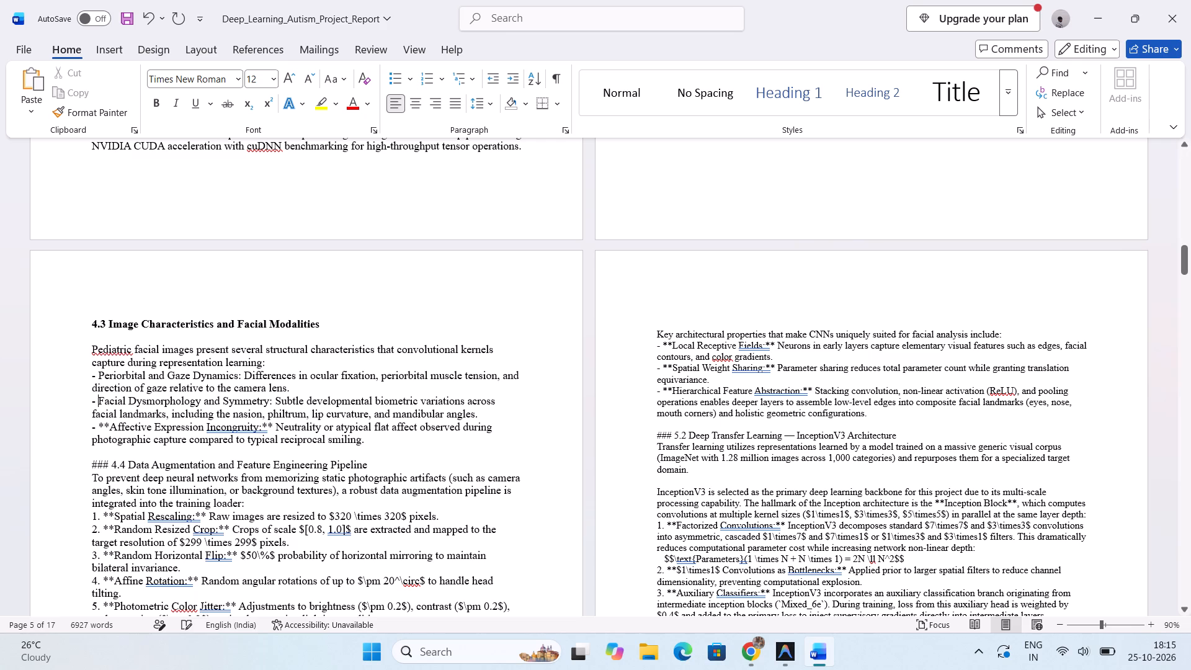
Remove the Markdown asterisks around "Affective Expression Incongruity:" in section 4.3.
{"action": "left_click", "coordinate": [267, 426]}
{"action": "key", "text": "Right"}
{"action": "key", "text": "BackSpace"}
{"action": "key", "text": "backslash"}
{"action": "key", "text": "BackSpace"}
{"action": "key", "text": "BackSpace"}
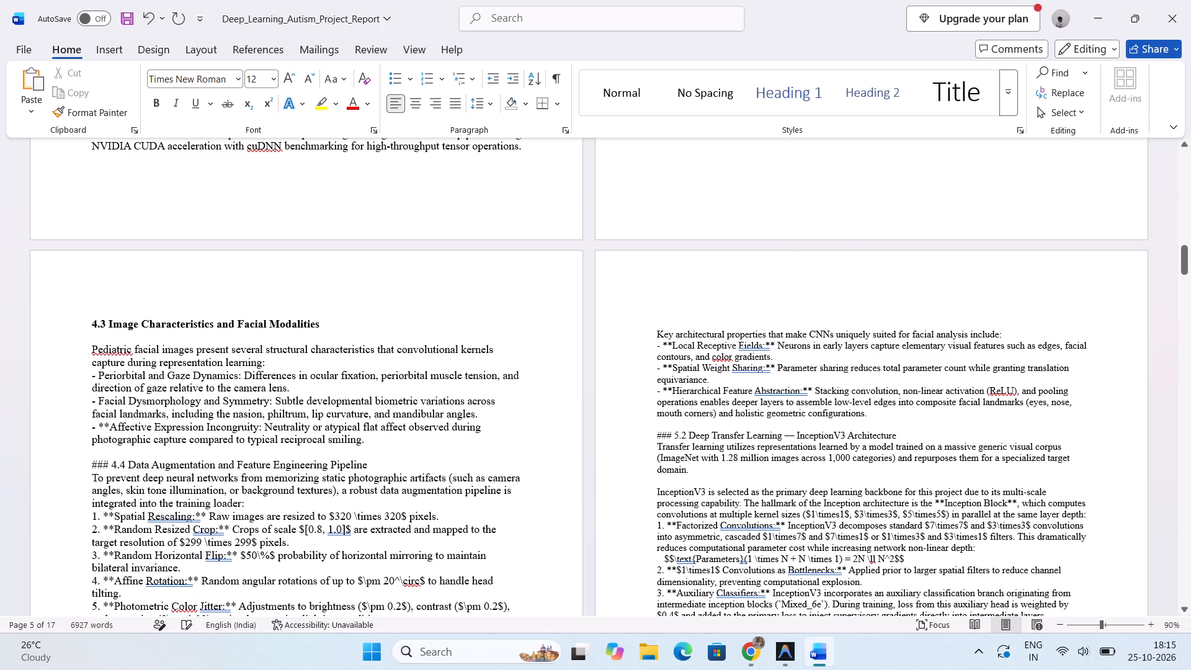
{"action": "left_click", "coordinate": [111, 427]}
{"action": "key", "text": "BackSpace"}
{"action": "key", "text": "BackSpace"}
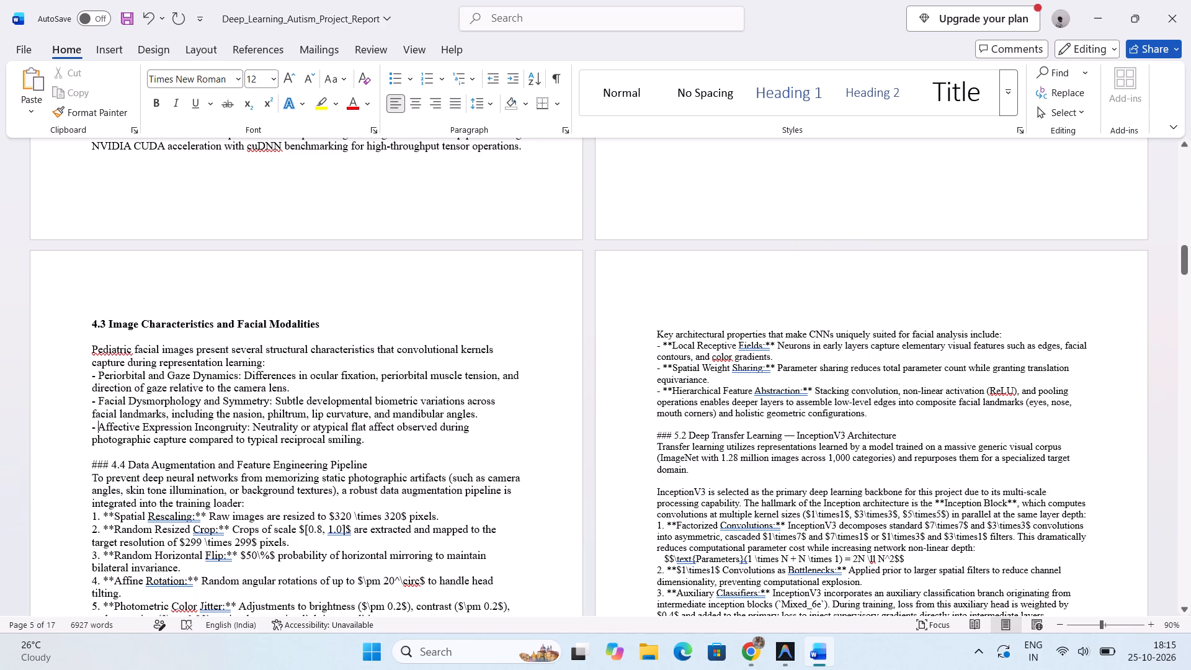
Add a blank line between the section 4.3 introductory sentence and its dashed list.
{"action": "left_click", "coordinate": [272, 368]}
{"action": "key", "text": "Return"}
{"action": "key", "text": "ctrl+z"}
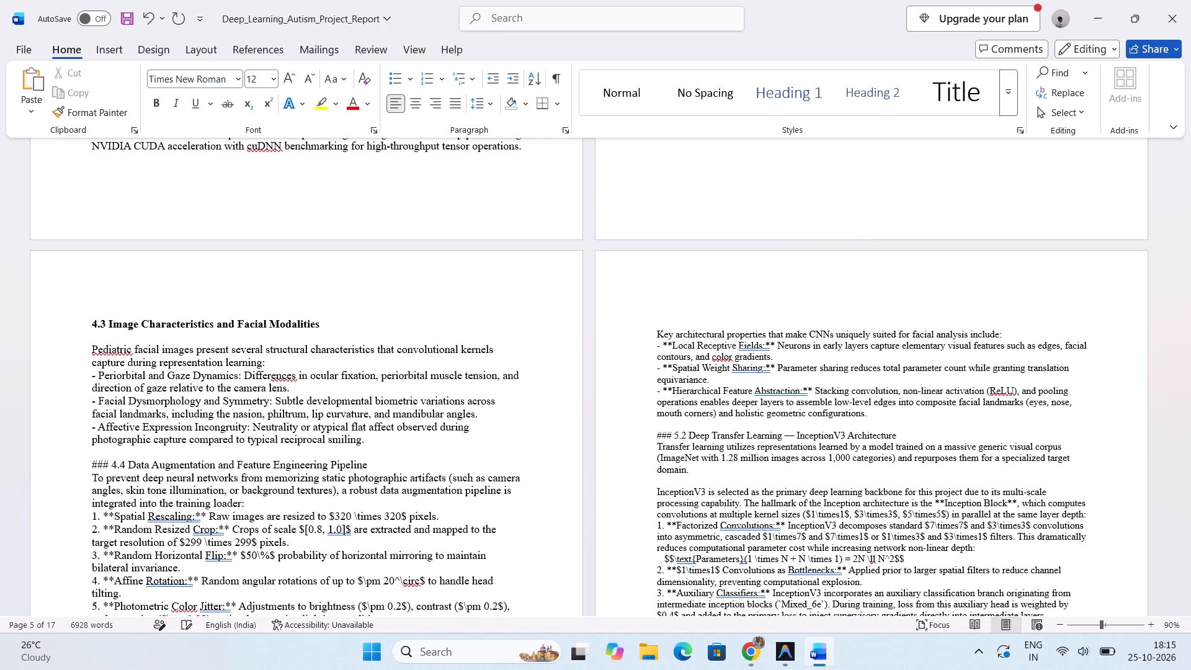
{"action": "left_click", "coordinate": [264, 360]}
{"action": "key", "text": "Return"}
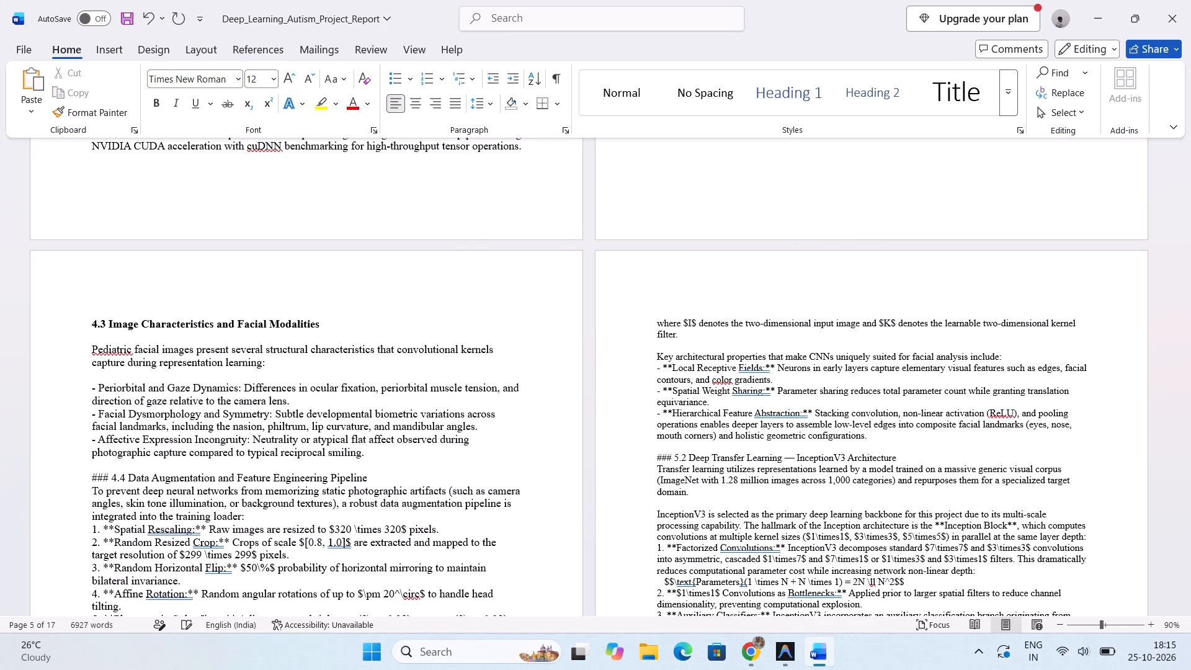
Strip the Markdown hashes from the heading "4.4 Data Augmentation and Feature Engineering Pipeline", make it bold and add a blank line below it.
{"action": "left_click", "coordinate": [112, 478]}
{"action": "key", "text": "BackSpace"}
{"action": "key", "text": "BackSpace"}
{"action": "key", "text": "BackSpace"}
{"action": "key", "text": "BackSpace"}
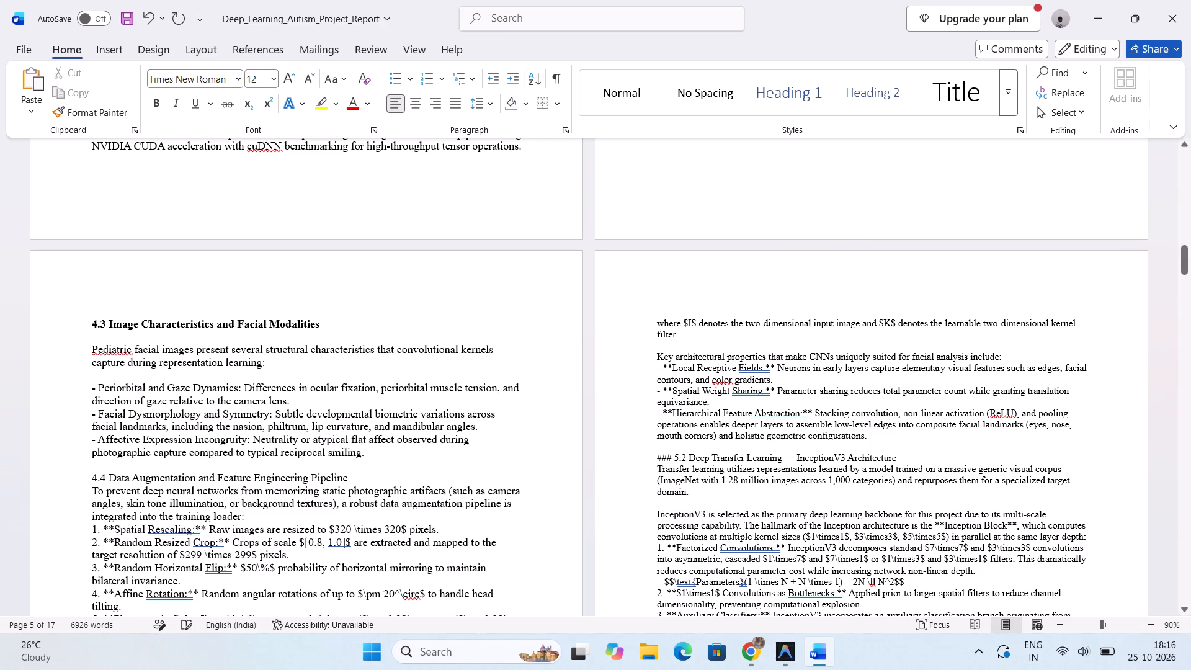
{"action": "left_click_drag", "start_coordinate": [93, 477], "coordinate": [373, 481]}
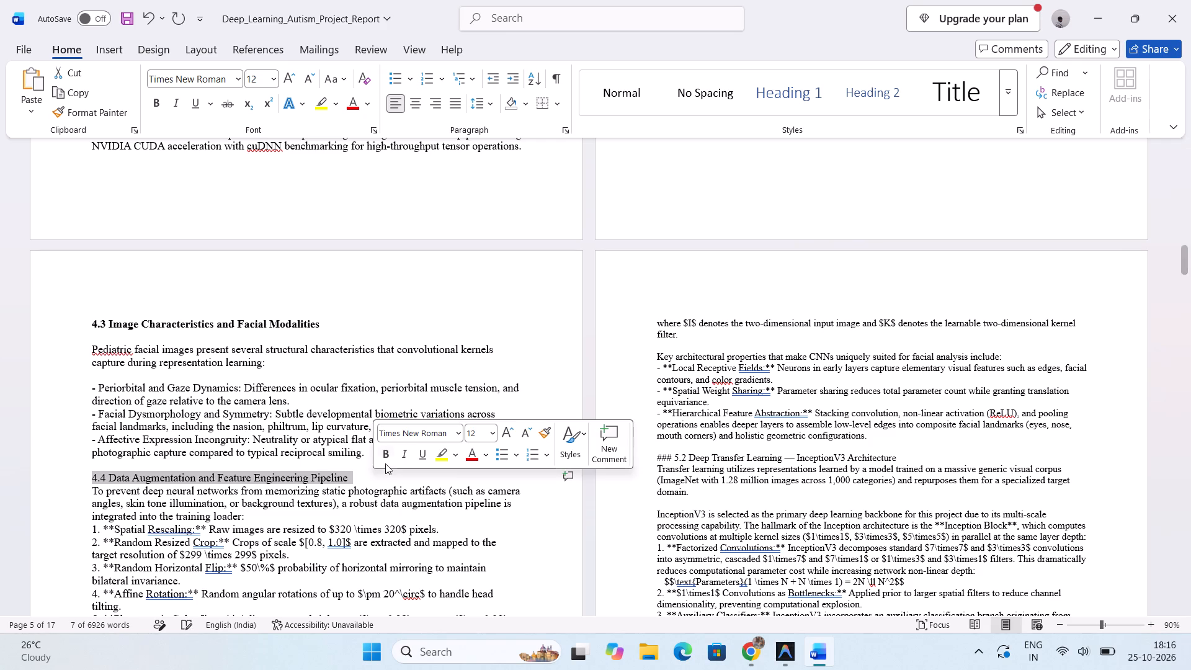
{"action": "left_click", "coordinate": [387, 457]}
{"action": "left_click", "coordinate": [379, 479]}
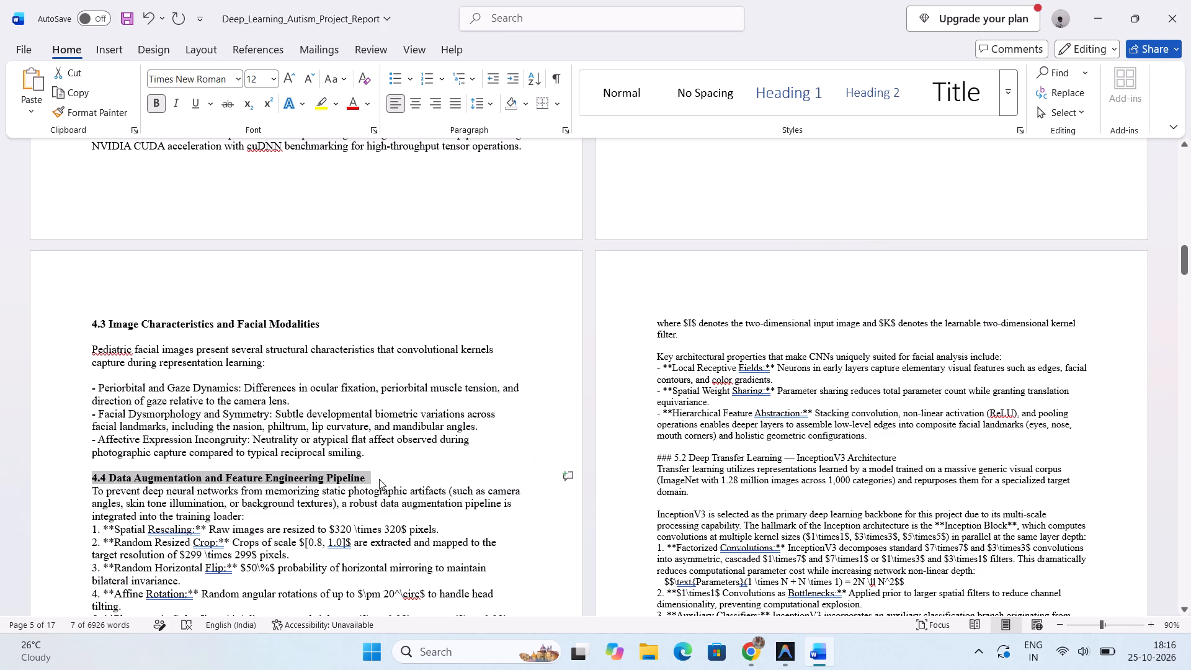
{"action": "key", "text": "Return"}
Delete the leading asterisks before "Channel Normalization", "Photometric Color Jitter" and "Affine Rotation" in the section 4.4 numbered list.
{"action": "scroll", "coordinate": [379, 479], "scroll_direction": "down", "scroll_amount": 1}
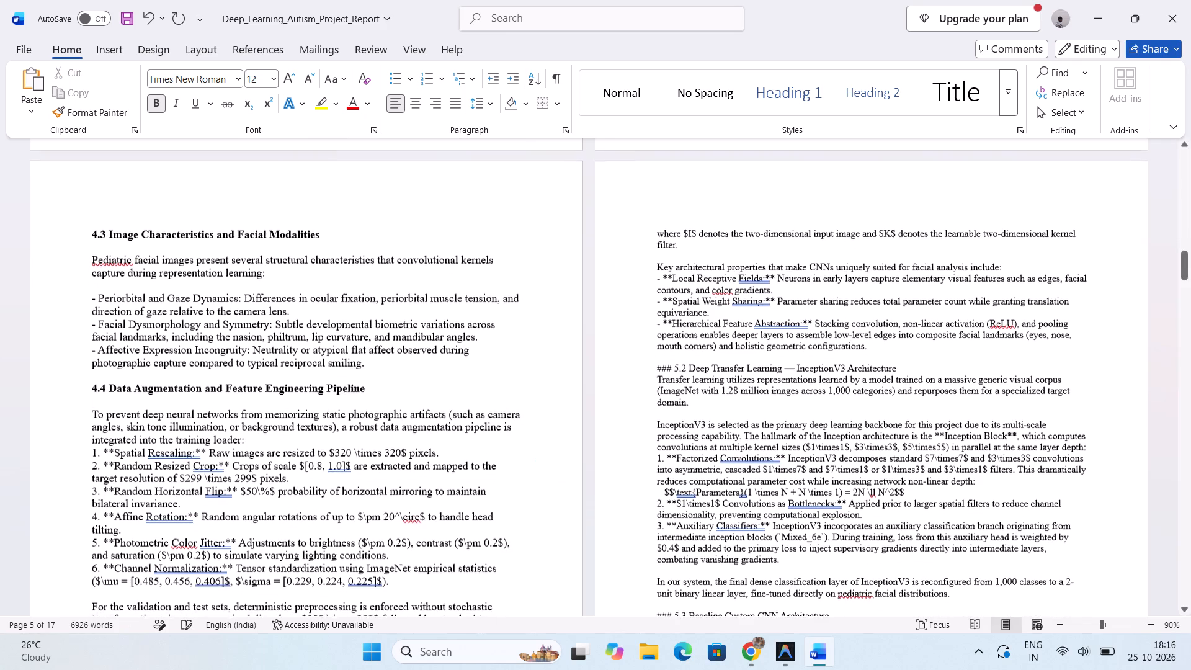
{"action": "scroll", "coordinate": [379, 479], "scroll_direction": "down", "scroll_amount": 1}
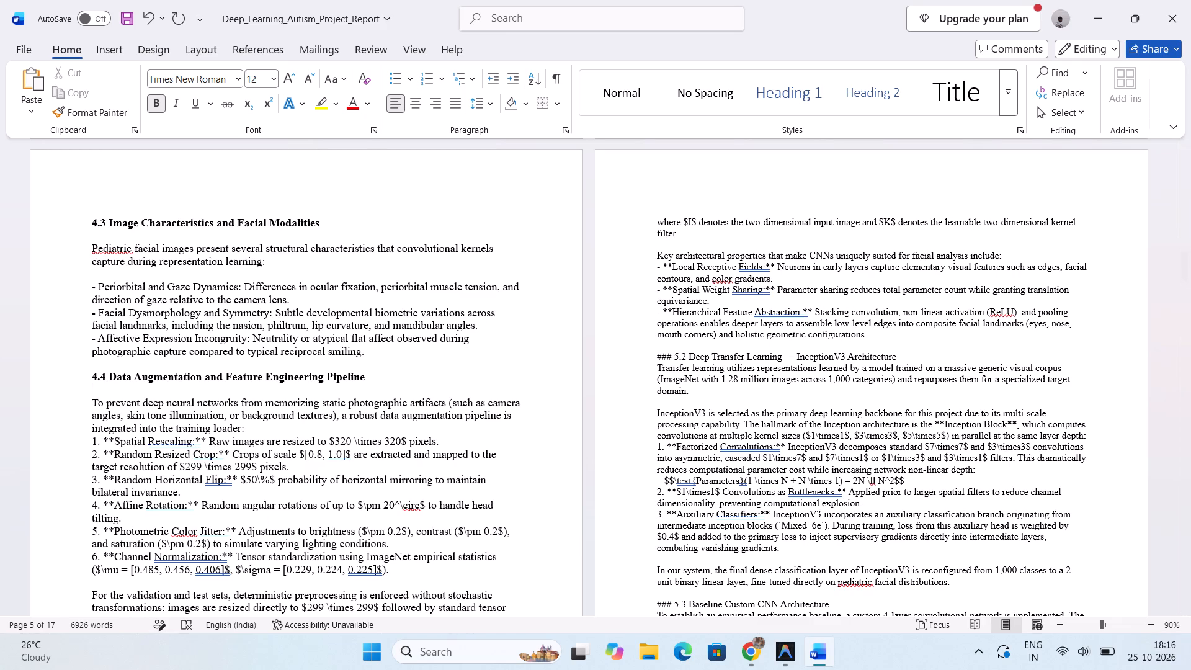
{"action": "scroll", "coordinate": [325, 523], "scroll_direction": "down", "scroll_amount": 1}
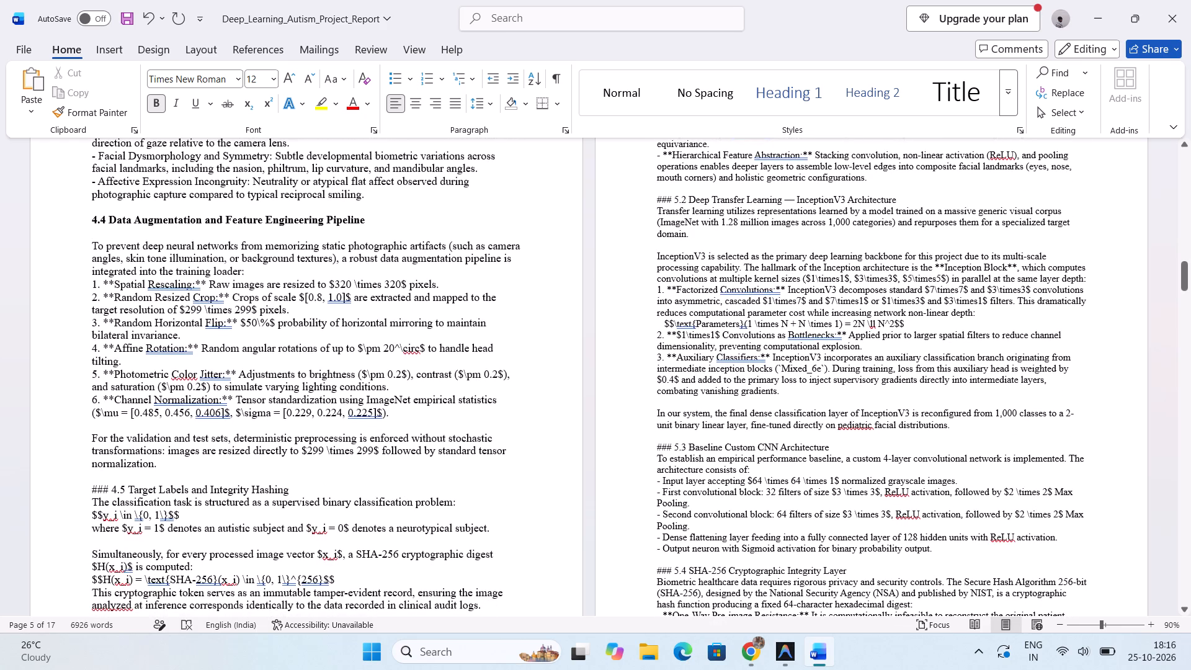
{"action": "left_click", "coordinate": [114, 400]}
{"action": "key", "text": "BackSpace"}
{"action": "key", "text": "BackSpace"}
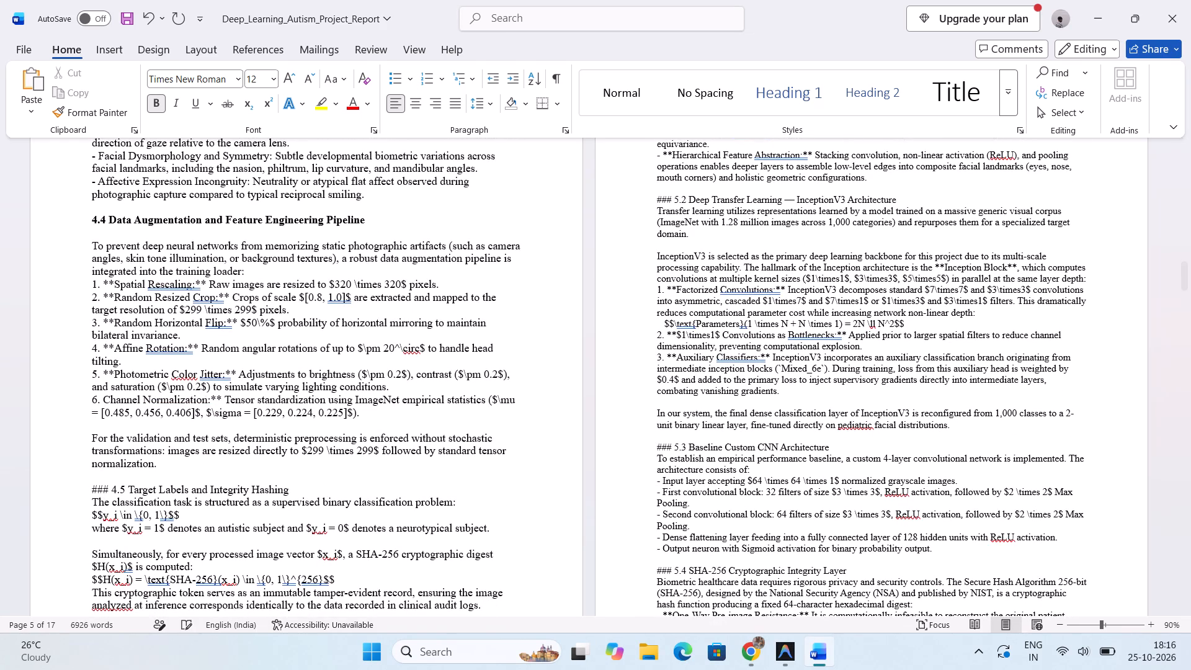
{"action": "left_click", "coordinate": [114, 371]}
{"action": "key", "text": "BackSpace"}
{"action": "key", "text": "BackSpace"}
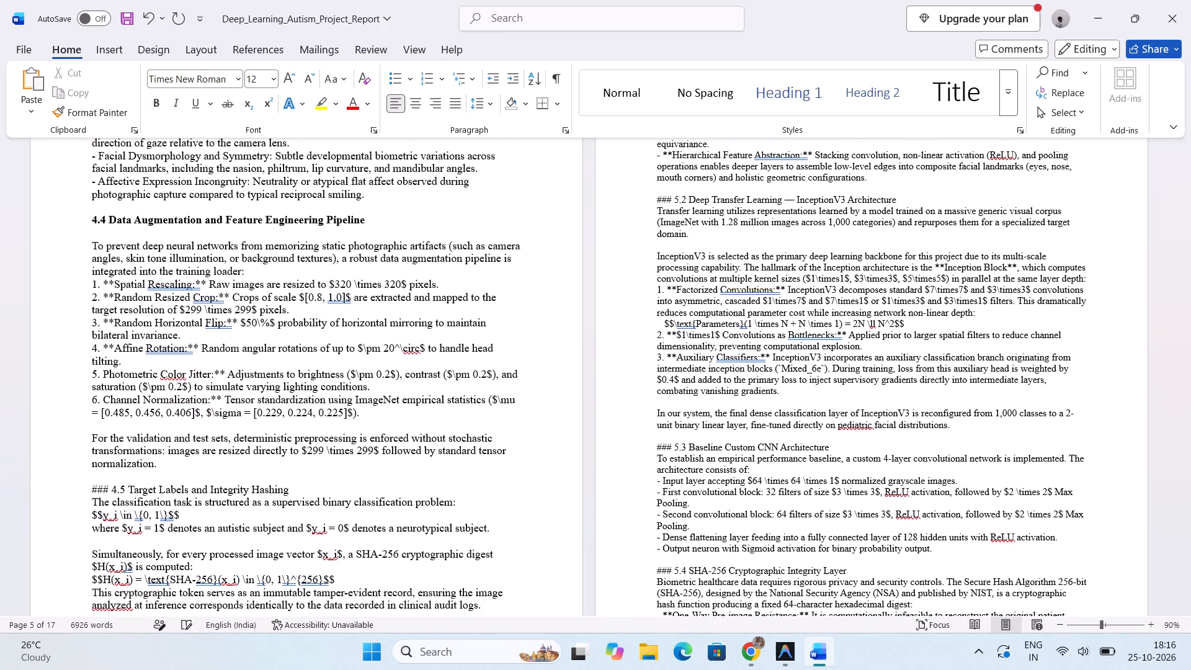
{"action": "left_click", "coordinate": [114, 346]}
{"action": "key", "text": "BackSpace"}
{"action": "key", "text": "BackSpace"}
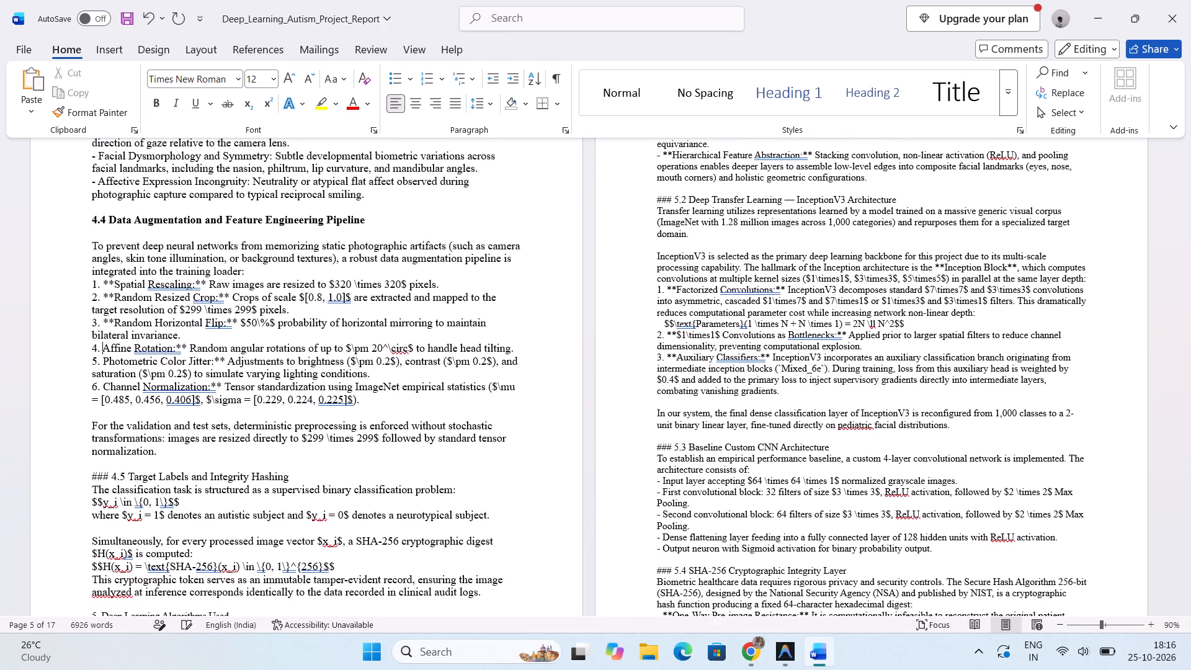
Delete the leading asterisks before "Random Horizontal Flip", "Random Resized Crop" and "Spatial Rescaling" in the section 4.4 numbered list.
{"action": "left_click", "coordinate": [114, 320]}
{"action": "key", "text": "BackSpace"}
{"action": "key", "text": "BackSpace"}
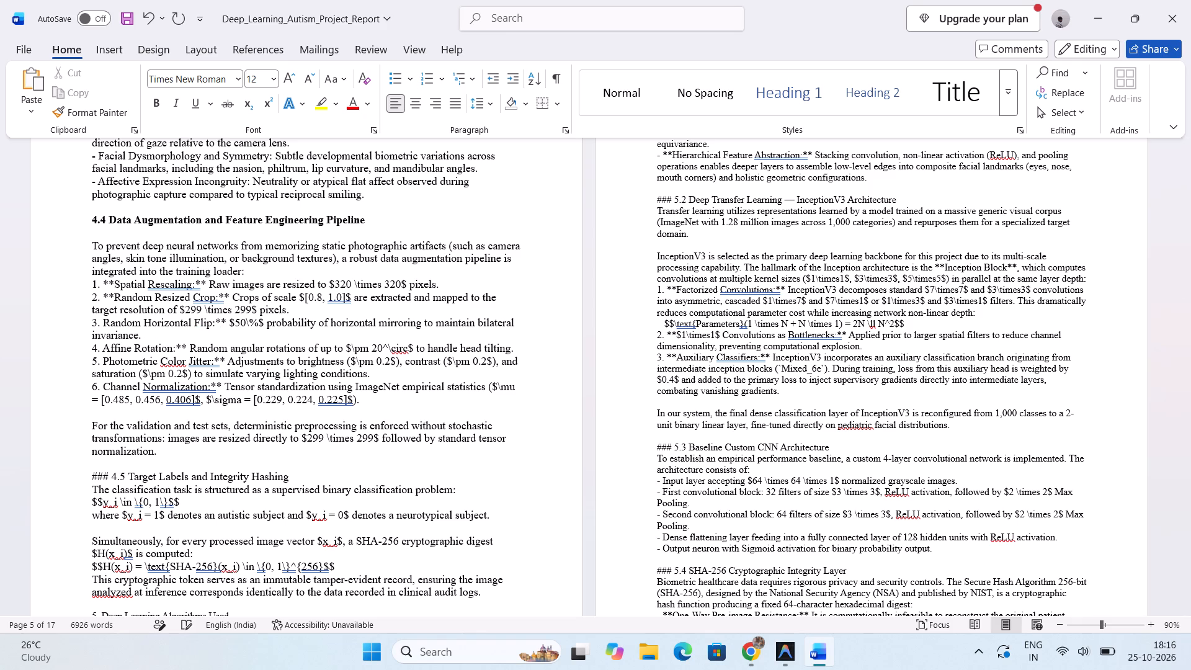
{"action": "left_click", "coordinate": [114, 295]}
{"action": "key", "text": "BackSpace"}
{"action": "key", "text": "BackSpace"}
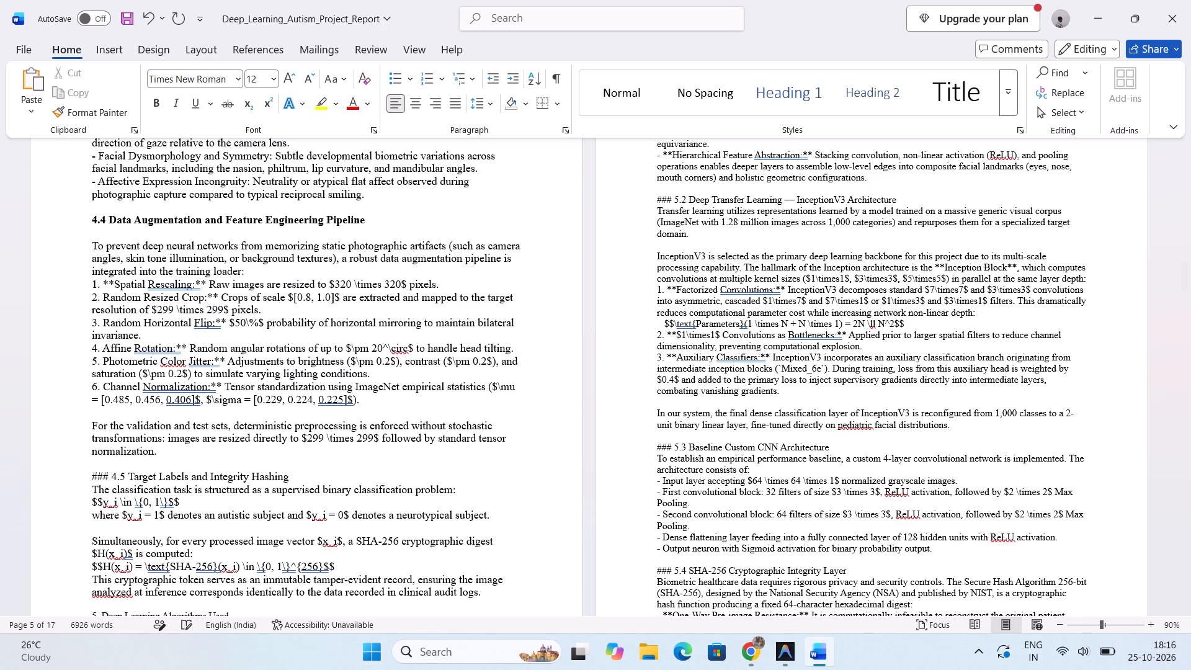
{"action": "left_click", "coordinate": [114, 285]}
{"action": "key", "text": "BackSpace"}
{"action": "key", "text": "BackSpace"}
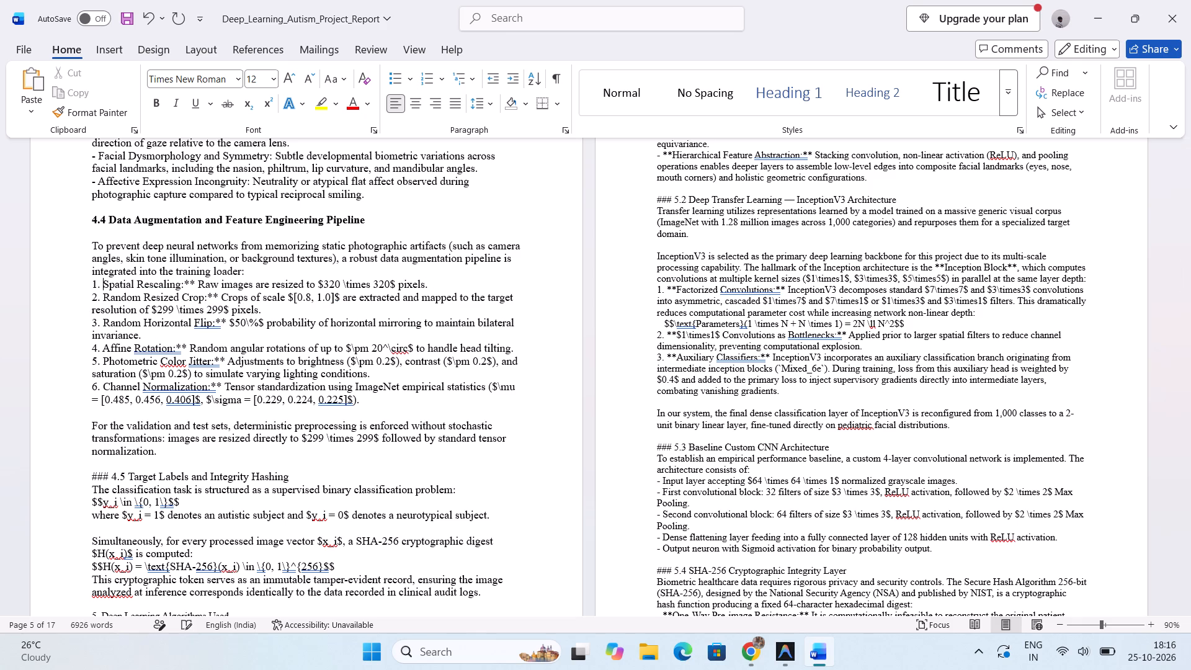
Delete the trailing asterisks after "Spatial Rescaling:", "Random Resized Crop:" and "Random Horizontal Flip:" in section 4.4.
{"action": "left_click", "coordinate": [194, 284]}
{"action": "key", "text": "BackSpace"}
{"action": "key", "text": "BackSpace"}
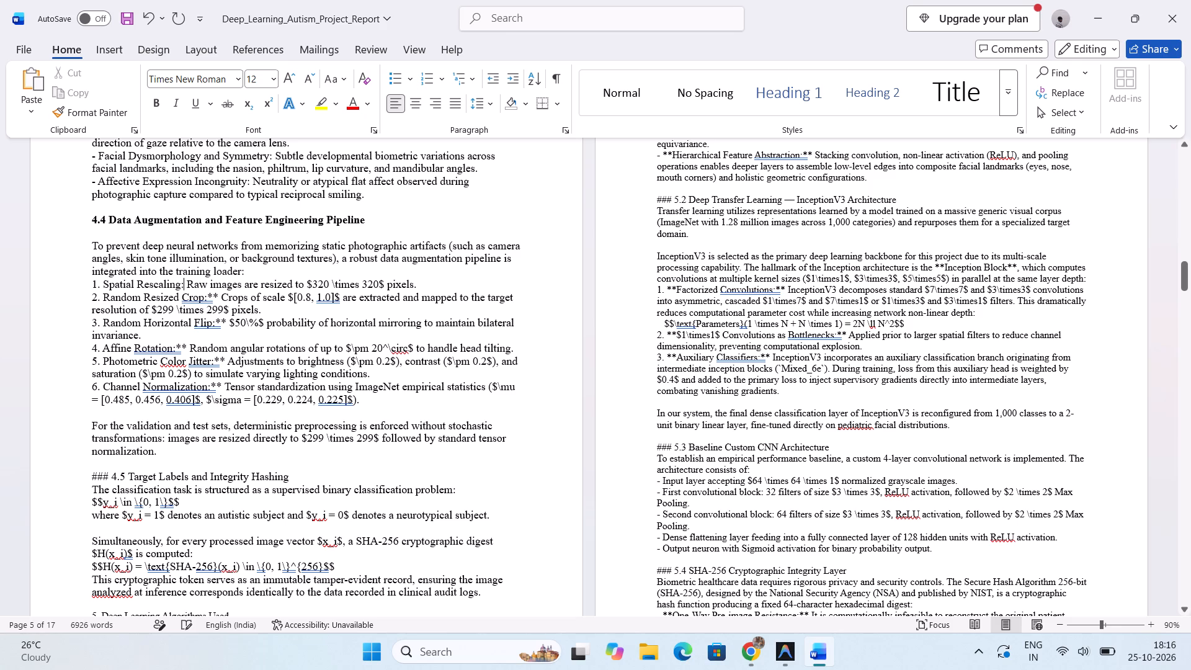
{"action": "left_click", "coordinate": [218, 294]}
{"action": "key", "text": "BackSpace"}
{"action": "key", "text": "BackSpace"}
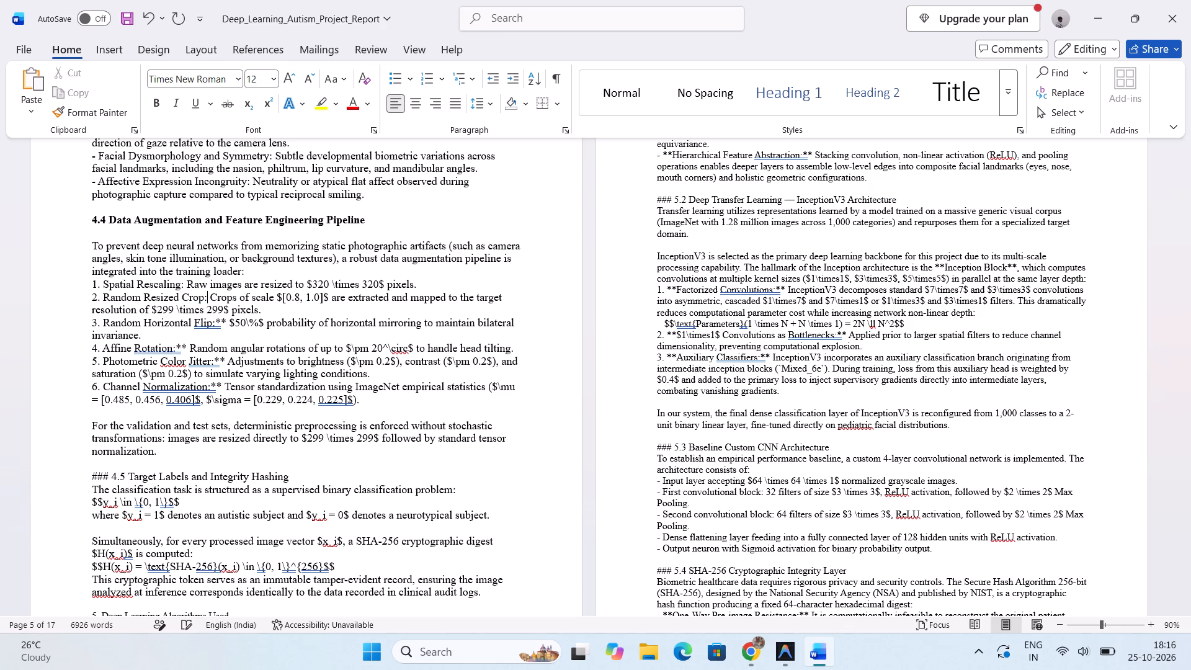
{"action": "left_click", "coordinate": [226, 319]}
{"action": "key", "text": "BackSpace"}
{"action": "key", "text": "BackSpace"}
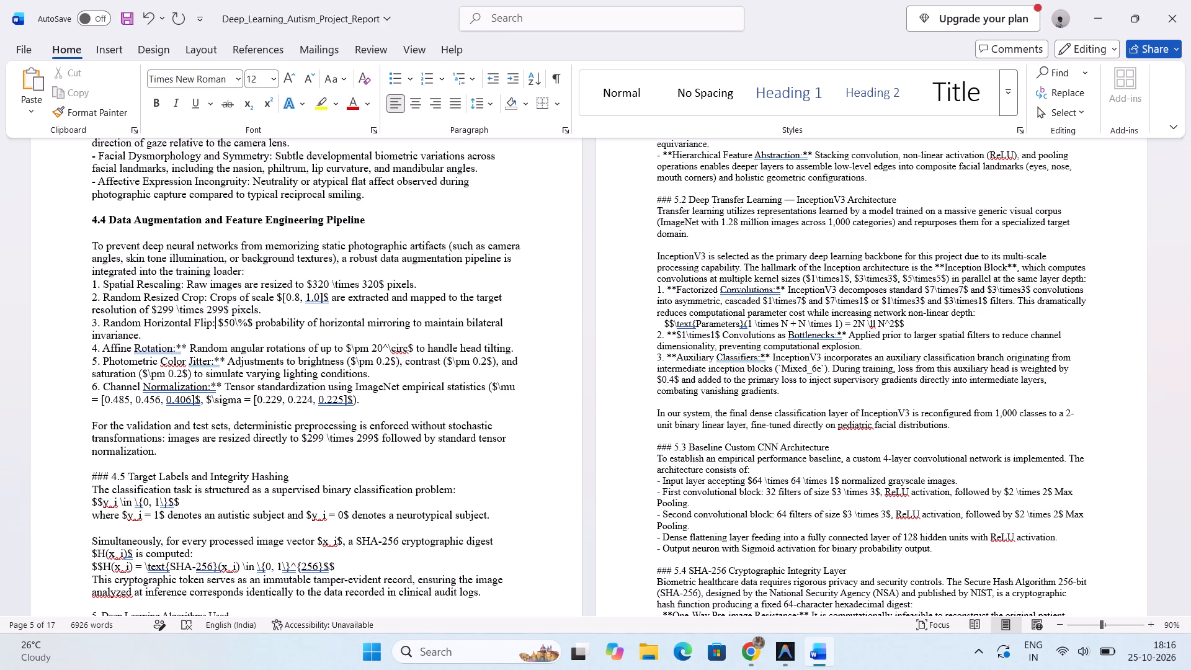
{"action": "scroll", "coordinate": [228, 311], "scroll_direction": "down", "scroll_amount": 1}
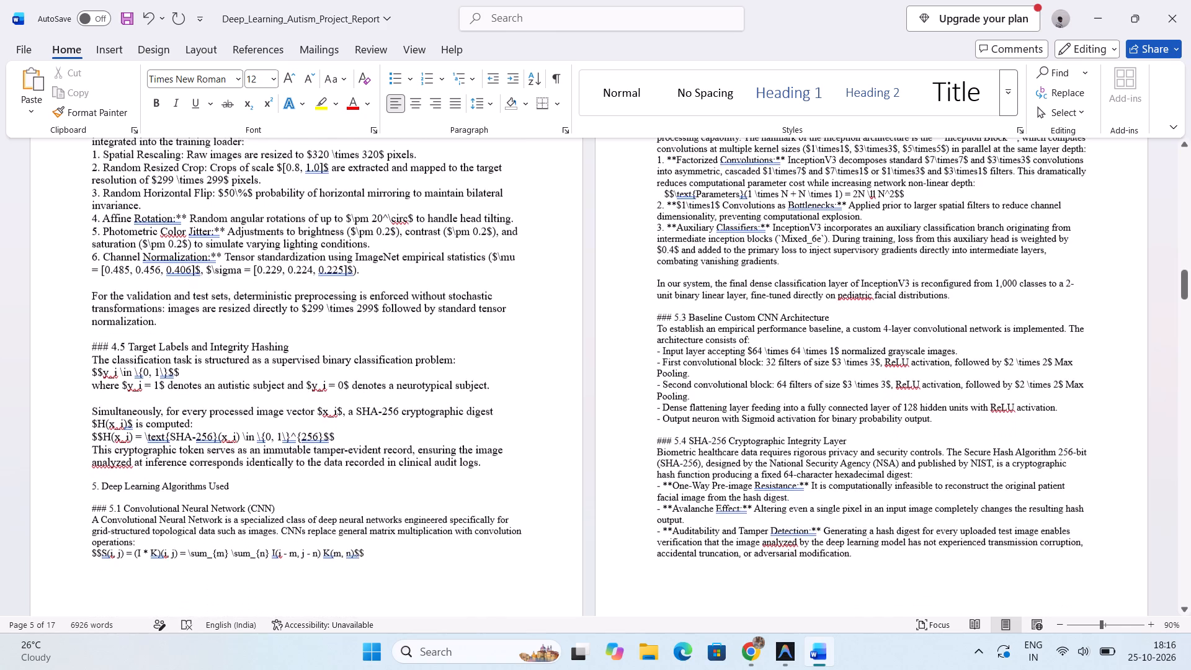
{"action": "scroll", "coordinate": [228, 311], "scroll_direction": "down", "scroll_amount": 1}
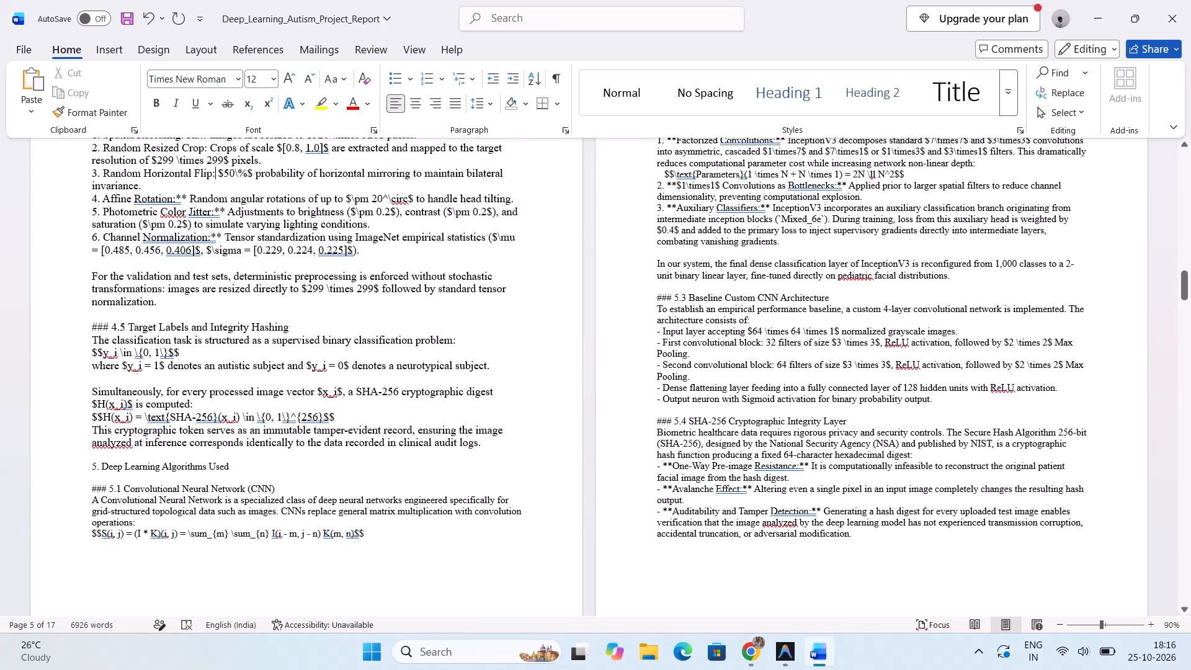
{"action": "scroll", "coordinate": [228, 311], "scroll_direction": "up", "scroll_amount": 3}
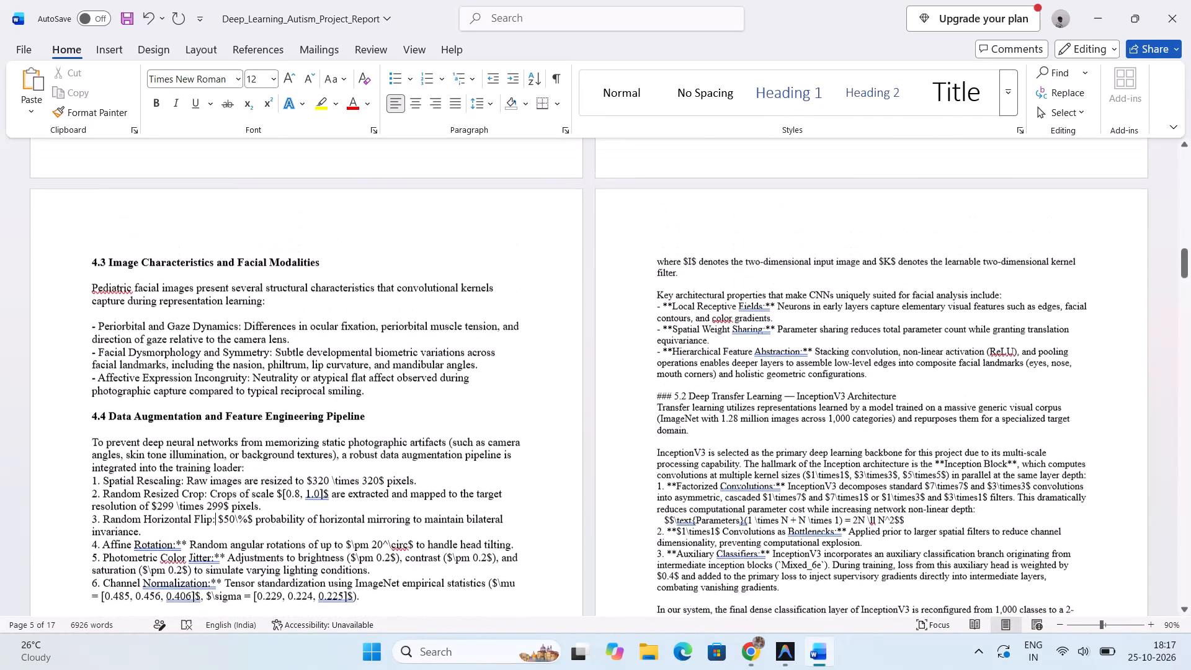
{"action": "scroll", "coordinate": [228, 311], "scroll_direction": "up", "scroll_amount": 1}
{"action": "scroll", "coordinate": [228, 311], "scroll_direction": "down", "scroll_amount": 3}
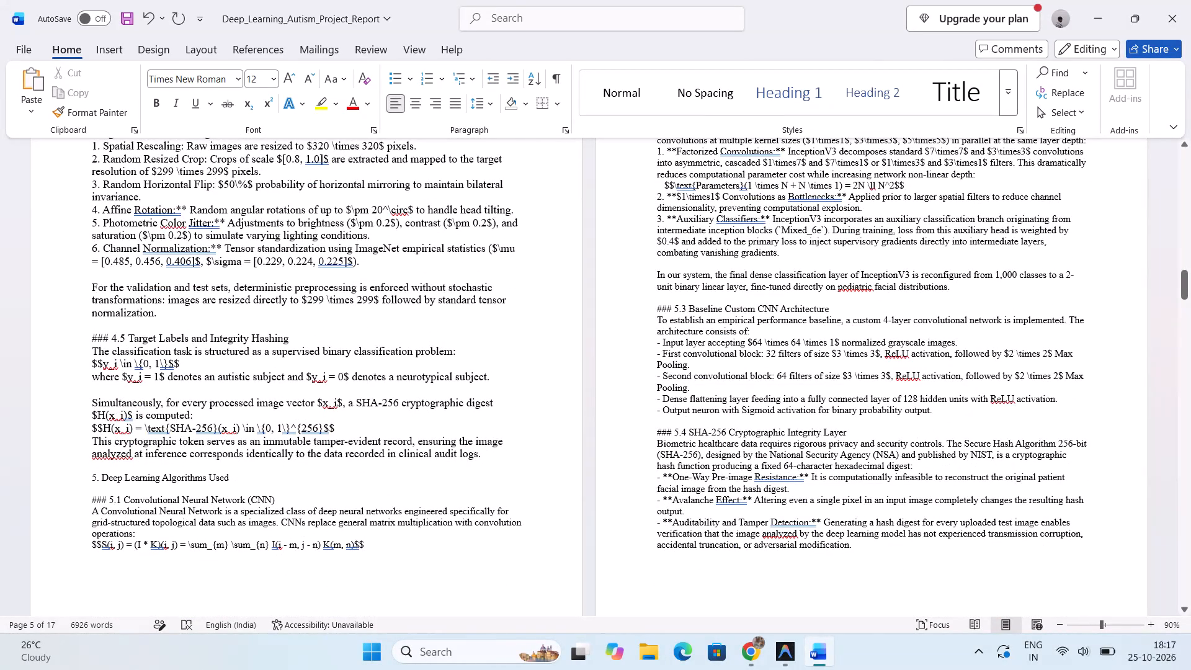
{"action": "scroll", "coordinate": [491, 463], "scroll_direction": "up", "scroll_amount": 1}
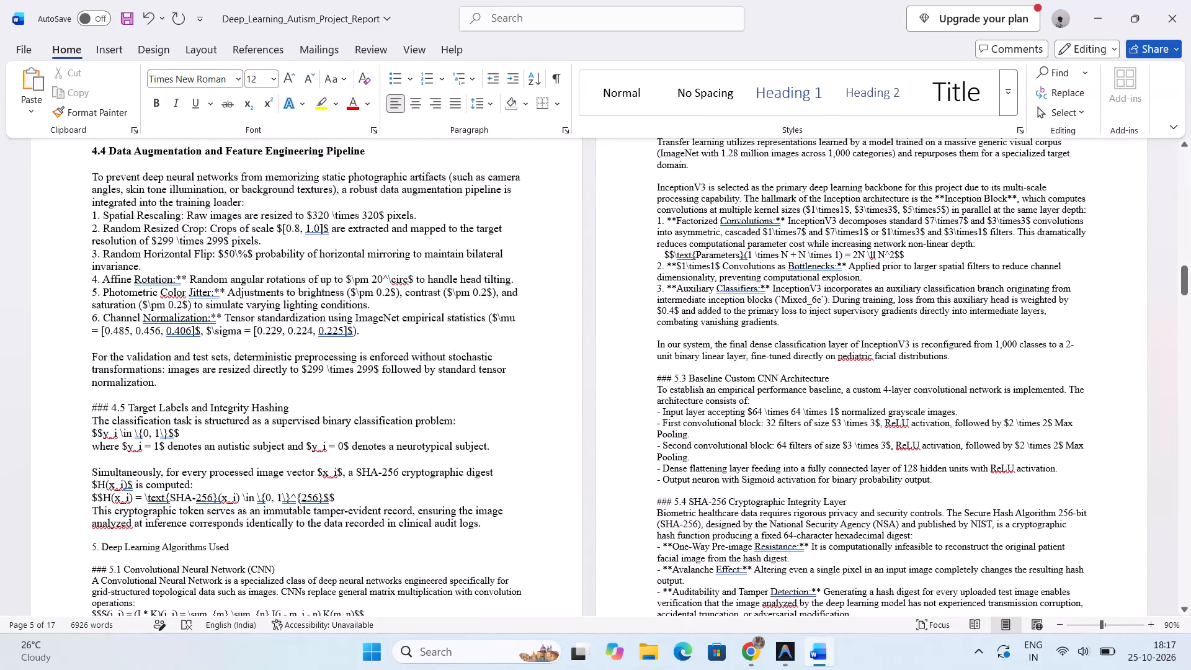
{"action": "left_click_drag", "start_coordinate": [486, 527], "coordinate": [81, 174]}
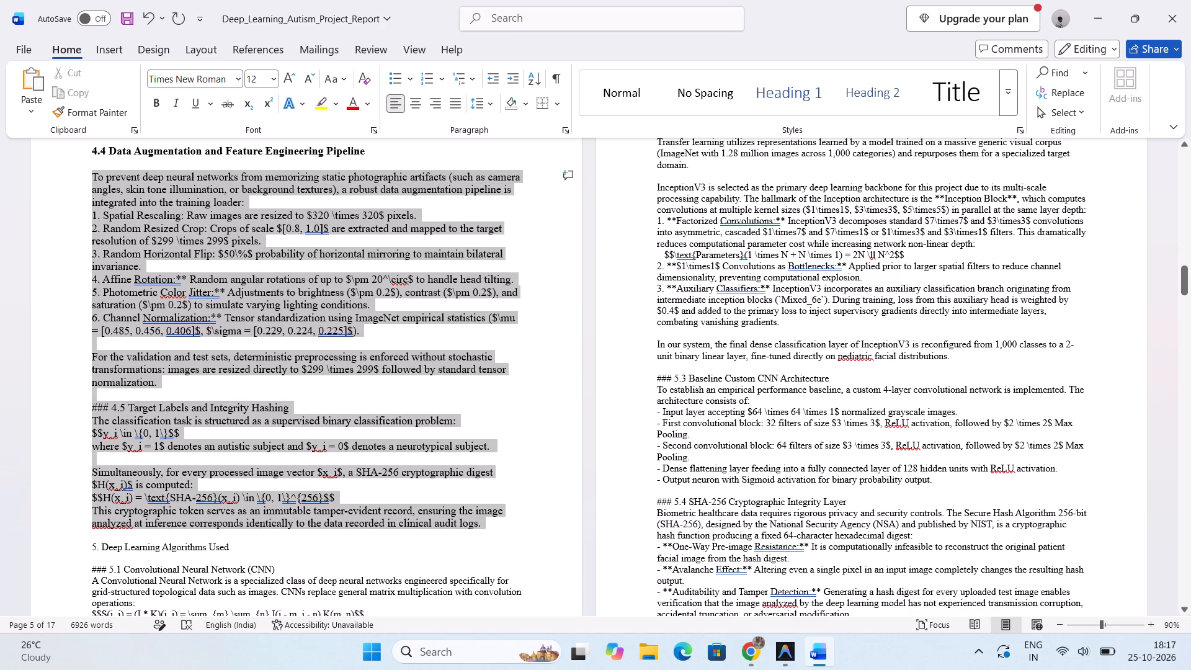
{"action": "left_click_drag", "start_coordinate": [81, 174], "coordinate": [84, 178]}
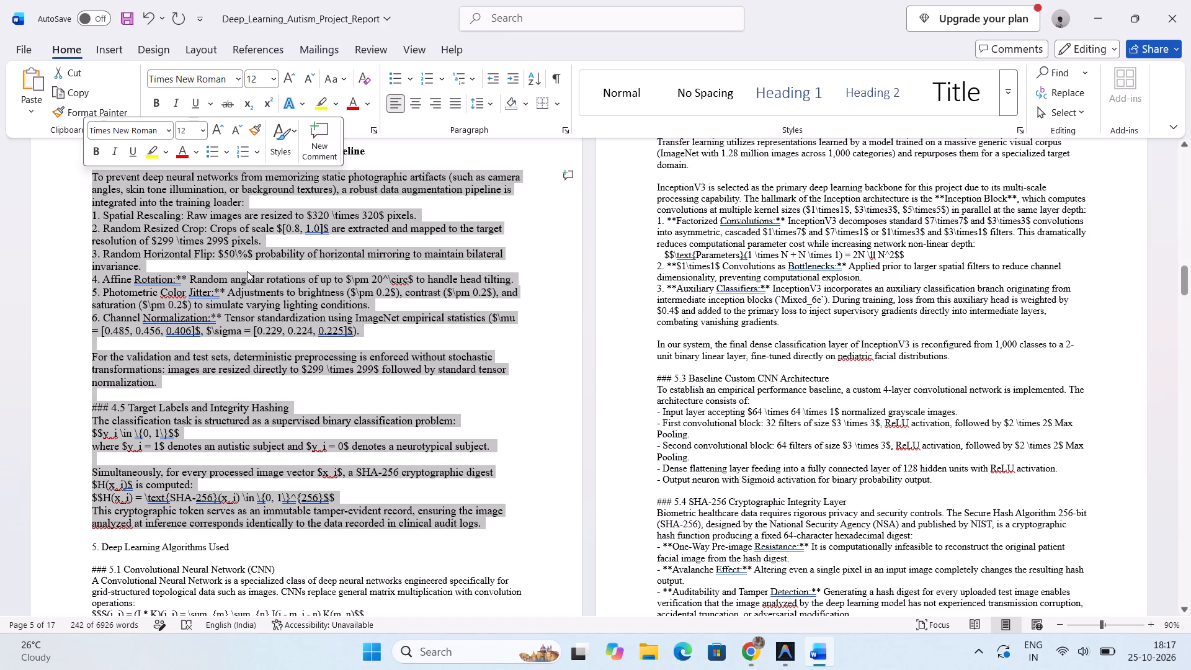
{"action": "key", "text": "ctrl+c"}
{"action": "key", "text": "ctrl+c"}
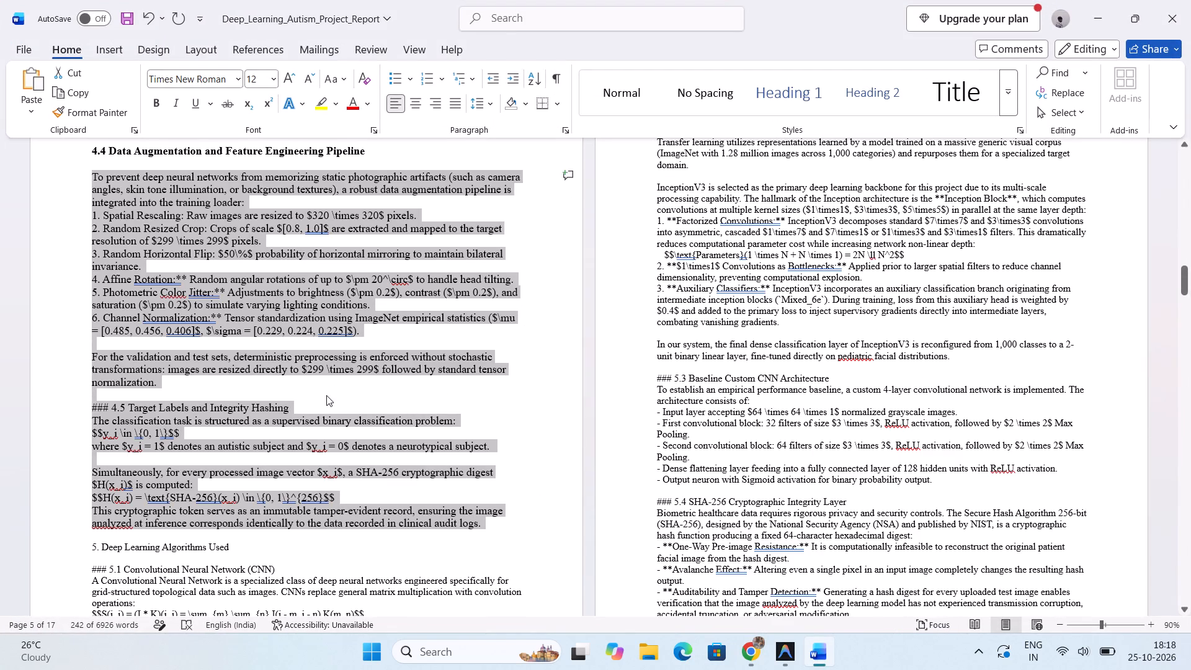
{"action": "key", "text": "ctrl+v"}
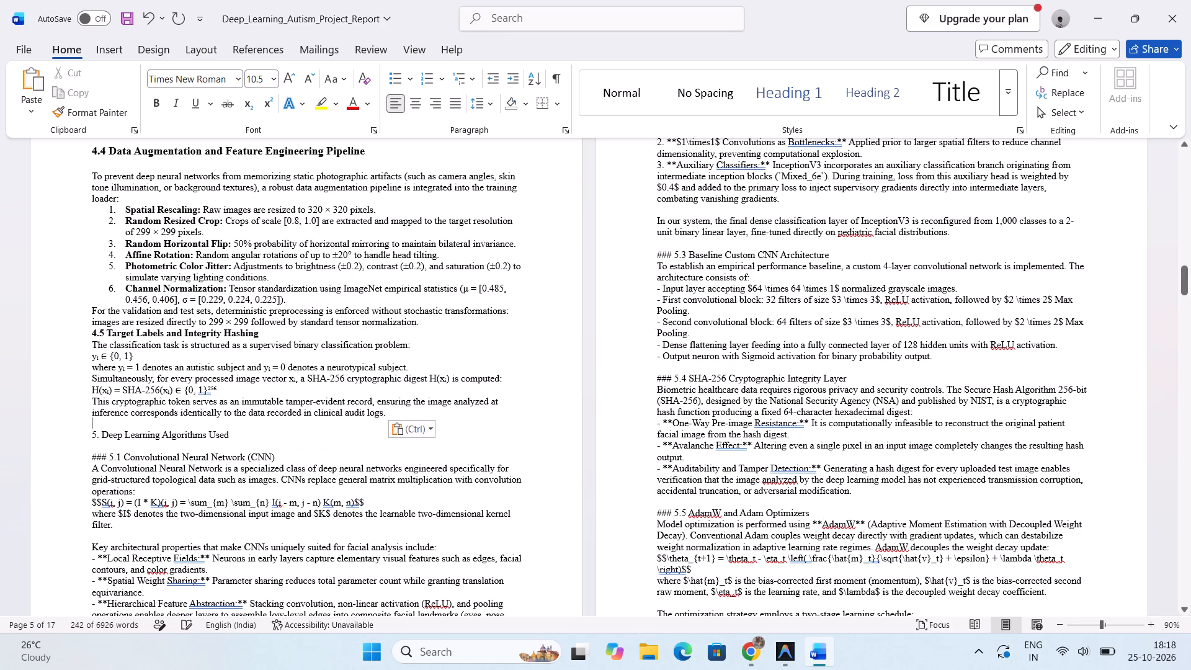
Format the replaced text of sections 4.4 and 4.5 in 12 pt Times New Roman.
{"action": "scroll", "coordinate": [326, 395], "scroll_direction": "up", "scroll_amount": 1}
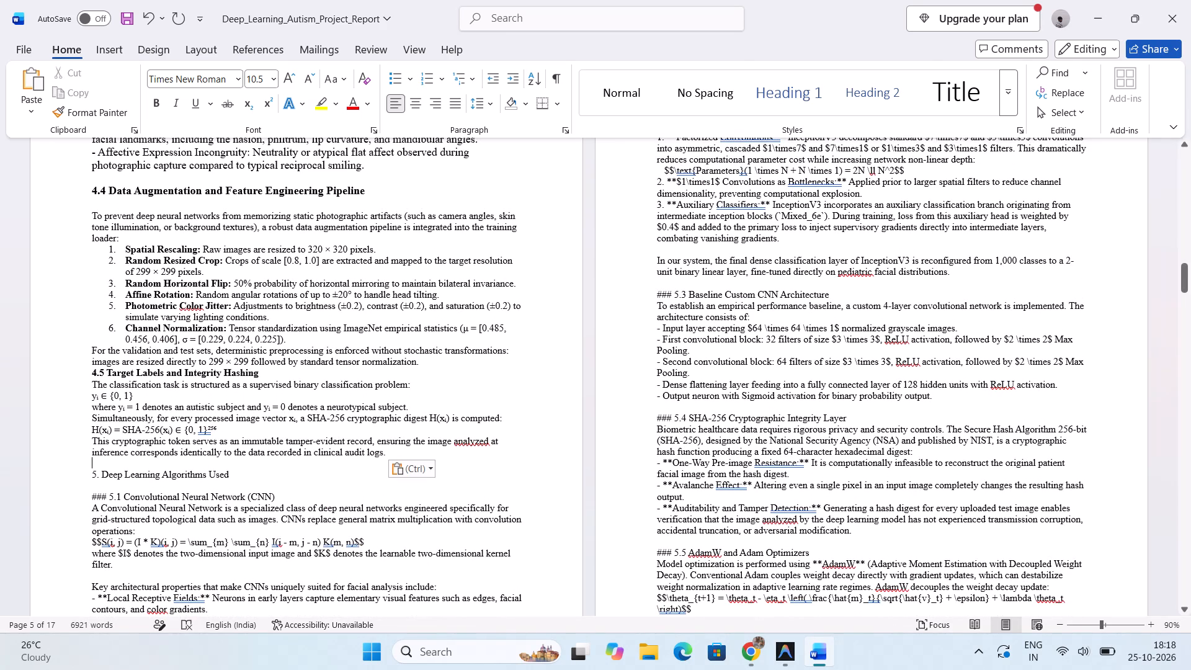
{"action": "left_click_drag", "start_coordinate": [93, 213], "coordinate": [396, 455]}
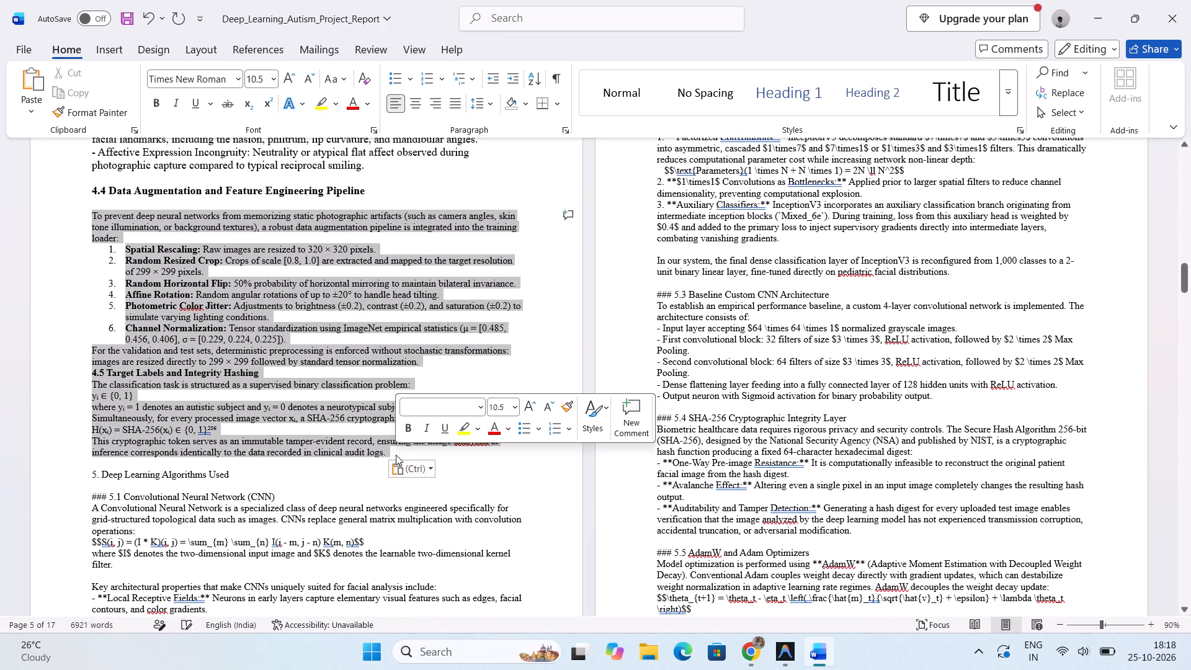
{"action": "left_click", "coordinate": [505, 409]}
{"action": "type", "text": "12"}
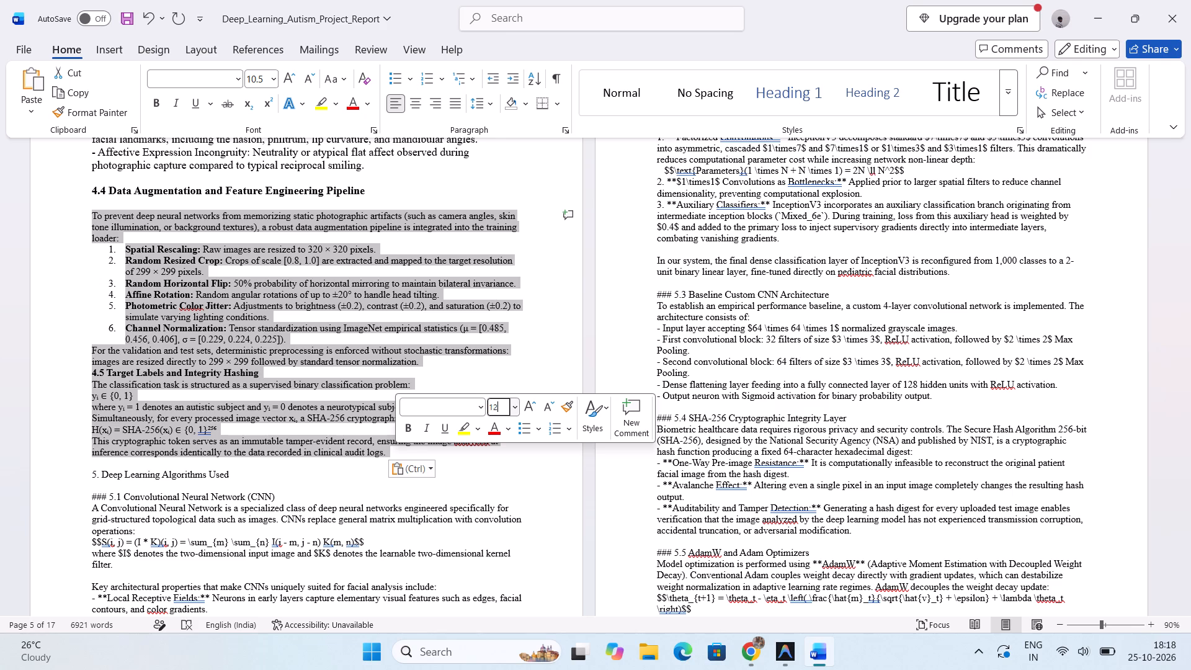
{"action": "key", "text": "Return"}
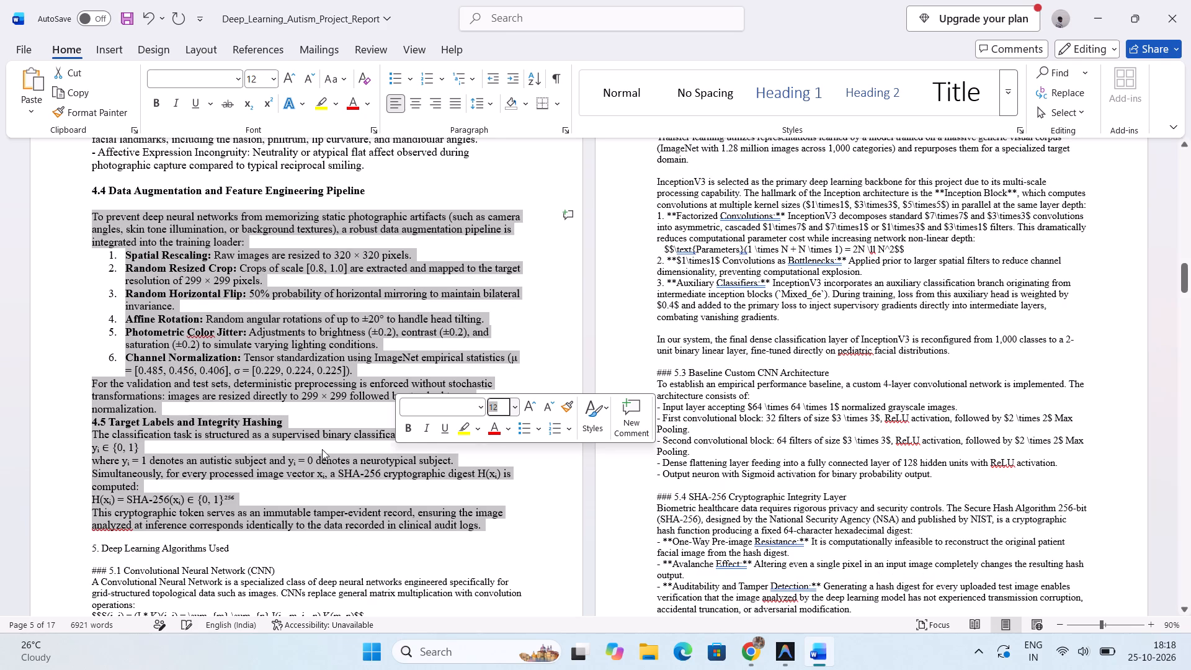
{"action": "left_click", "coordinate": [479, 405]}
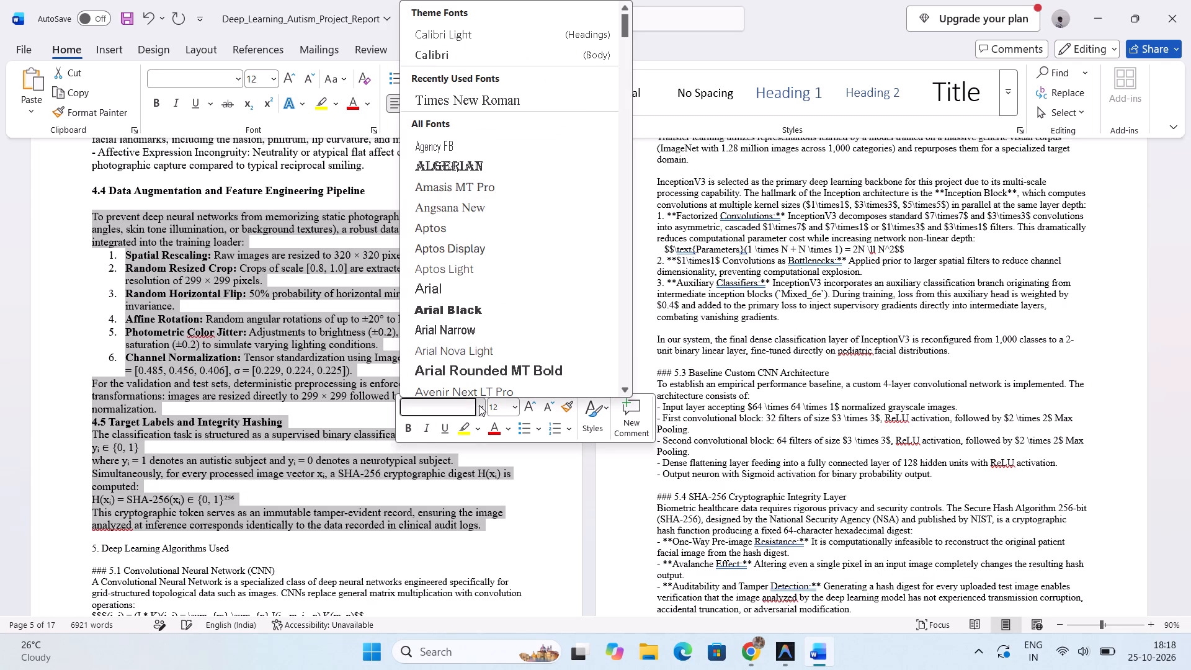
{"action": "left_click", "coordinate": [463, 98]}
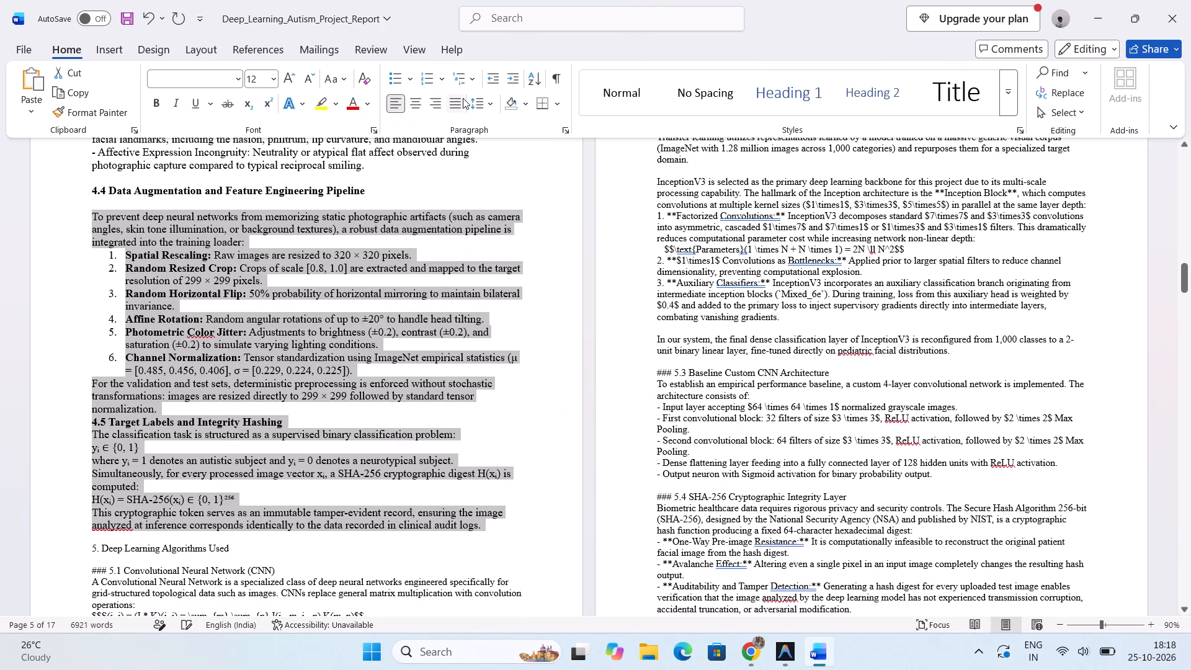
Insert a blank line above and below the heading "4.5 Target Labels and Integrity Hashing".
{"action": "left_click", "coordinate": [328, 414]}
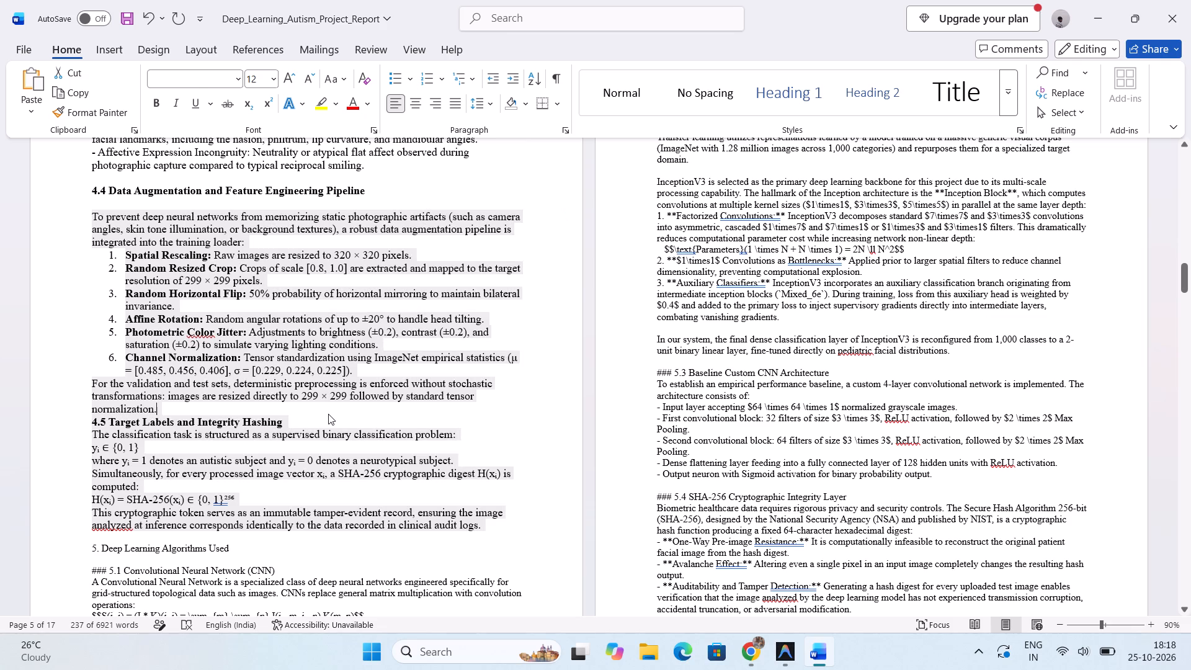
{"action": "key", "text": "Return"}
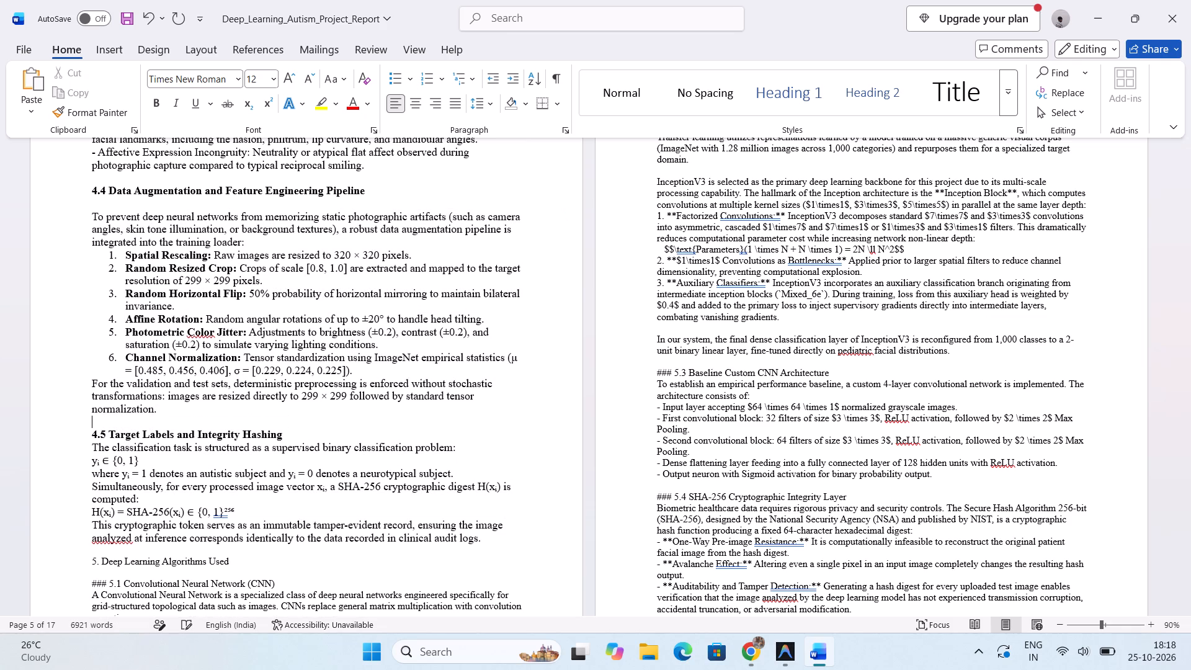
{"action": "left_click", "coordinate": [283, 435]}
{"action": "key", "text": "Return"}
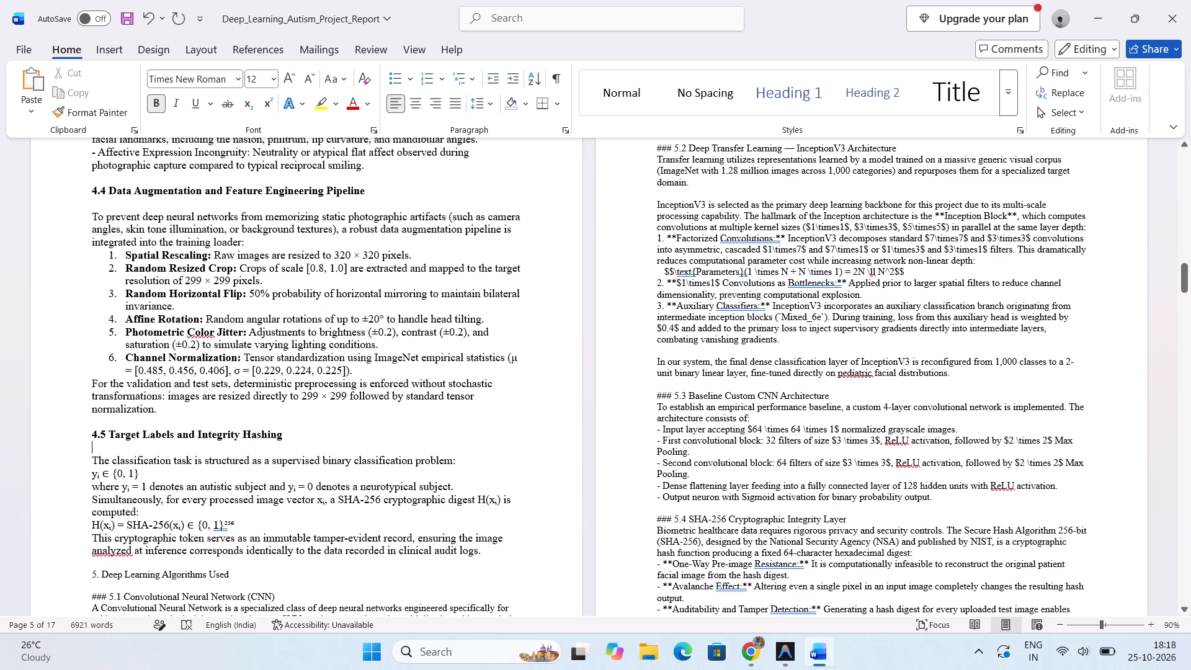
Move the "(μ = [0.485, 0.456, 0.406]..." part of the Channel Normalization item onto its own unnumbered line within the item.
{"action": "left_click", "coordinate": [509, 360]}
{"action": "key", "text": "Left"}
{"action": "key", "text": "Return"}
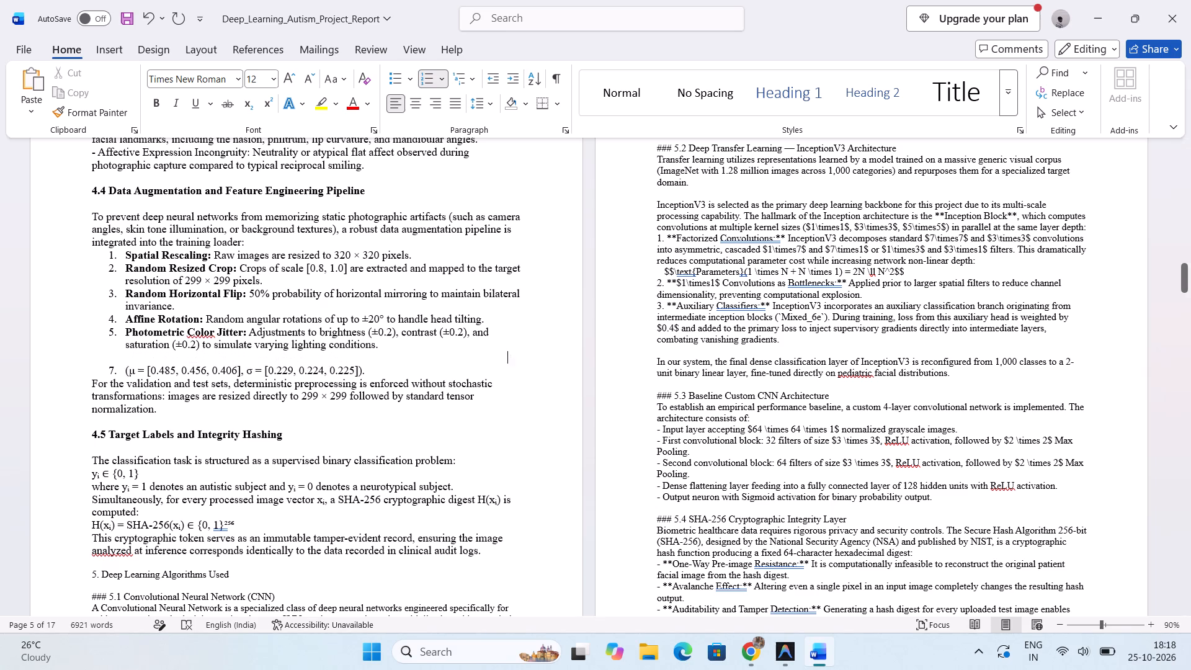
{"action": "key", "text": "BackSpace"}
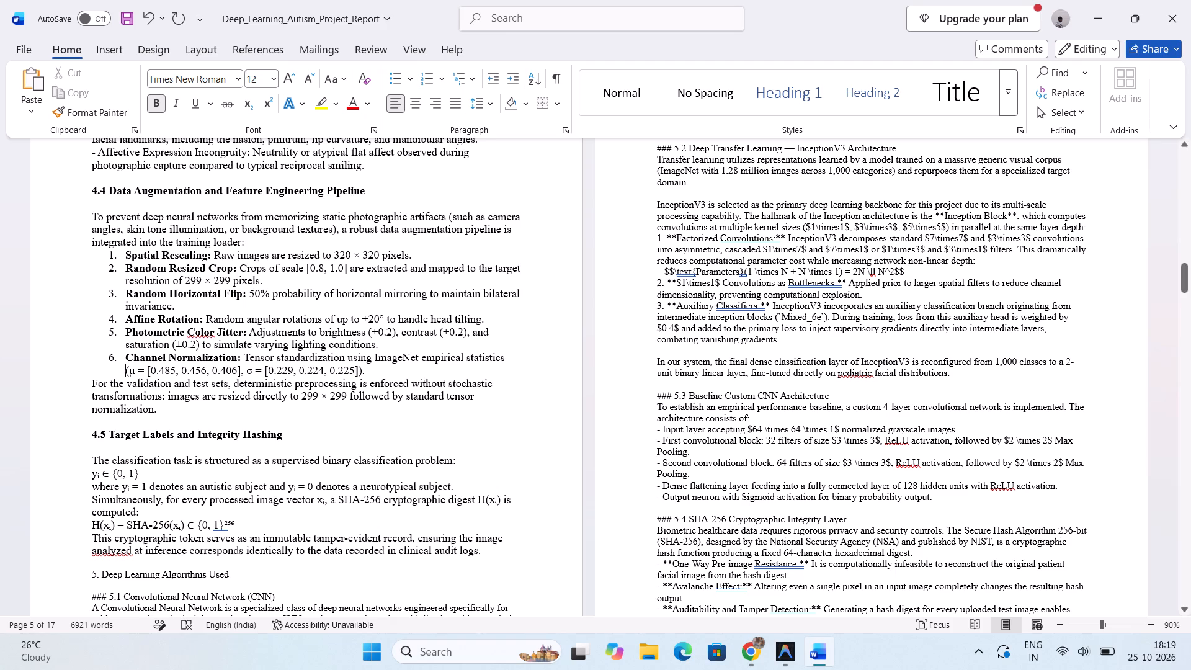
Insert a blank line after the numbered list in section 4.4 and another between its introductory paragraph and the list.
{"action": "left_click", "coordinate": [396, 372]}
{"action": "key", "text": "Return"}
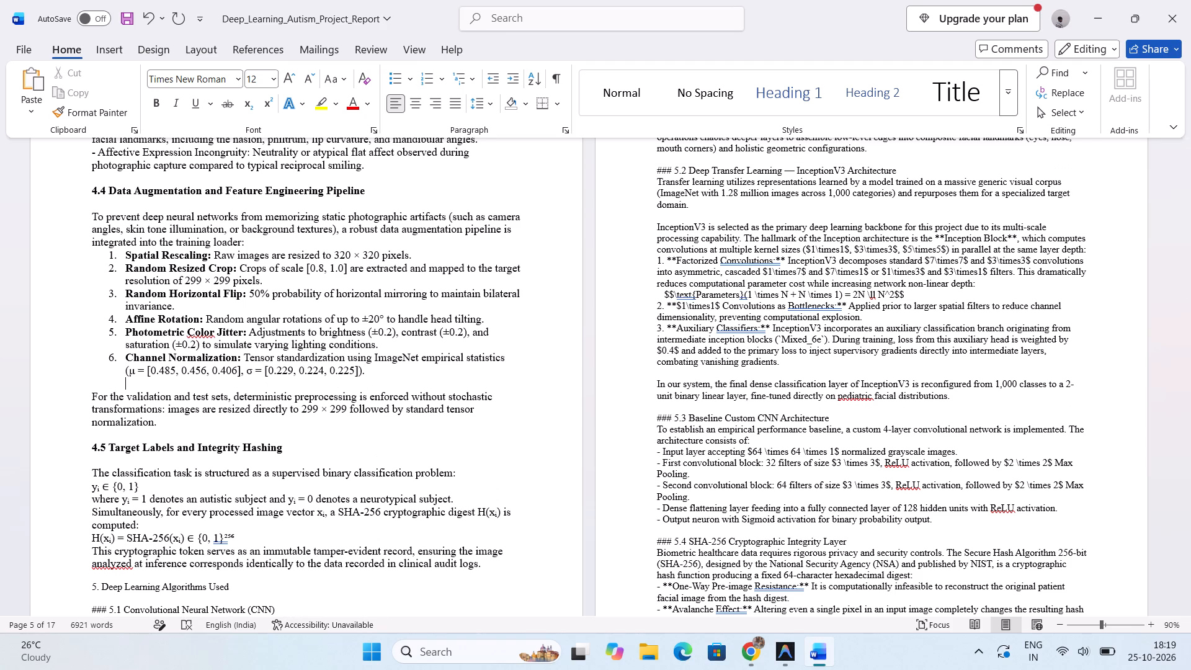
{"action": "left_click", "coordinate": [284, 241]}
{"action": "key", "text": "Return"}
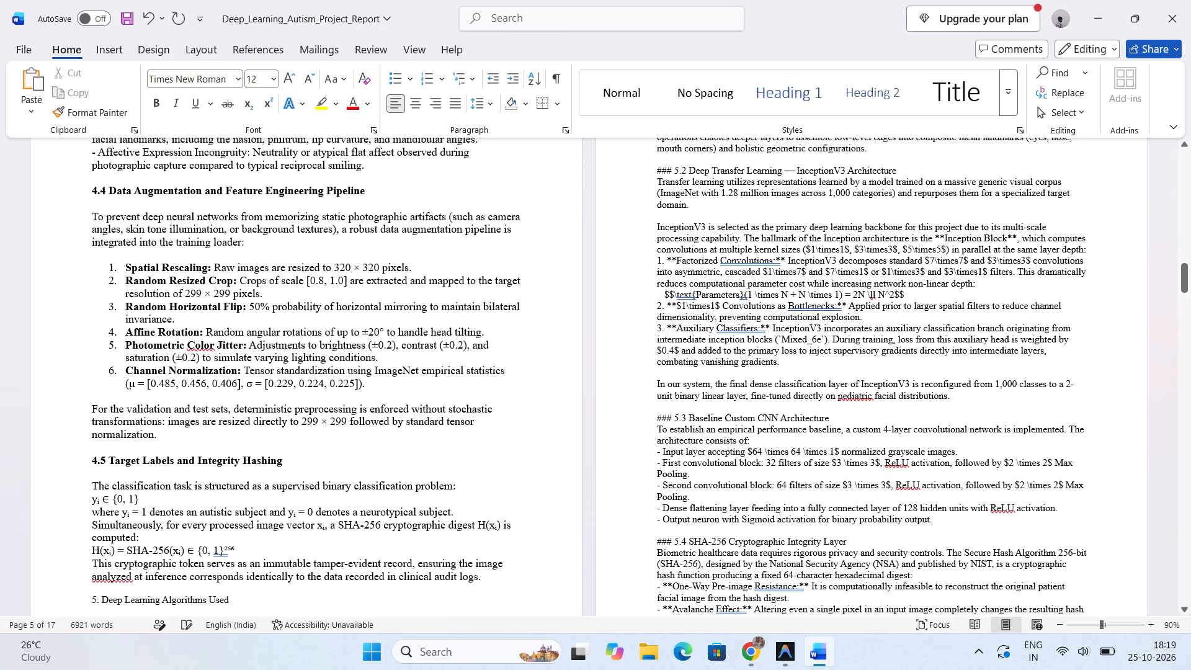
Set the font size of the superscript 256 in the section 4.5 SHA-256 formula to 14.
{"action": "scroll", "coordinate": [258, 259], "scroll_direction": "down", "scroll_amount": 2}
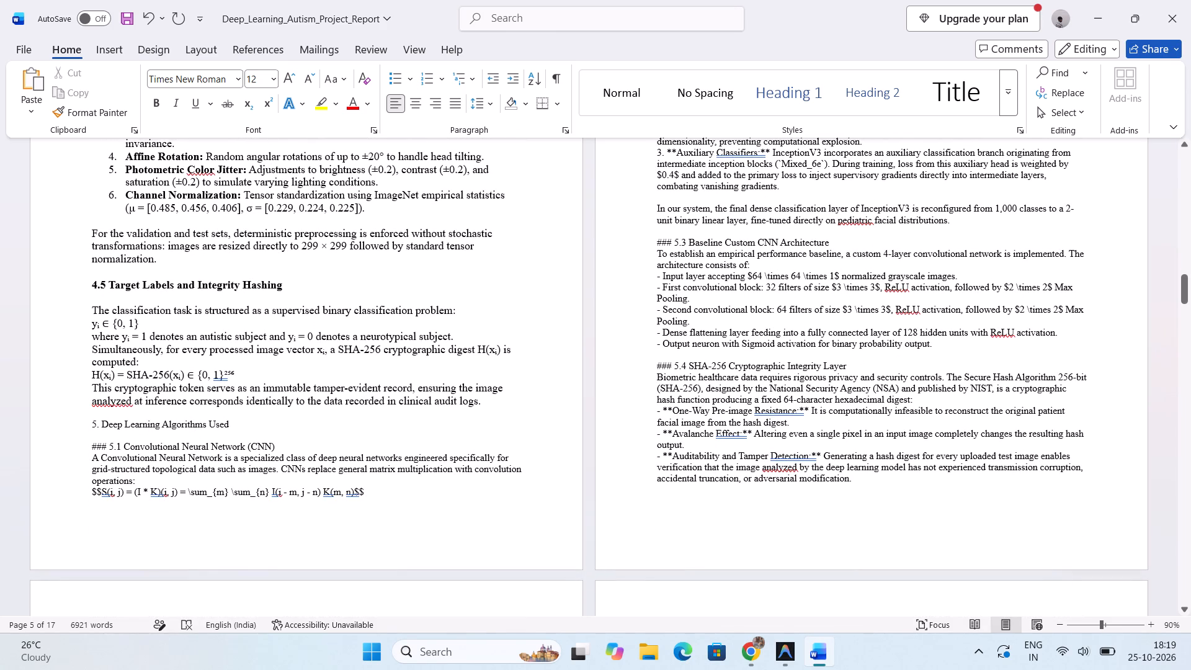
{"action": "left_click_drag", "start_coordinate": [234, 371], "coordinate": [225, 371]}
{"action": "left_click_drag", "start_coordinate": [225, 371], "coordinate": [225, 371]}
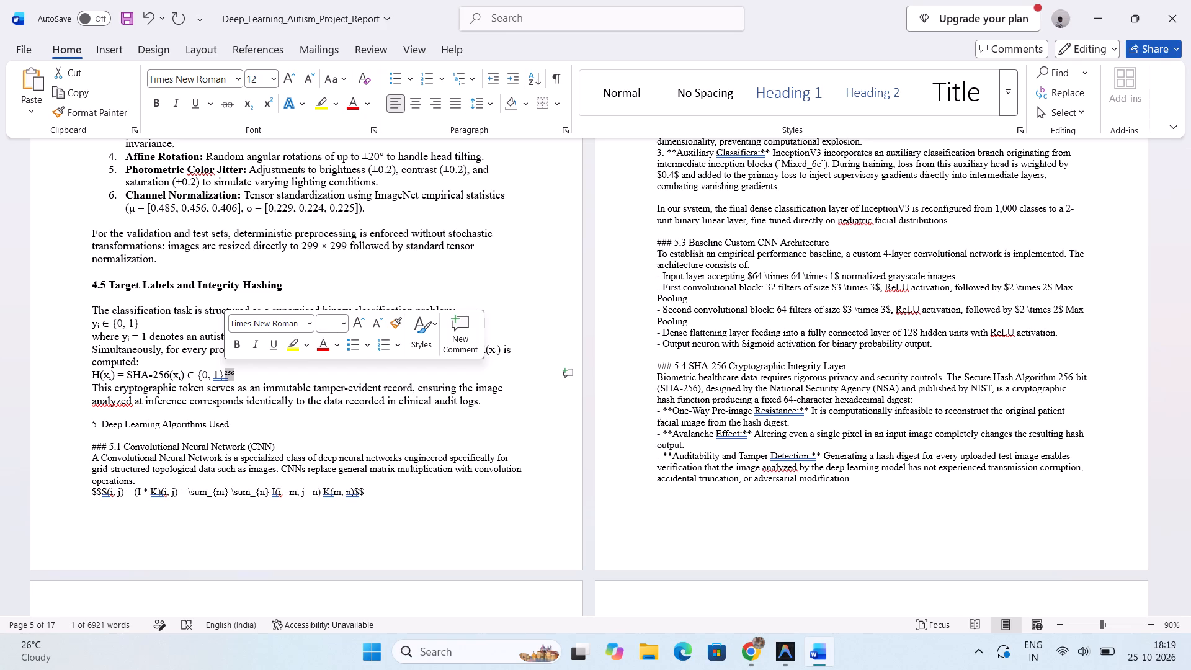
{"action": "left_click", "coordinate": [332, 325]}
{"action": "type", "text": "14"}
{"action": "key", "text": "Return"}
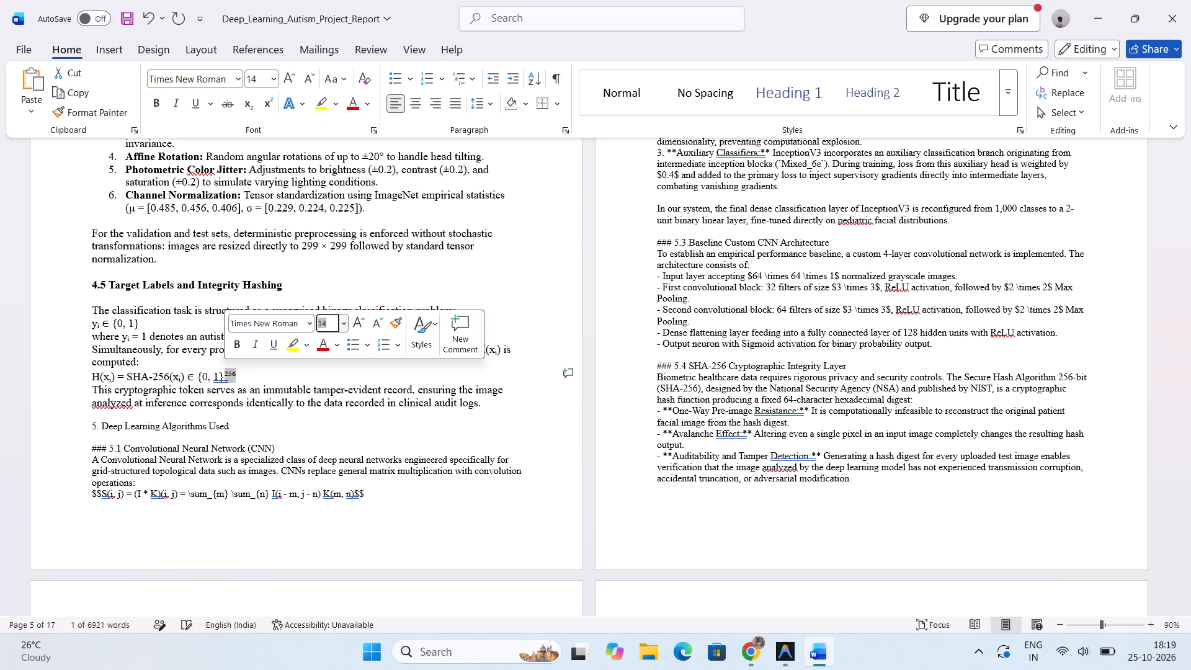
{"action": "left_click", "coordinate": [314, 369]}
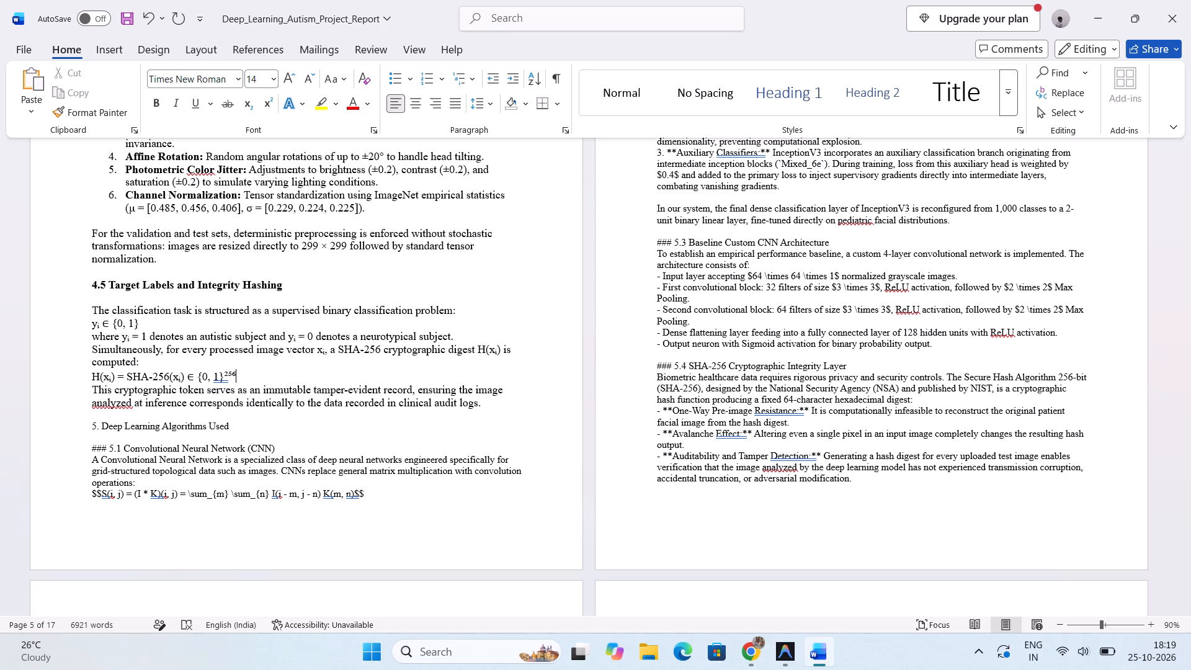
Format the heading "5. Deep Learning Algorithms Used" as bold with font size 14.
{"action": "left_click_drag", "start_coordinate": [233, 426], "coordinate": [94, 428]}
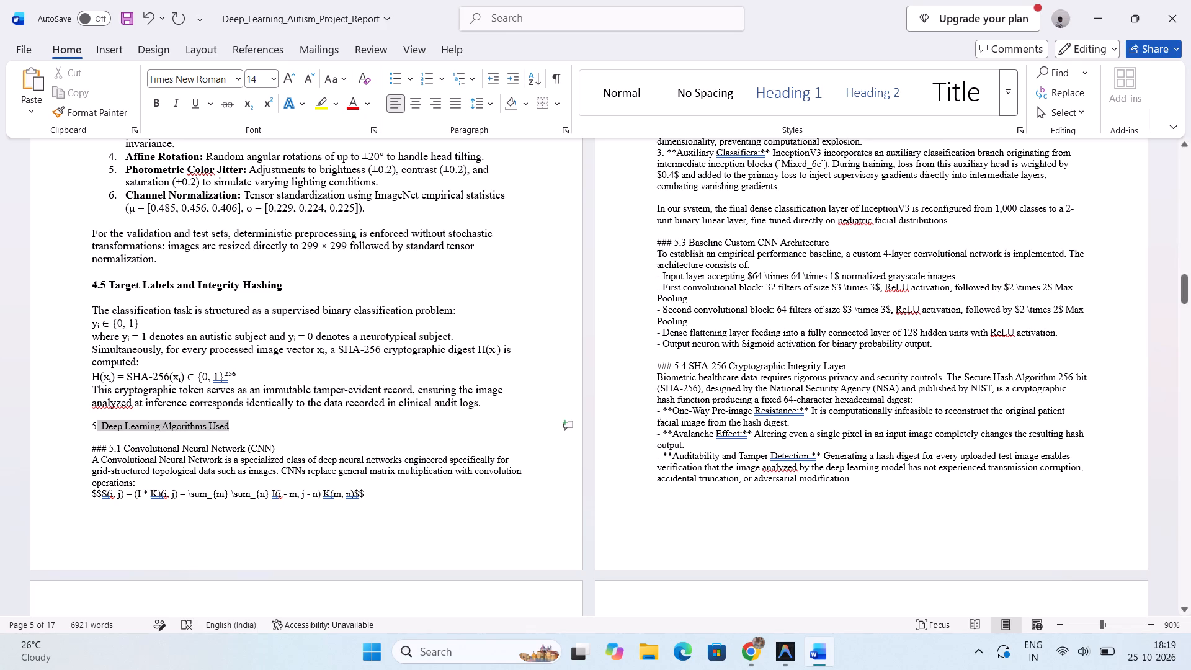
{"action": "left_click_drag", "start_coordinate": [94, 428], "coordinate": [87, 426]}
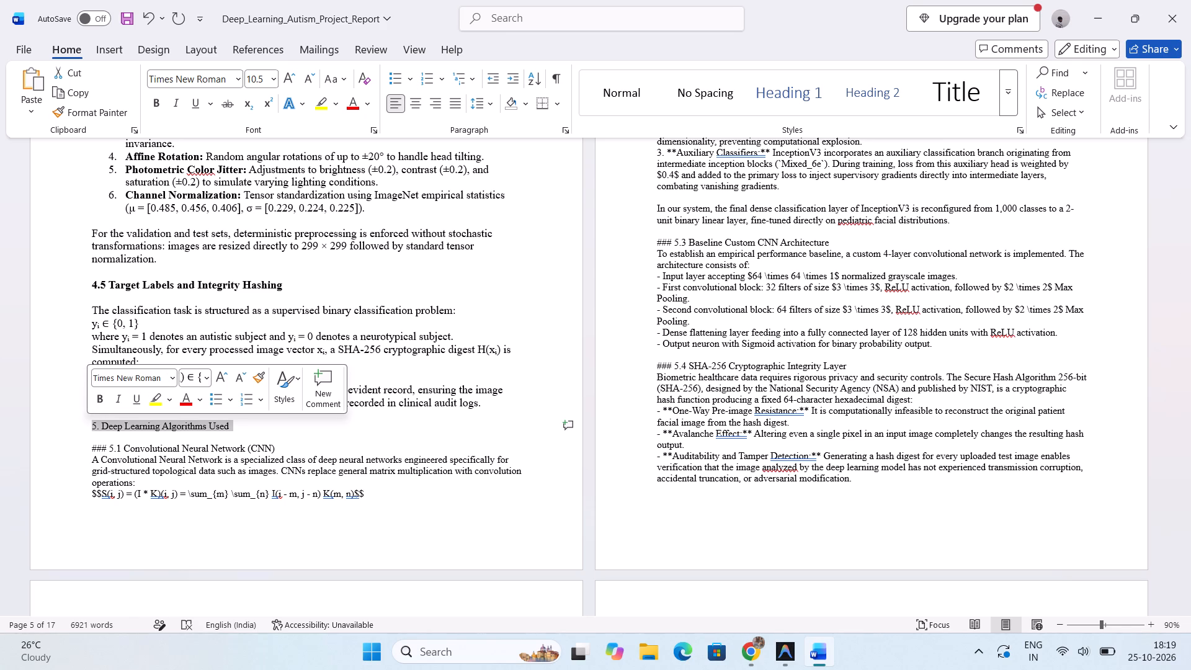
{"action": "left_click", "coordinate": [195, 379]}
{"action": "type", "text": "14"}
{"action": "key", "text": "Return"}
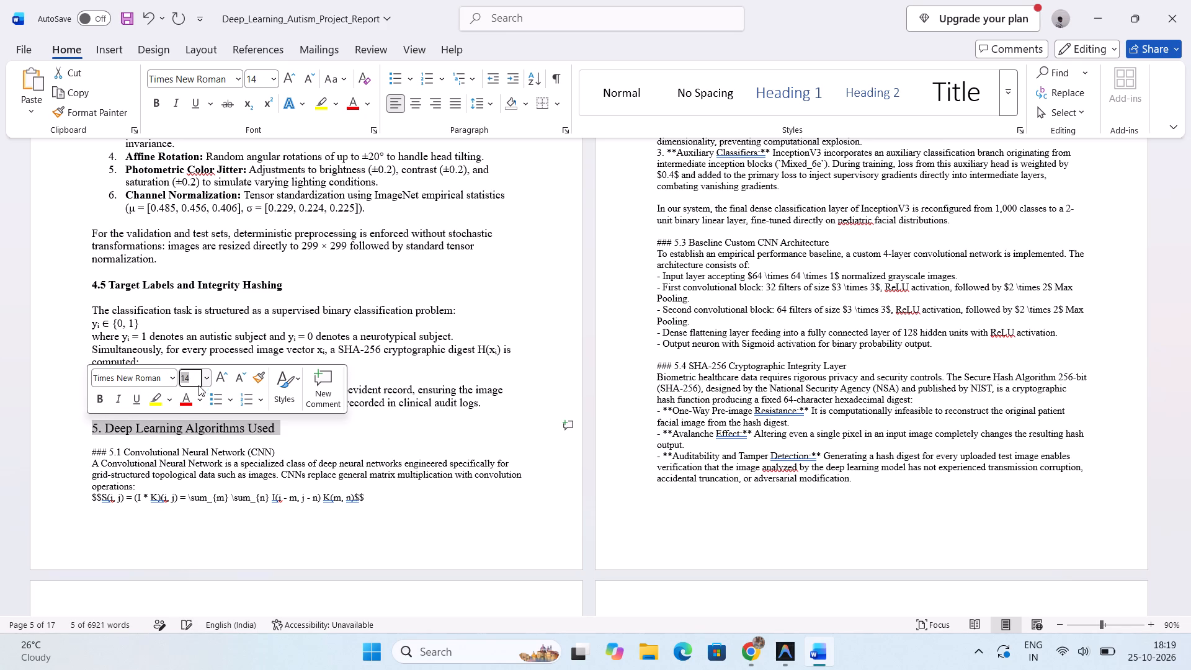
{"action": "left_click", "coordinate": [102, 397]}
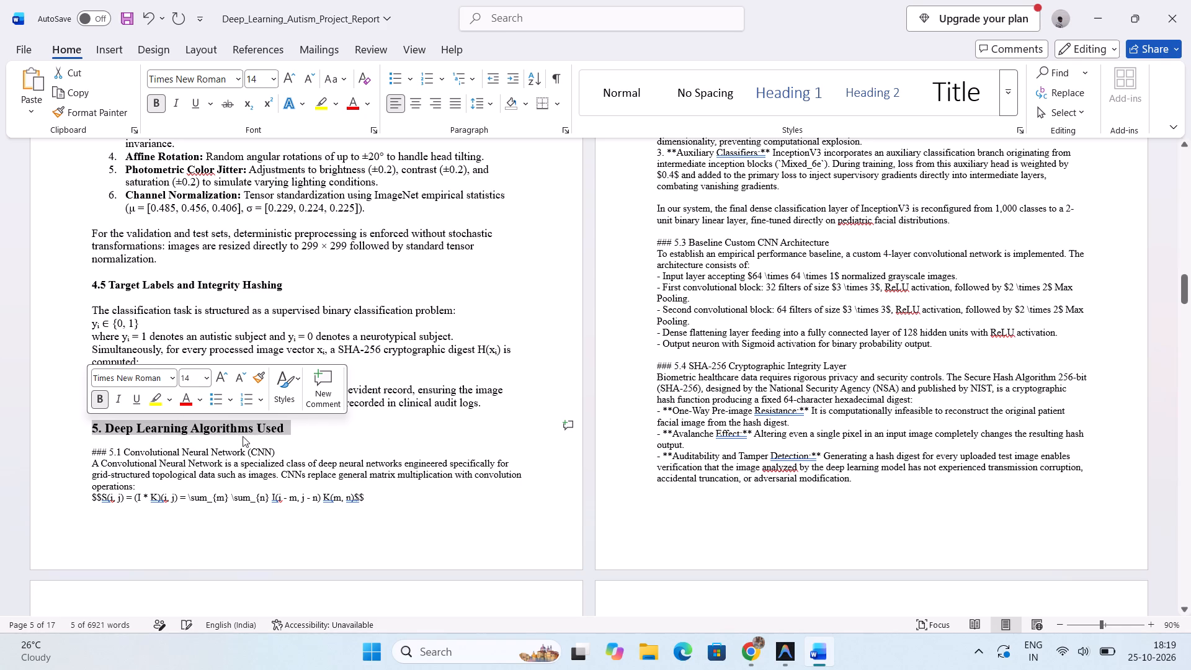
{"action": "left_click", "coordinate": [303, 440]}
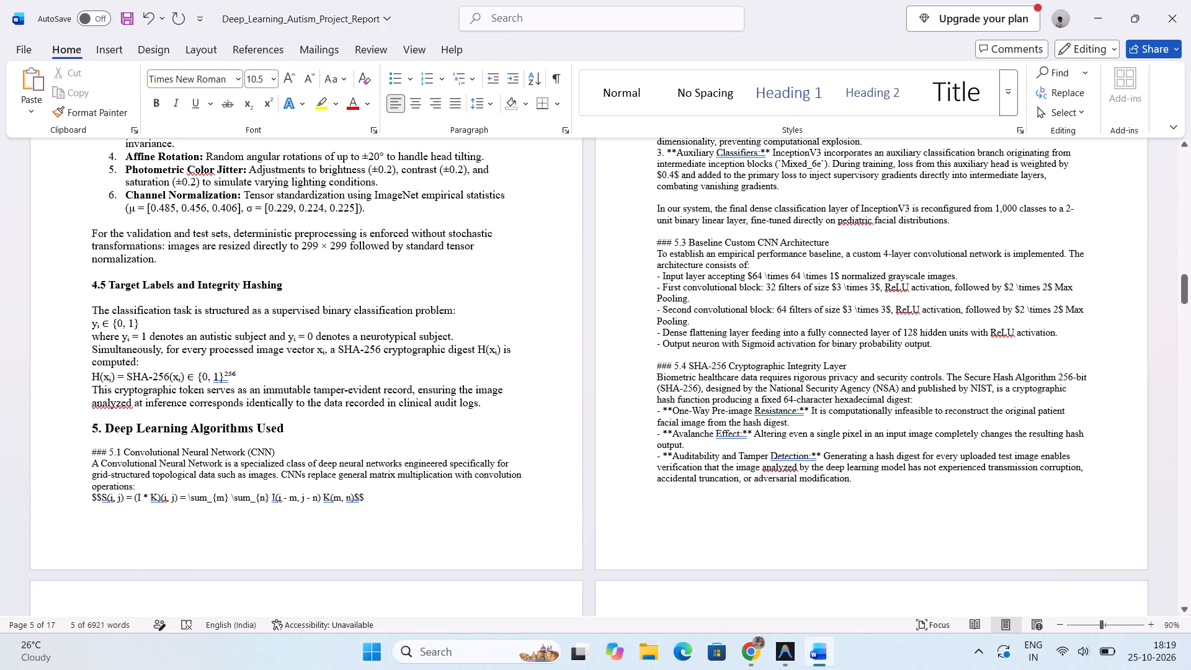
Remove the "###" Markdown marker and its trailing space from the heading "5.1 Convolutional Neural Network (CNN)".
{"action": "left_click", "coordinate": [108, 452]}
{"action": "key", "text": "BackSpace"}
{"action": "key", "text": "BackSpace"}
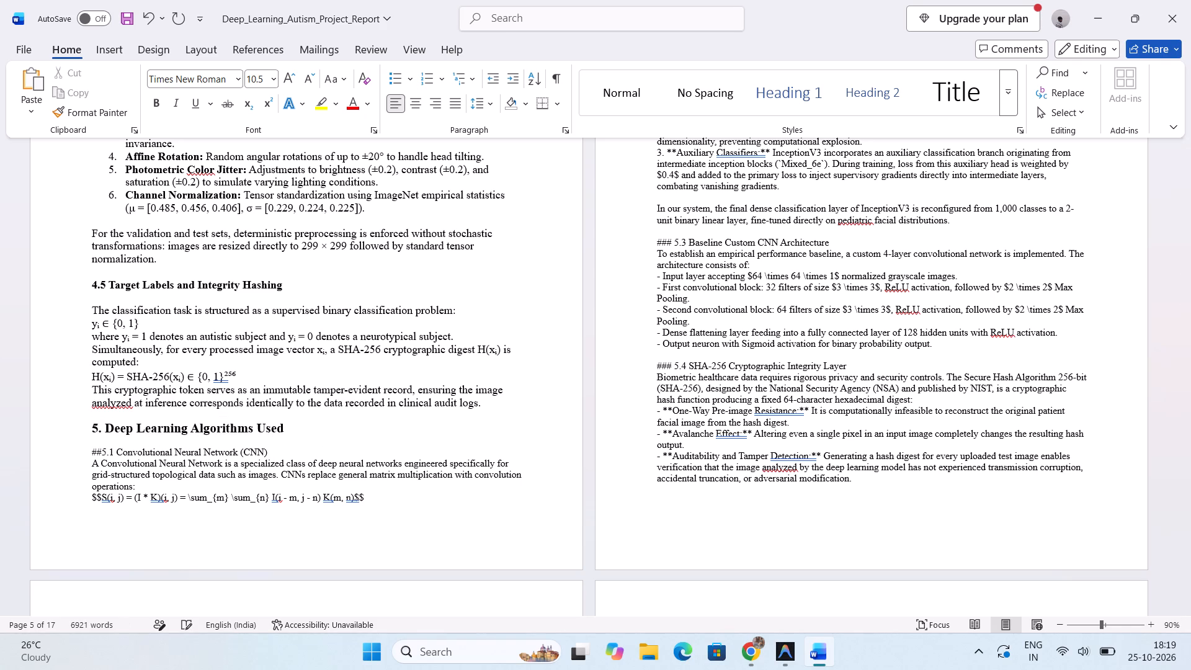
{"action": "key", "text": "BackSpace"}
{"action": "key", "text": "BackSpace"}
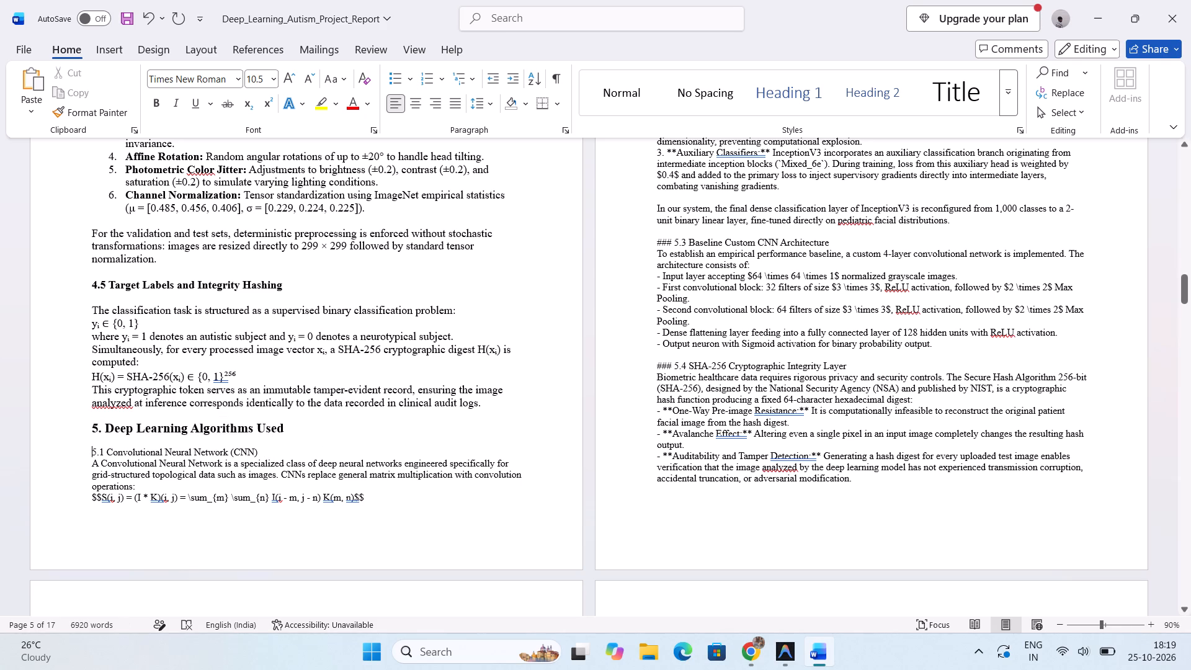
Format the heading "5.1 Convolutional Neural Network (CNN)" as bold with font size 12.
{"action": "left_click_drag", "start_coordinate": [264, 452], "coordinate": [92, 456]}
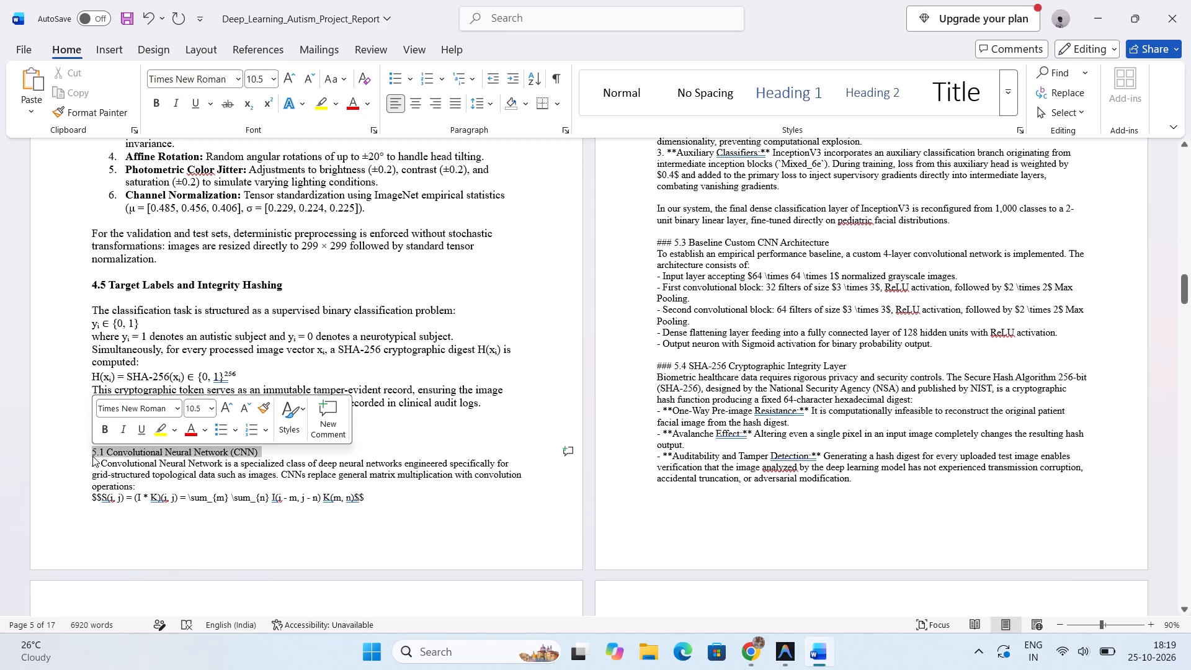
{"action": "left_click", "coordinate": [203, 406]}
{"action": "type", "text": "12"}
{"action": "key", "text": "Return"}
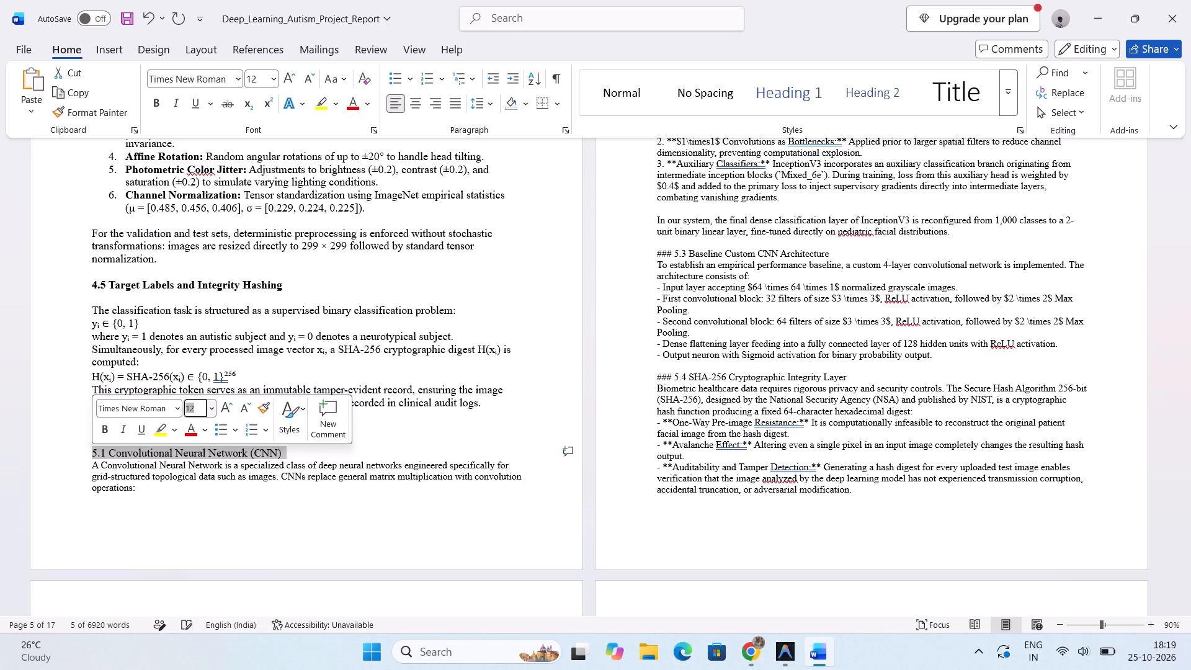
{"action": "left_click", "coordinate": [109, 428]}
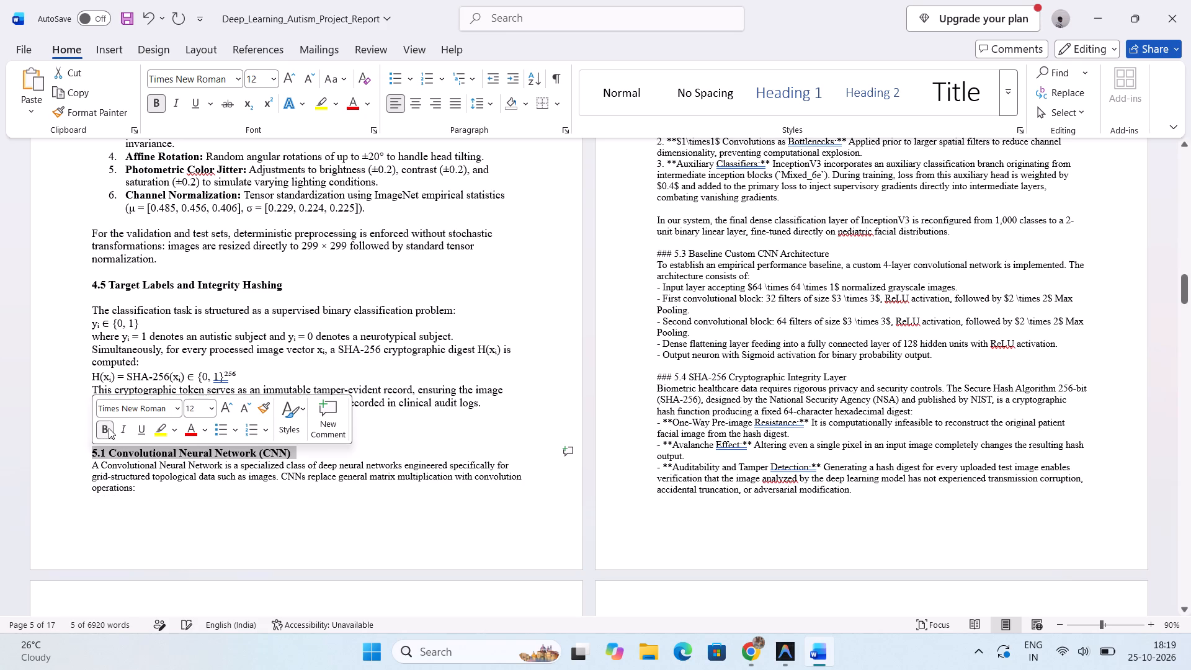
{"action": "left_click", "coordinate": [300, 452]}
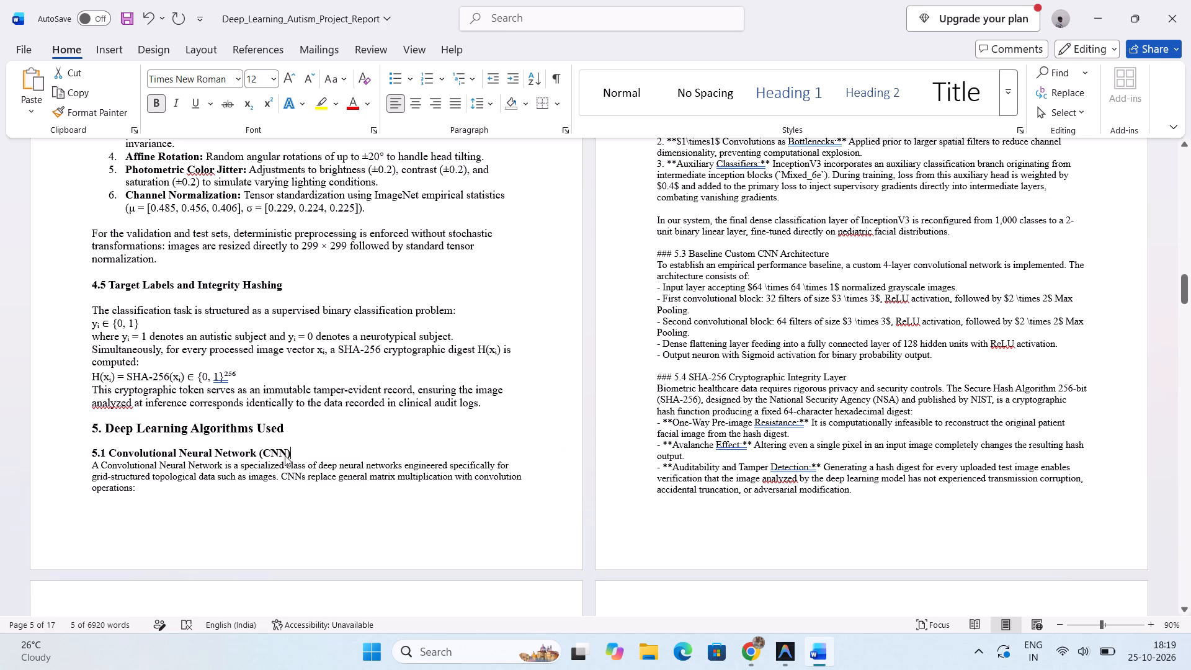
Insert five blank lines before the heading "5. Deep Learning Algorithms Used" so that section 5 starts on a new page.
{"action": "left_click", "coordinate": [84, 429]}
{"action": "key", "text": "Return"}
{"action": "key", "text": "Return"}
{"action": "key", "text": "Return"}
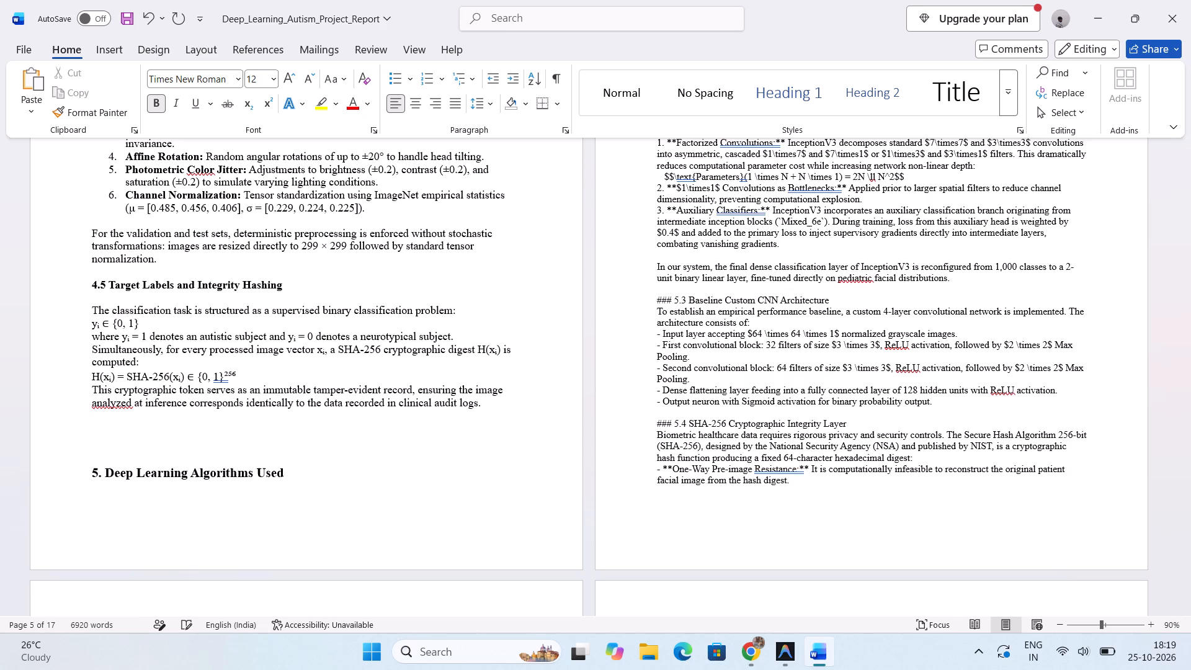
{"action": "key", "text": "Return"}
{"action": "key", "text": "Return"}
Justify all the text of section 4 from the heading "4.1 Dataset Overview" through the last paragraph of section 4.5.
{"action": "scroll", "coordinate": [84, 429], "scroll_direction": "up", "scroll_amount": 1}
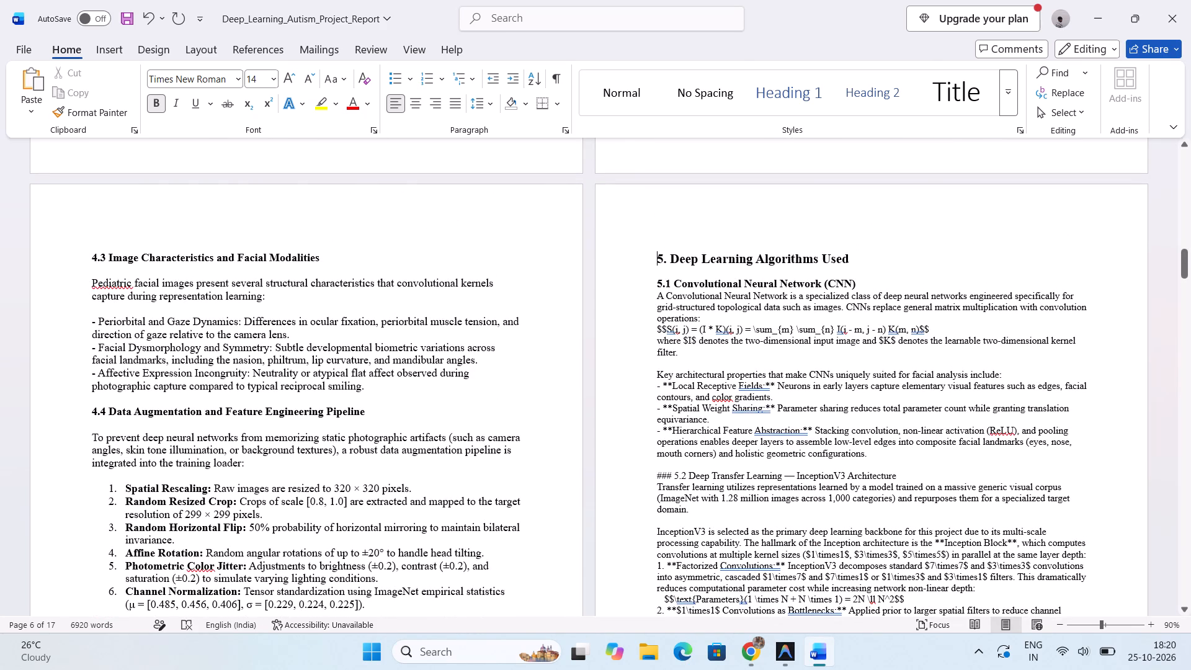
{"action": "scroll", "coordinate": [448, 319], "scroll_direction": "up", "scroll_amount": 5}
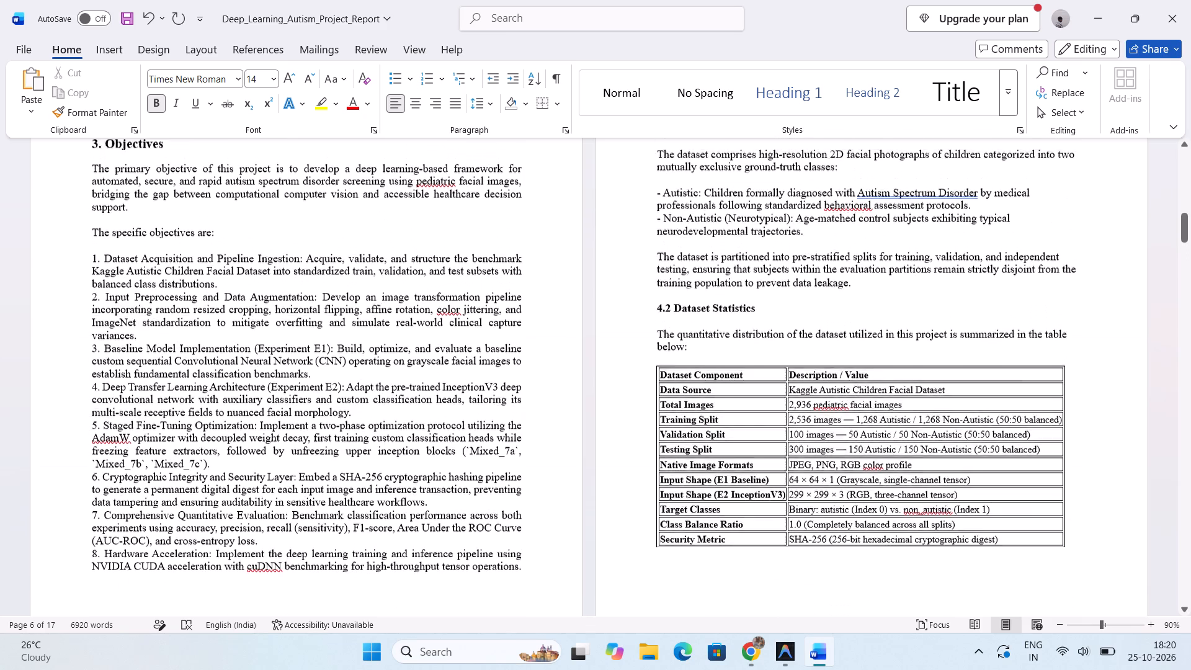
{"action": "scroll", "coordinate": [448, 319], "scroll_direction": "up", "scroll_amount": 1}
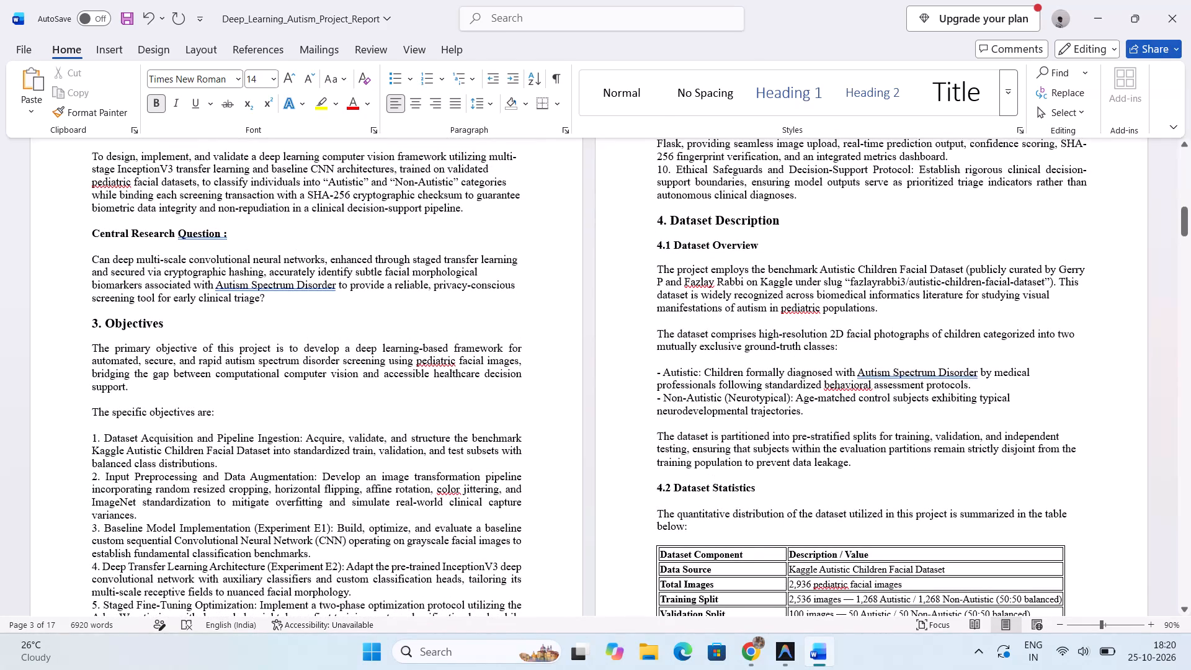
{"action": "left_click_drag", "start_coordinate": [657, 244], "coordinate": [789, 669]}
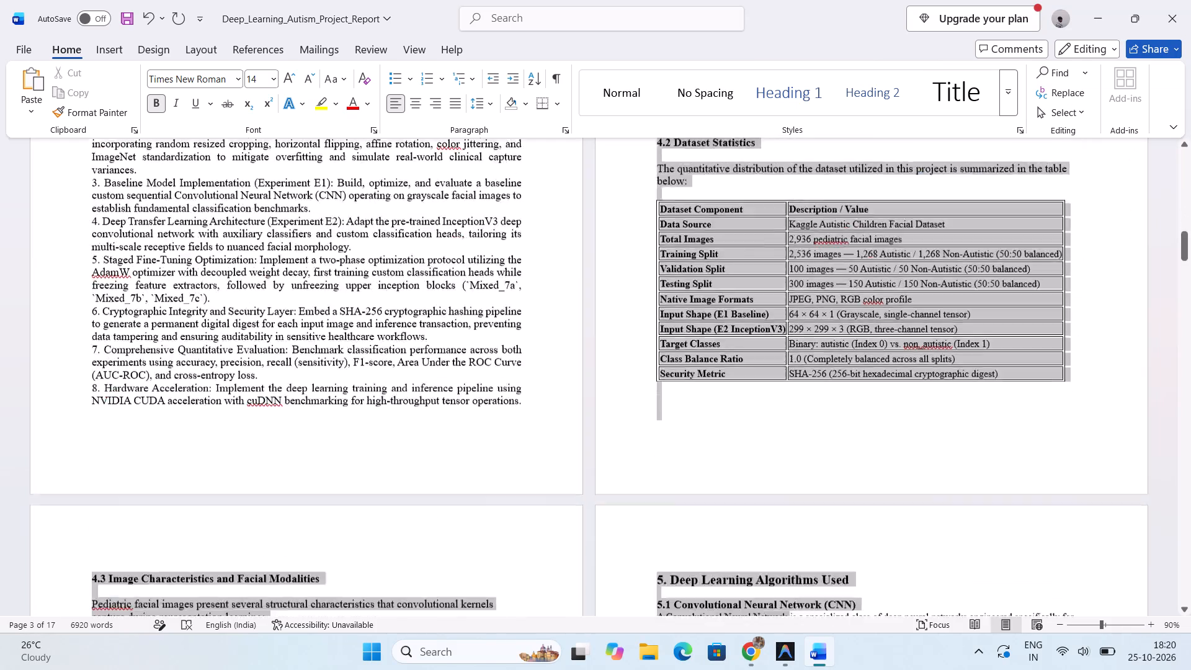
{"action": "left_click_drag", "start_coordinate": [789, 669], "coordinate": [357, 529]}
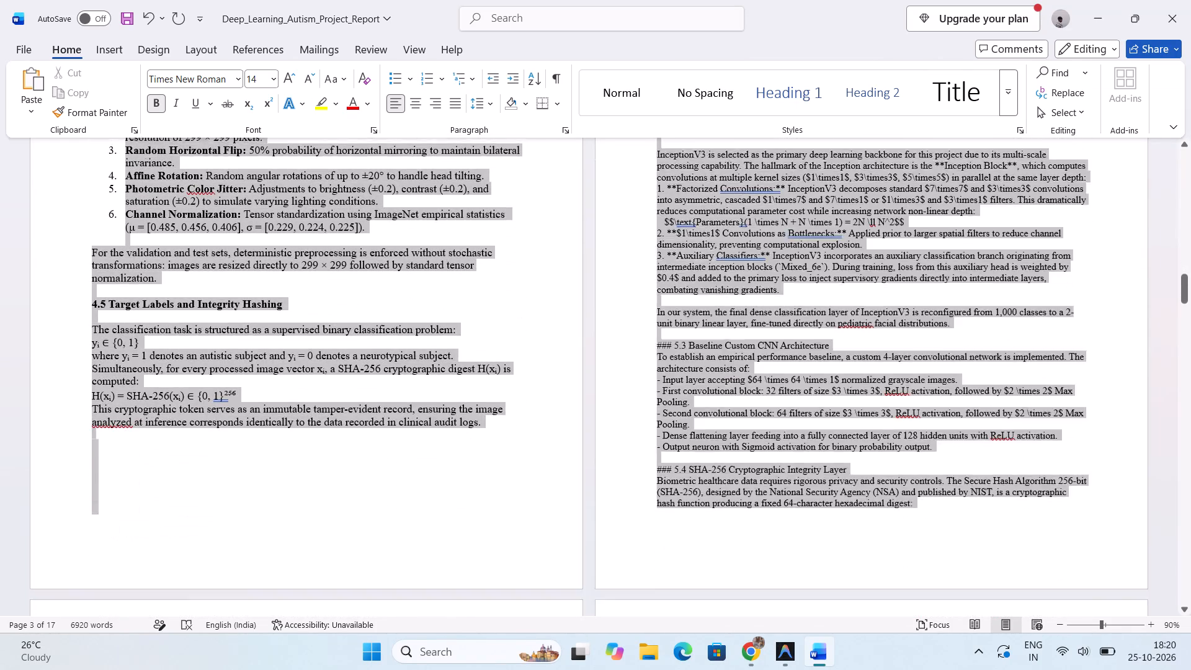
{"action": "left_click_drag", "start_coordinate": [357, 529], "coordinate": [492, 390]}
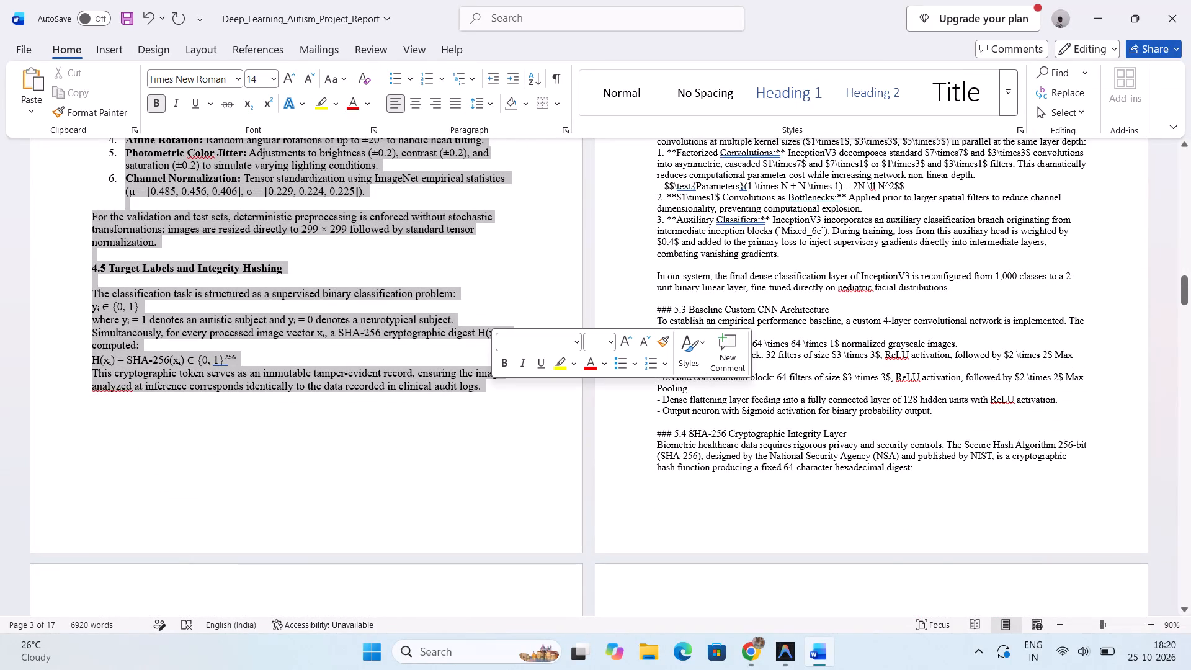
{"action": "left_click", "coordinate": [455, 102]}
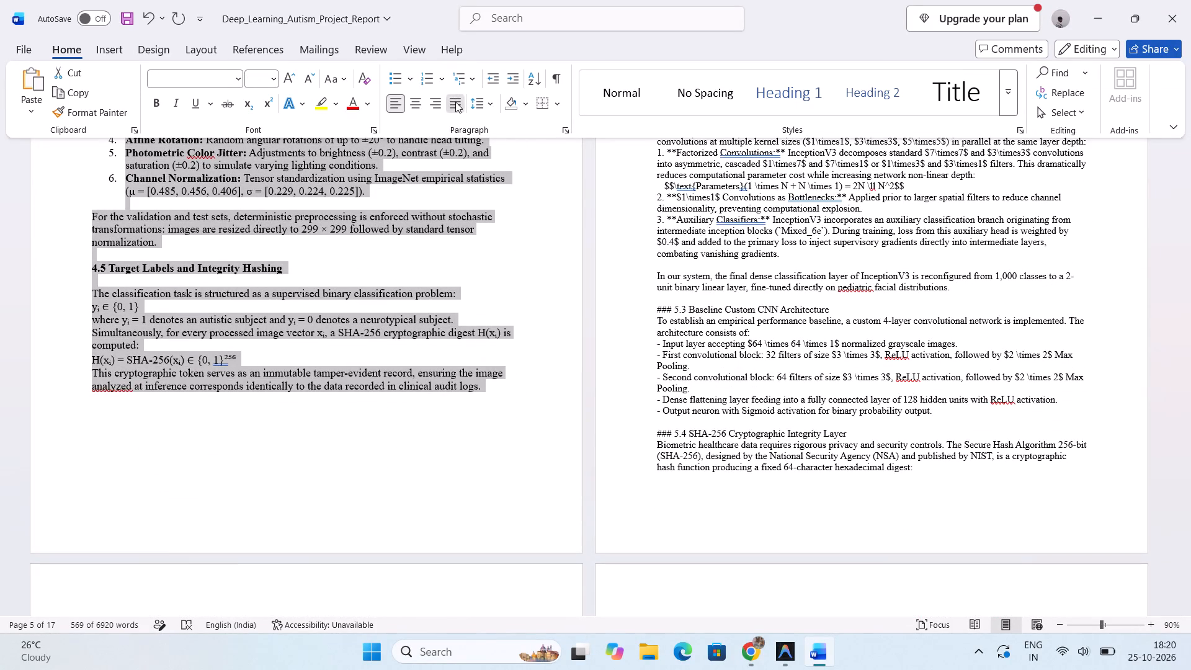
{"action": "left_click", "coordinate": [497, 284]}
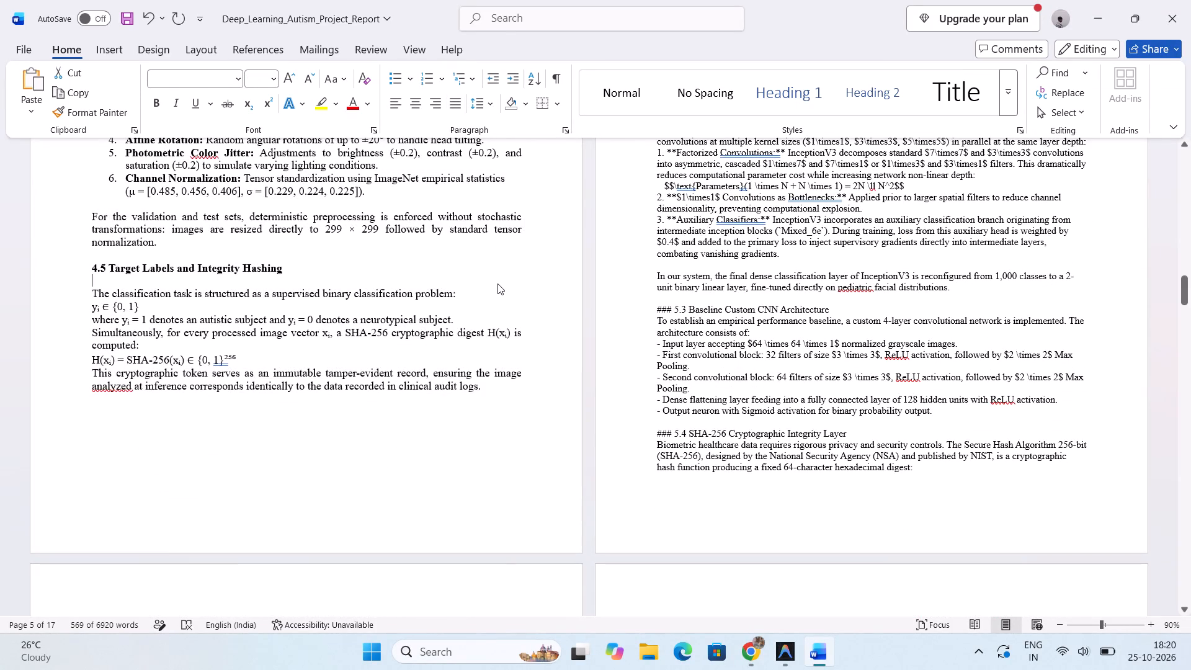
Bold the section 4.3 item labels "Periorbital and Gaze Dynamics", "Facial Dysmorphology and Symmetry:" and "Affective Expression Incongruity:".
{"action": "scroll", "coordinate": [497, 284], "scroll_direction": "up", "scroll_amount": 5}
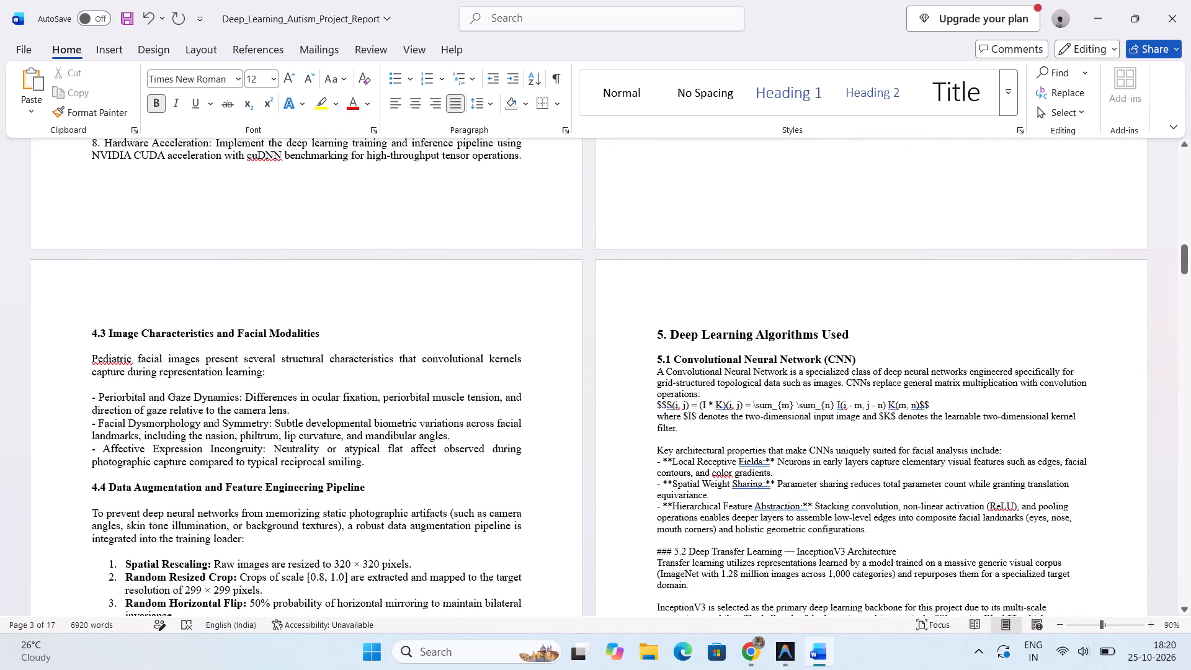
{"action": "left_click_drag", "start_coordinate": [238, 399], "coordinate": [138, 397]}
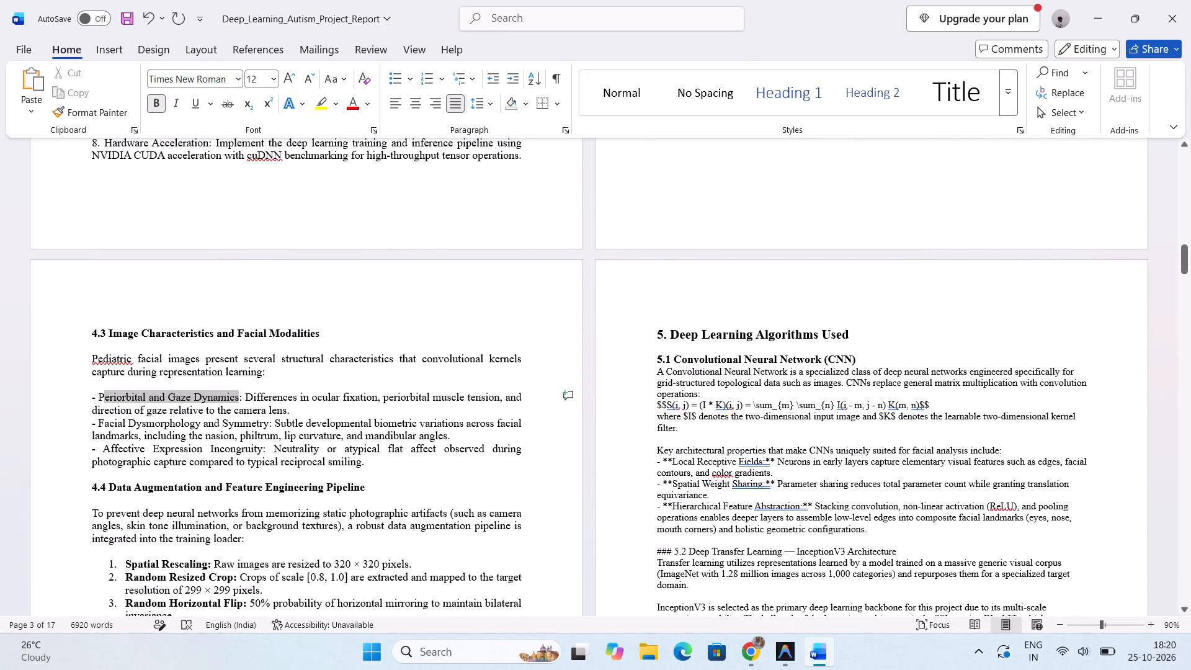
{"action": "left_click_drag", "start_coordinate": [138, 397], "coordinate": [102, 402]}
{"action": "left_click_drag", "start_coordinate": [102, 402], "coordinate": [99, 399]}
{"action": "left_click", "coordinate": [110, 367]}
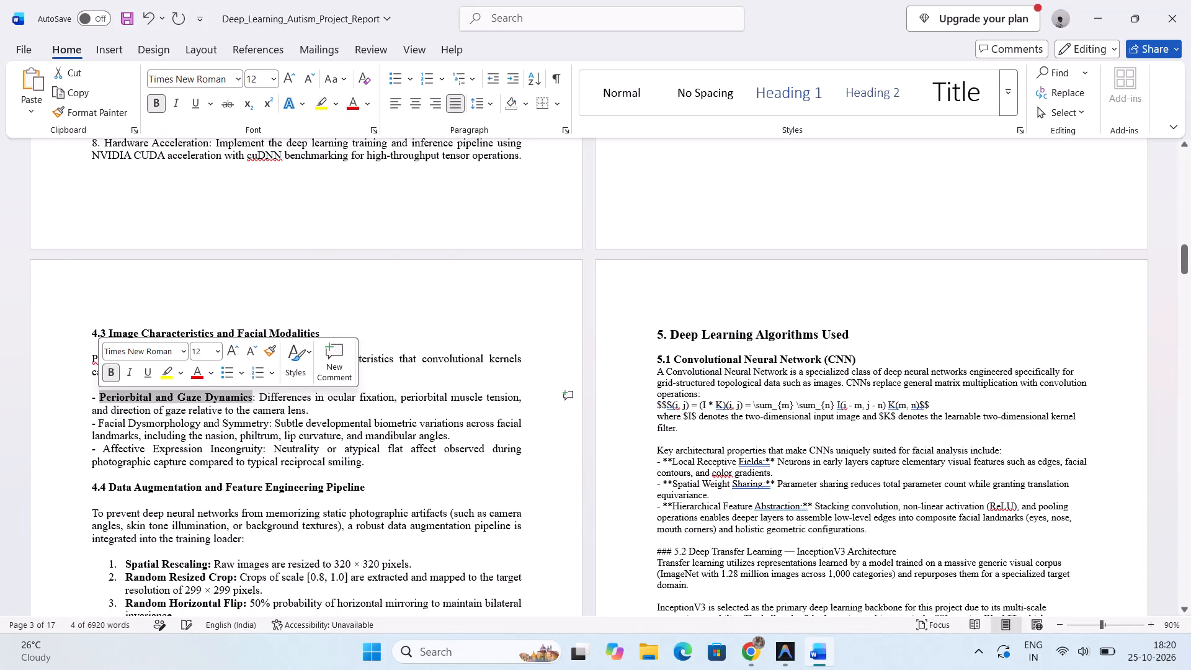
{"action": "left_click_drag", "start_coordinate": [97, 421], "coordinate": [268, 424]}
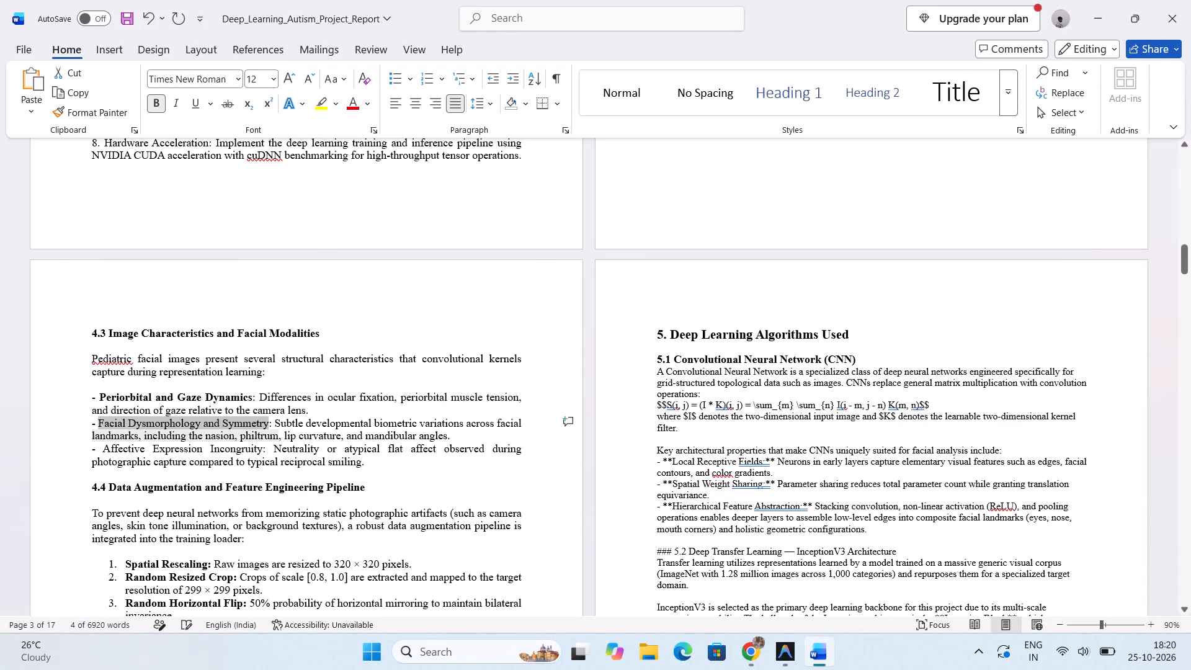
{"action": "left_click_drag", "start_coordinate": [268, 424], "coordinate": [270, 424]}
{"action": "left_click_drag", "start_coordinate": [270, 424], "coordinate": [271, 424]}
{"action": "left_click", "coordinate": [283, 399]}
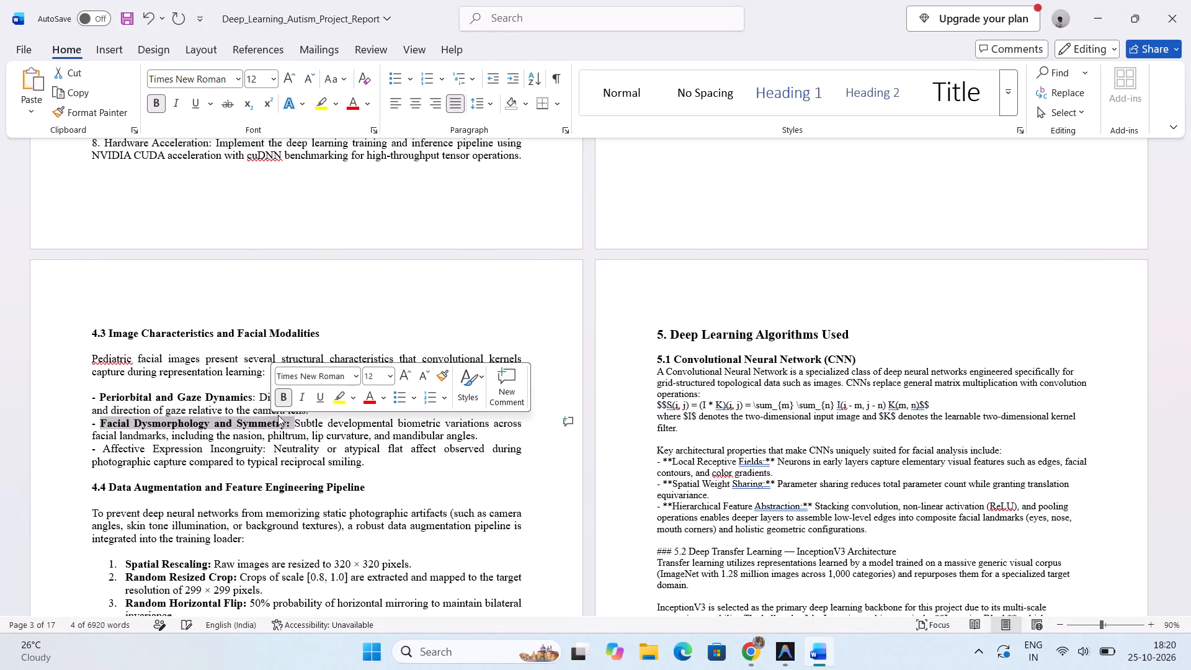
{"action": "left_click", "coordinate": [266, 450]}
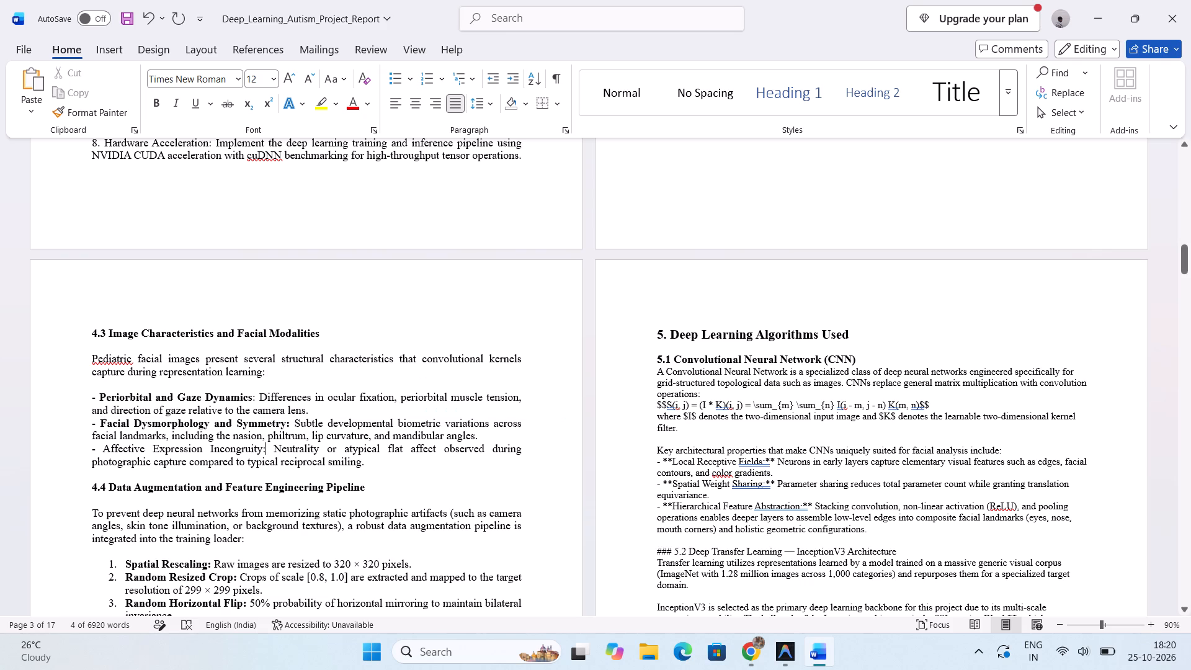
{"action": "left_click_drag", "start_coordinate": [266, 450], "coordinate": [107, 451]}
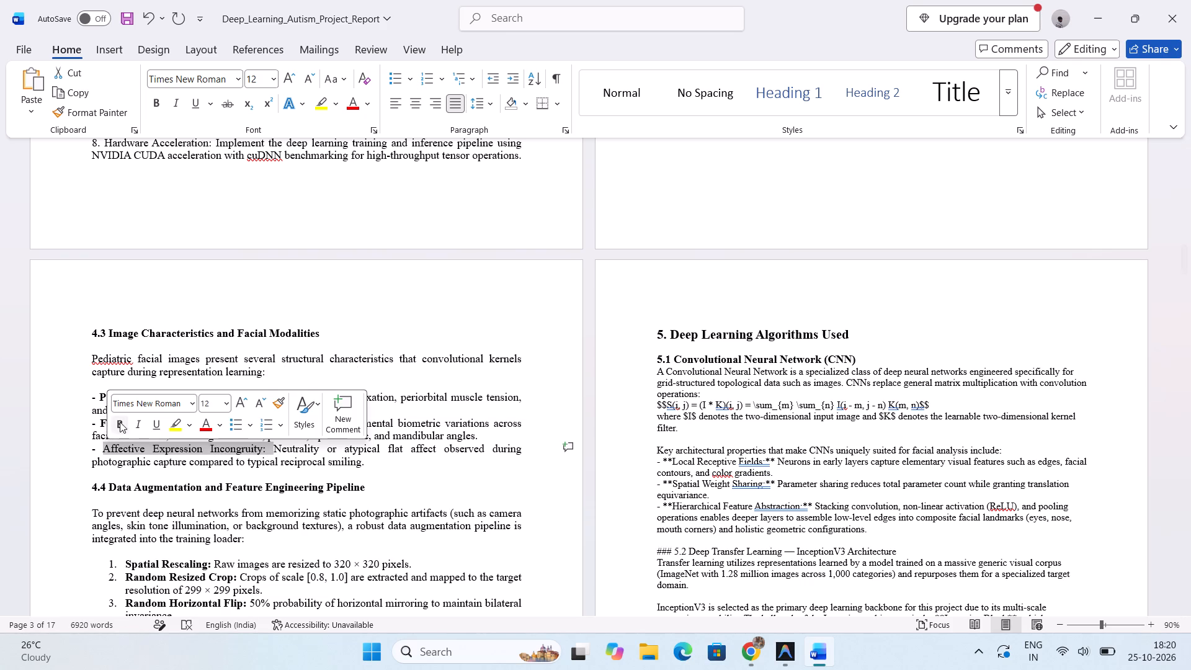
{"action": "left_click", "coordinate": [120, 422]}
{"action": "left_click", "coordinate": [283, 473]}
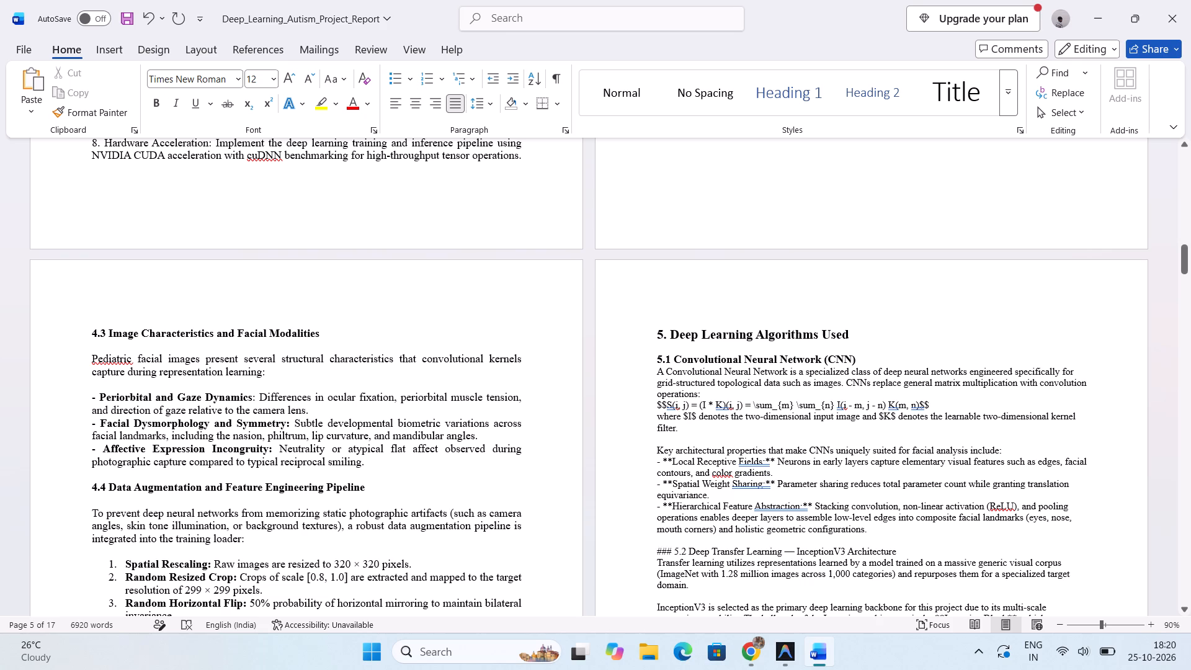
Delete the space between the dash and "Non-Autistic (Neurotypical)" in the section 4.1 class list.
{"action": "scroll", "coordinate": [602, 422], "scroll_direction": "down", "scroll_amount": 1}
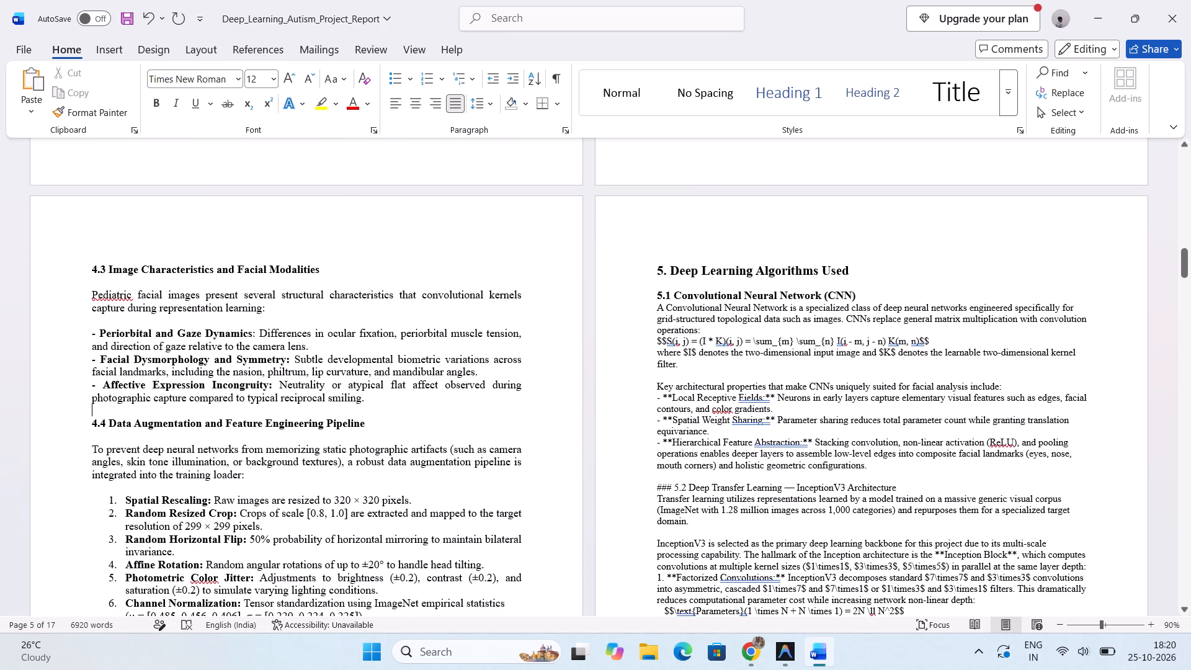
{"action": "scroll", "coordinate": [602, 422], "scroll_direction": "down", "scroll_amount": 1}
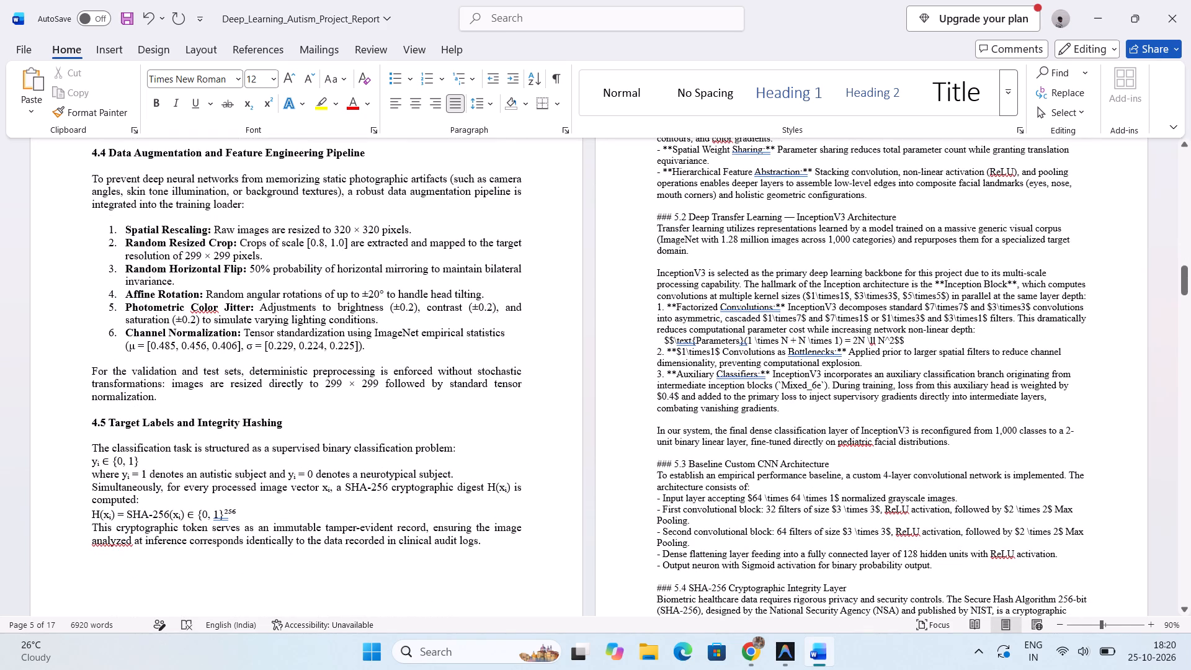
{"action": "scroll", "coordinate": [493, 560], "scroll_direction": "down", "scroll_amount": 2}
{"action": "scroll", "coordinate": [493, 560], "scroll_direction": "up", "scroll_amount": 5}
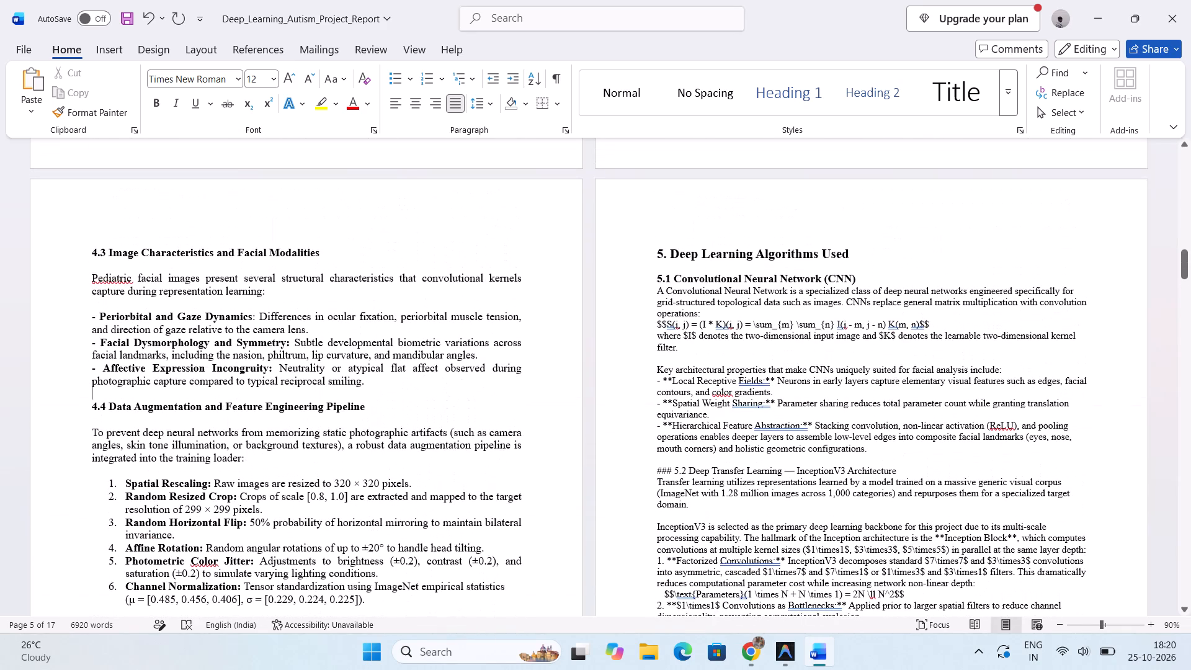
{"action": "scroll", "coordinate": [493, 560], "scroll_direction": "up", "scroll_amount": 6}
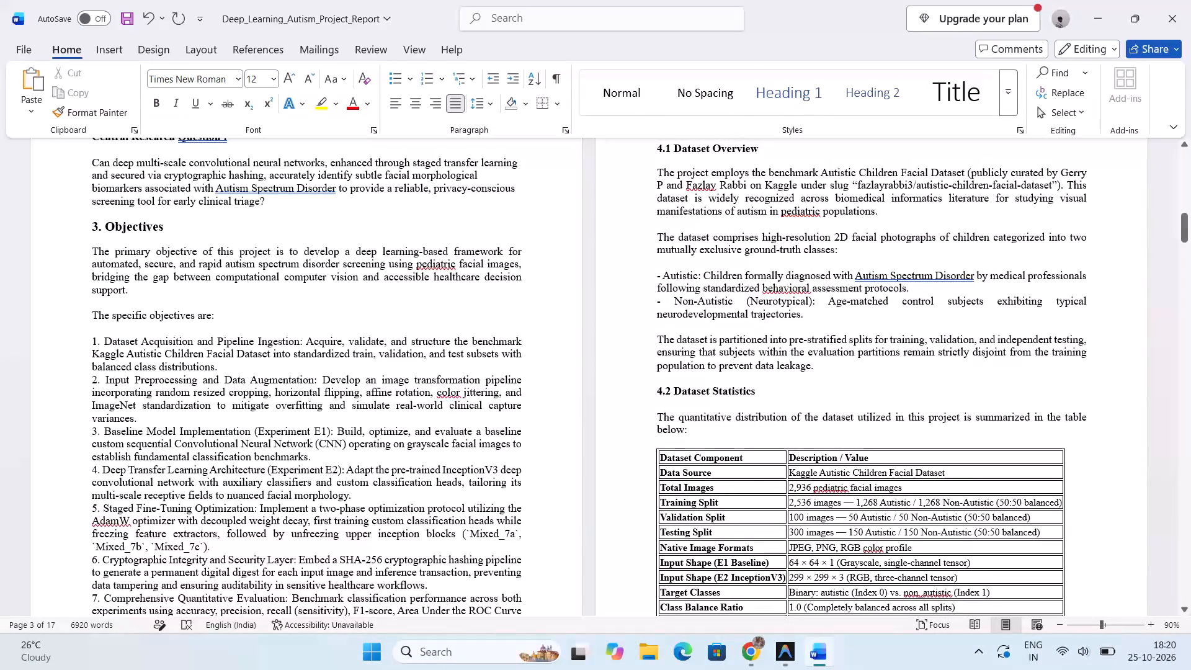
{"action": "left_click", "coordinate": [676, 300]}
{"action": "key", "text": "BackSpace"}
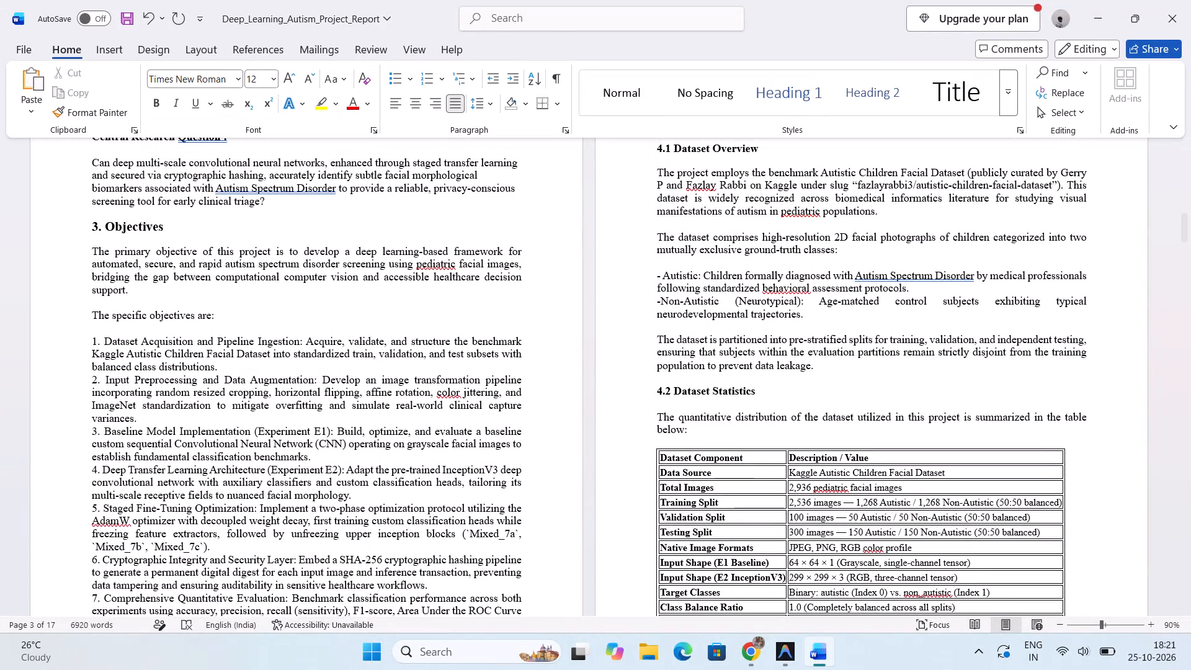
Delete the space between "Non-Autistic" and "(Neurotypical)" in the section 4.1 class list.
{"action": "left_click", "coordinate": [731, 301]}
{"action": "key", "text": "BackSpace"}
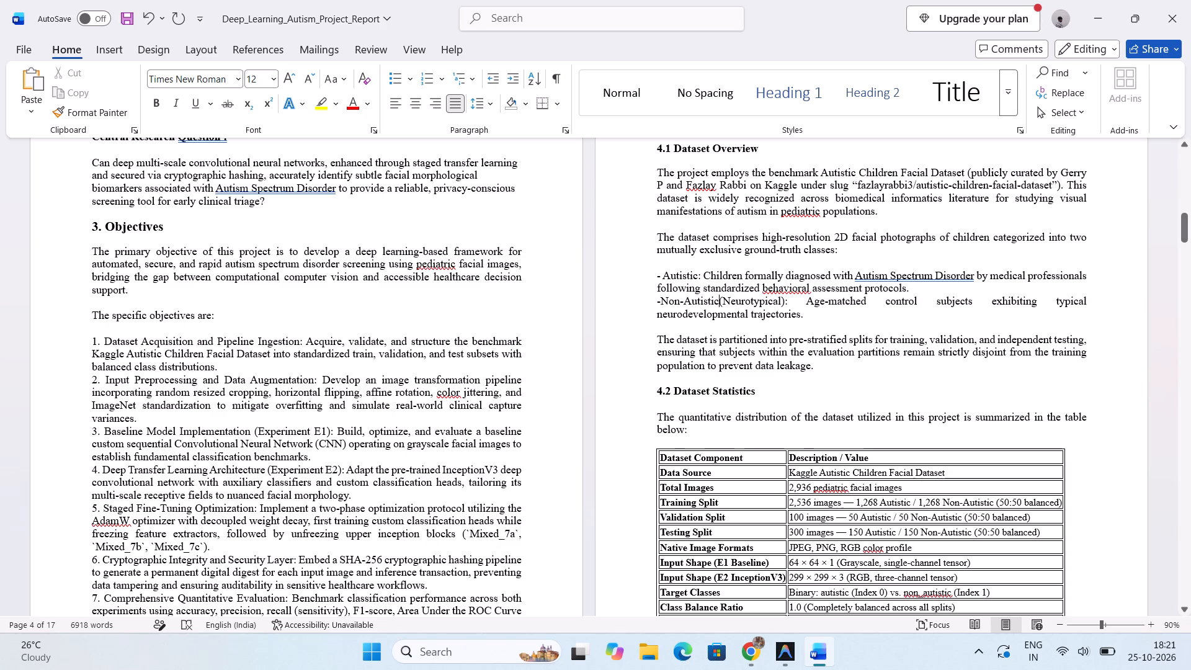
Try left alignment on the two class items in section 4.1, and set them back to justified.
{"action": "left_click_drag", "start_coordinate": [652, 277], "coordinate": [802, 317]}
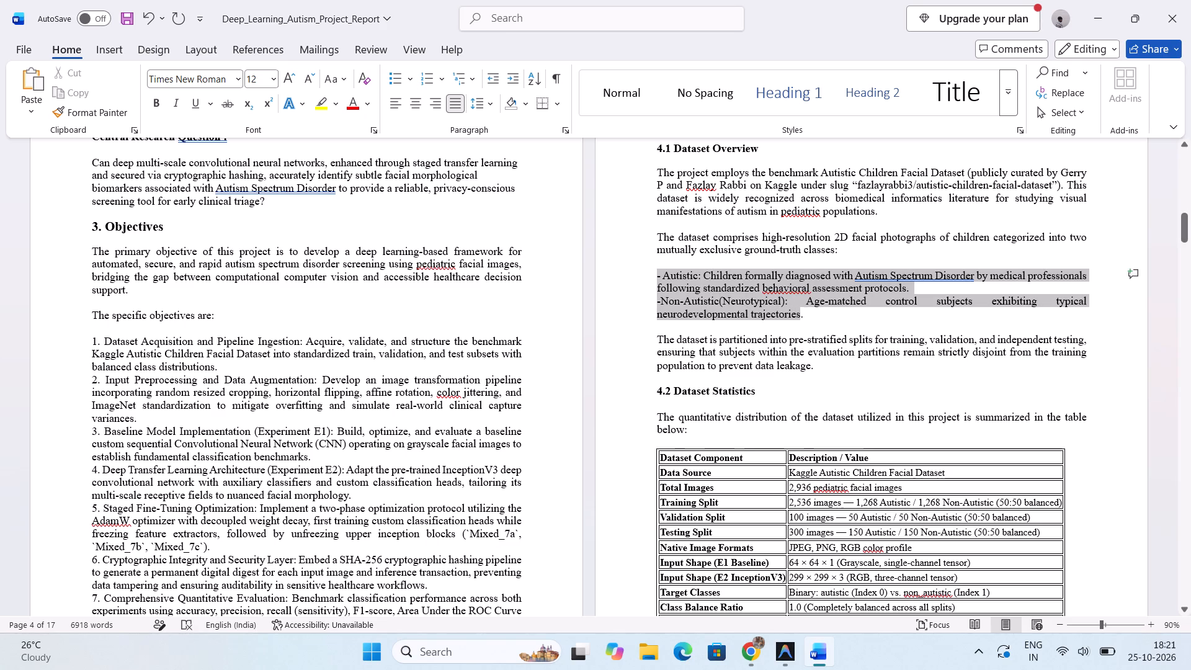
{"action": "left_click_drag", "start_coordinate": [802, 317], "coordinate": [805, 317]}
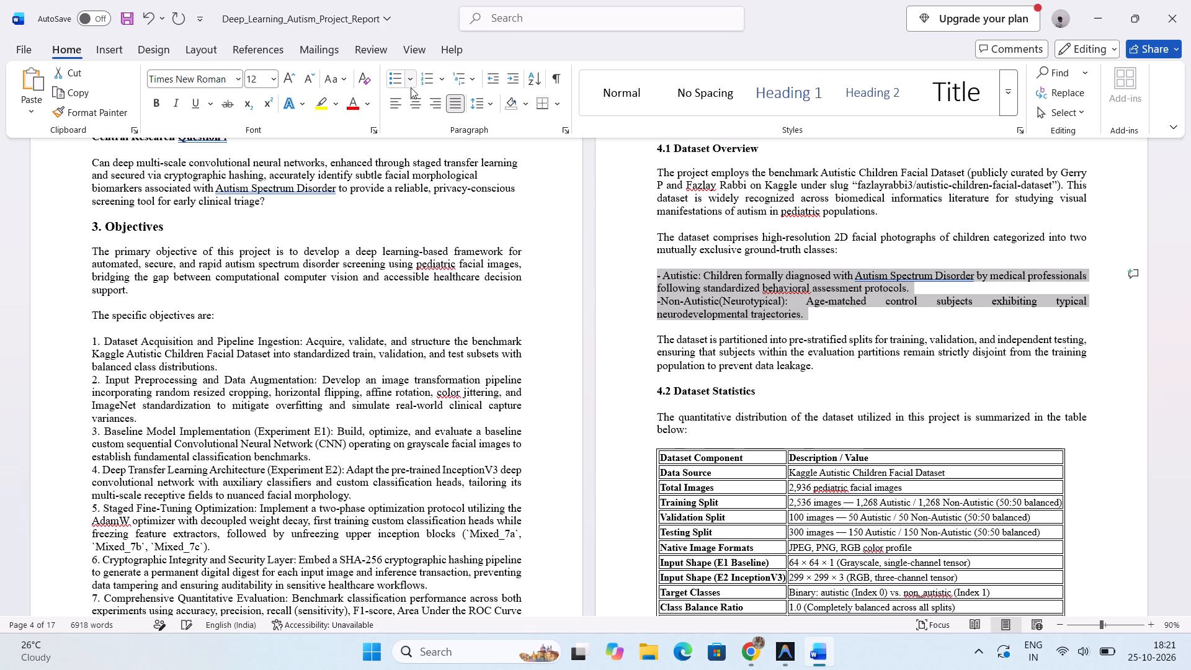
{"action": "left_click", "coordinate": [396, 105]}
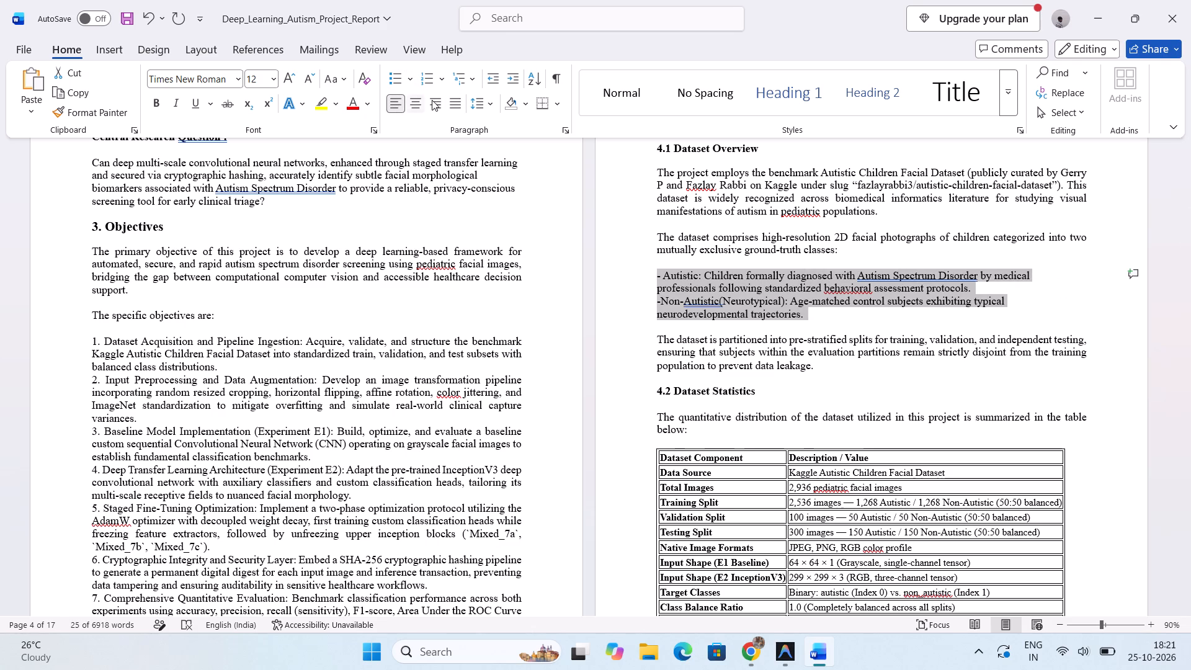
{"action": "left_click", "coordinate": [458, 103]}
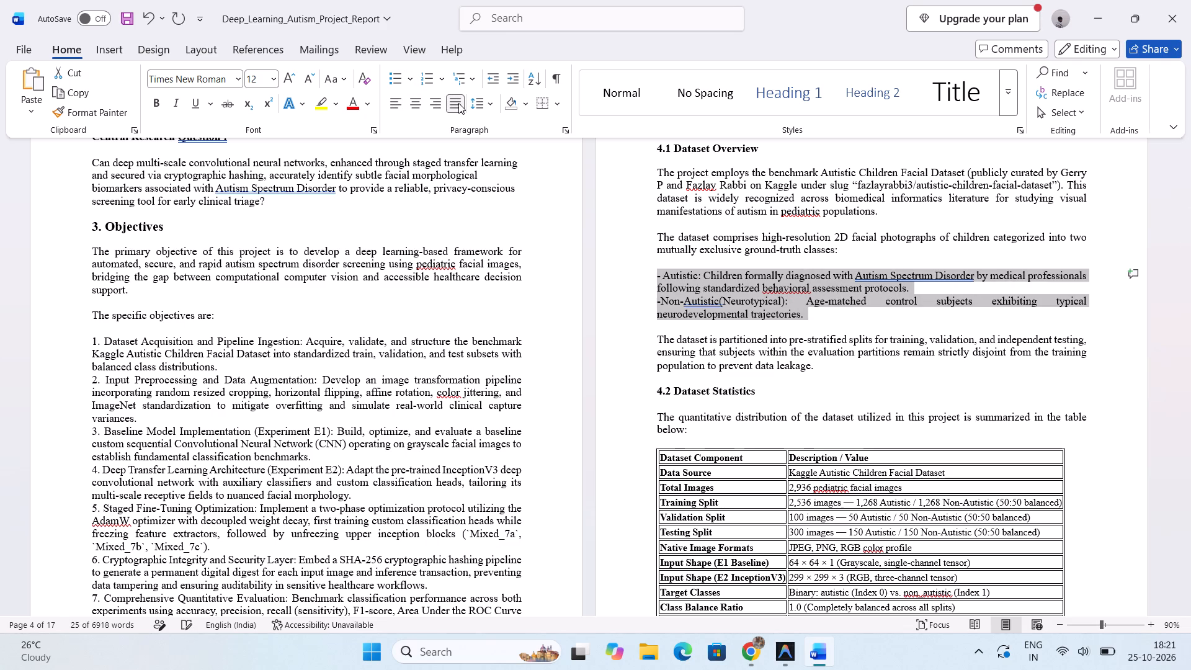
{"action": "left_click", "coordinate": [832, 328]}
Delete the space between "(Neurotypical):" and "Age-matched" in the Non-Autistic item.
{"action": "left_click", "coordinate": [806, 303]}
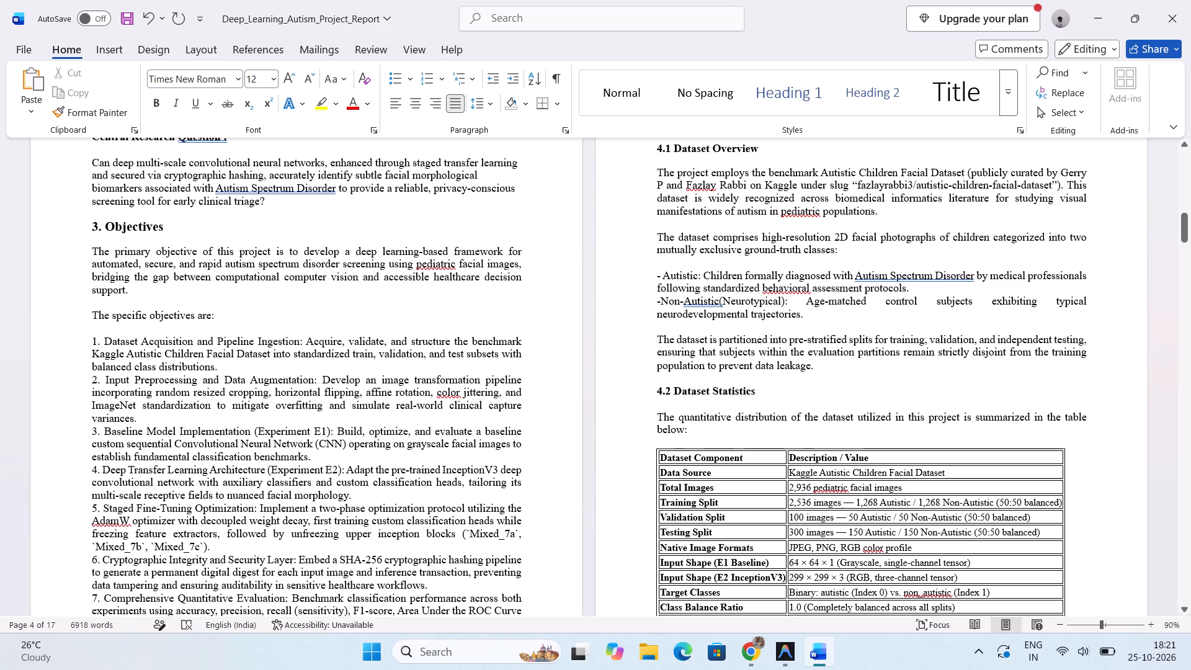
{"action": "key", "text": "BackSpace"}
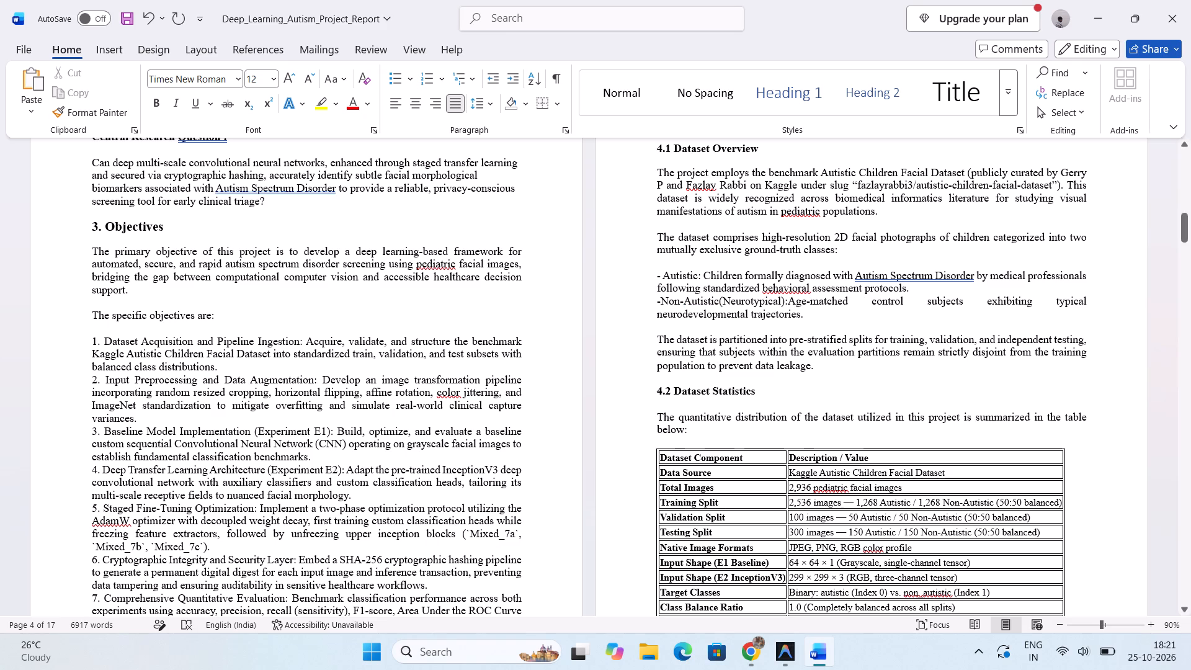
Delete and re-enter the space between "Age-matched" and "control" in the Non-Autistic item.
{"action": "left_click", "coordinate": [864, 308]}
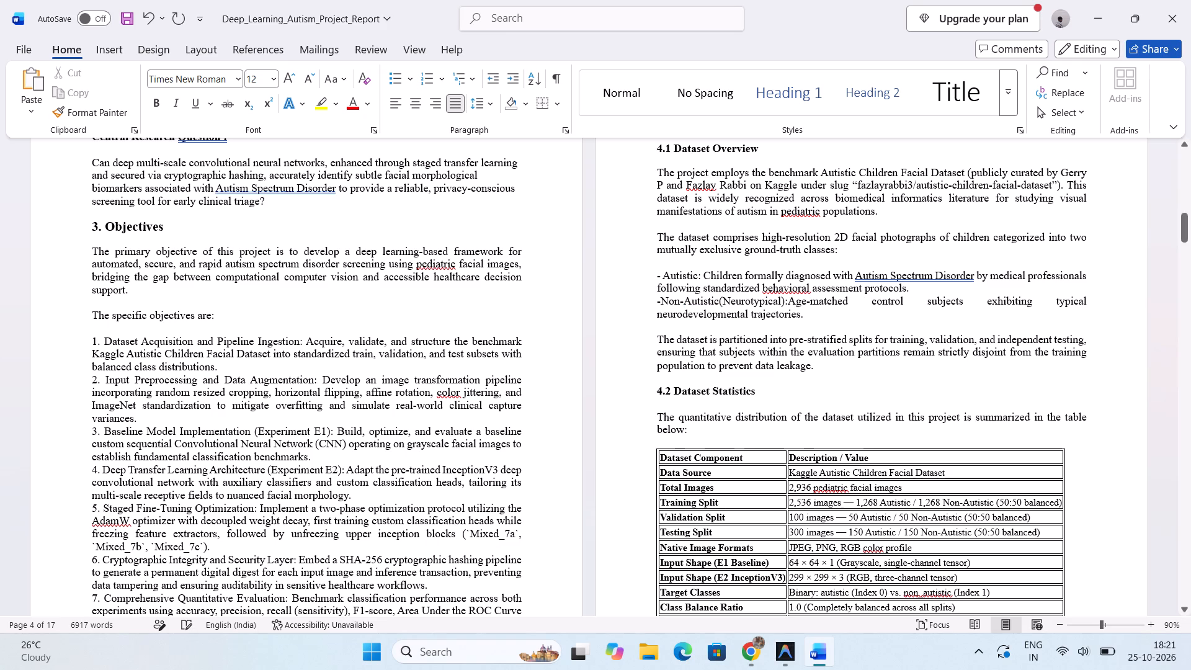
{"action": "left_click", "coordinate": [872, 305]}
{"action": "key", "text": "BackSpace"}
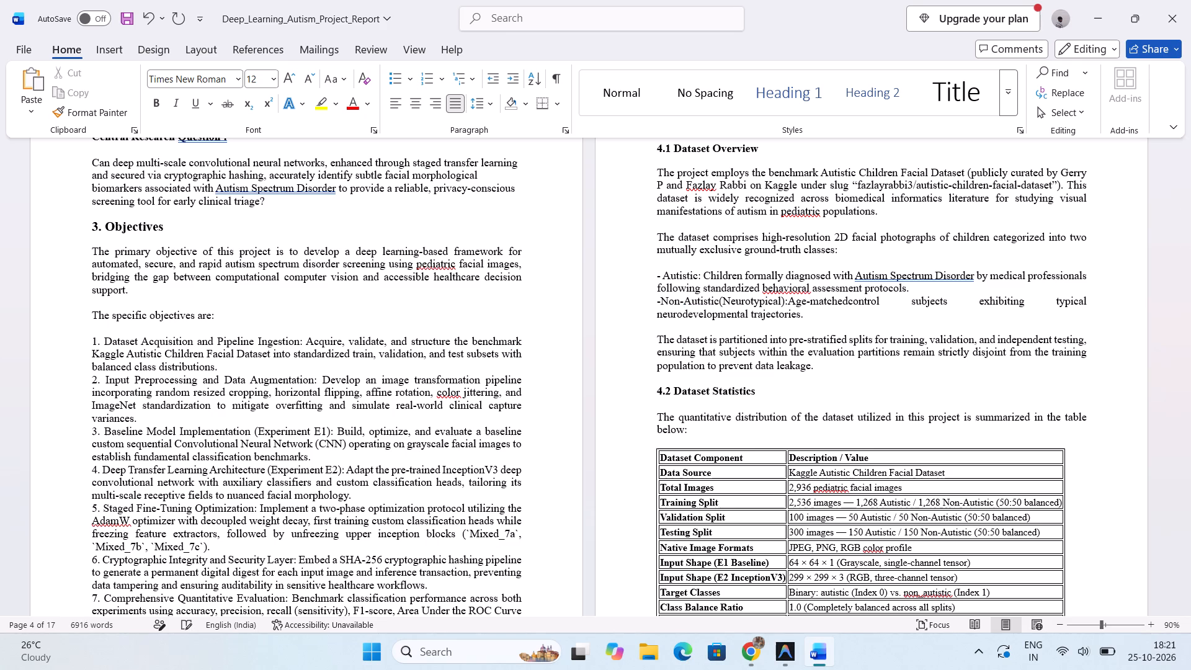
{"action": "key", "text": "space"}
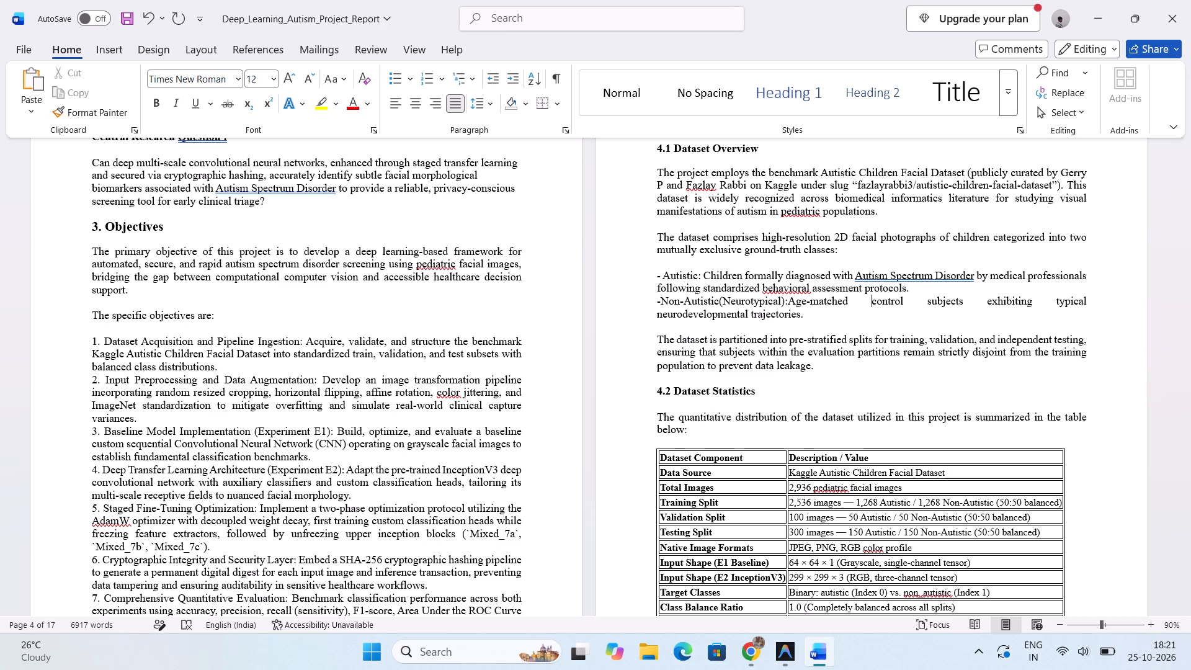
Split "neurodevelopmental" into "neuro developmental" in the Non-Autistic item to tighten its stretched first line.
{"action": "left_click", "coordinate": [681, 315]}
{"action": "key", "text": "space"}
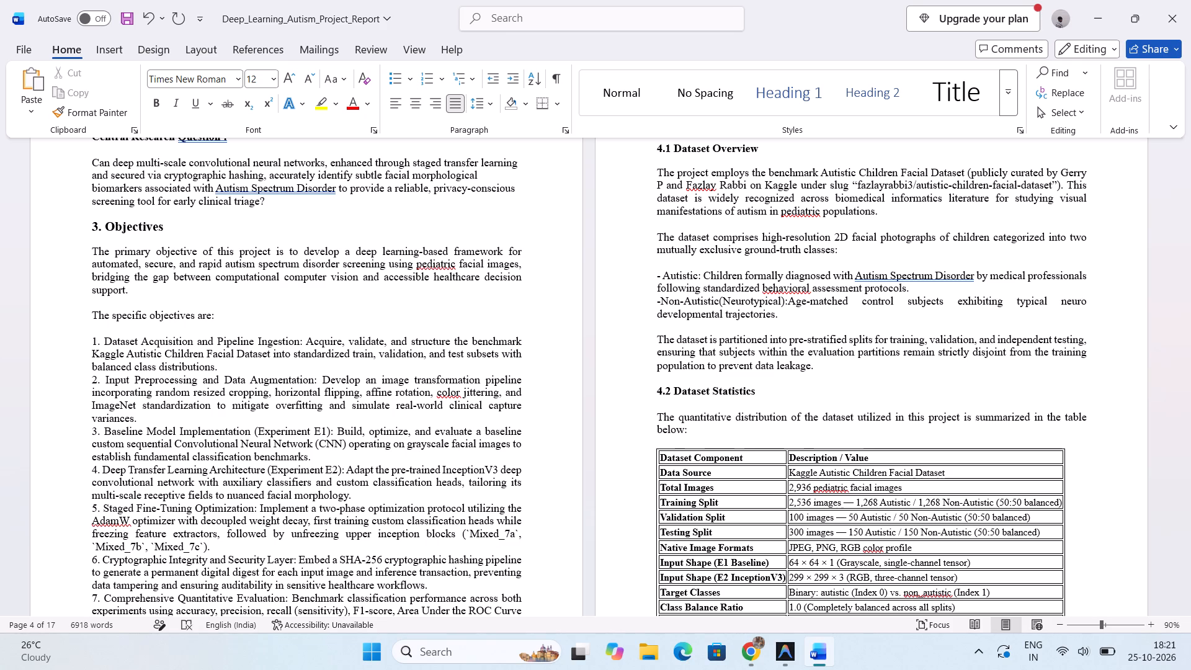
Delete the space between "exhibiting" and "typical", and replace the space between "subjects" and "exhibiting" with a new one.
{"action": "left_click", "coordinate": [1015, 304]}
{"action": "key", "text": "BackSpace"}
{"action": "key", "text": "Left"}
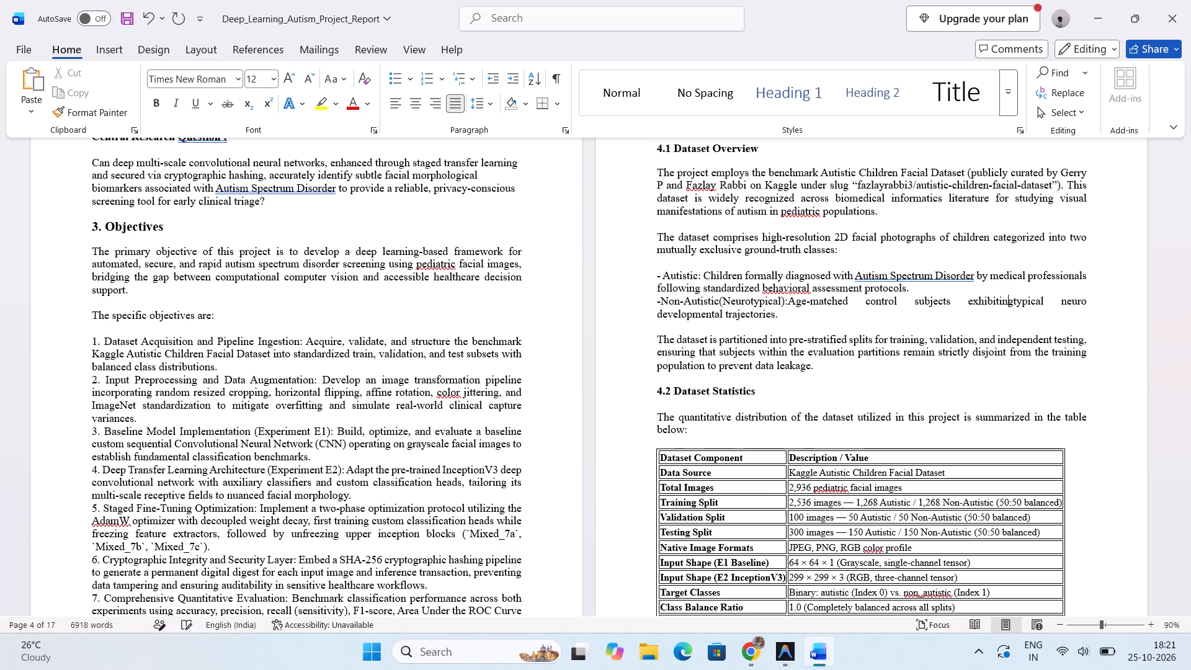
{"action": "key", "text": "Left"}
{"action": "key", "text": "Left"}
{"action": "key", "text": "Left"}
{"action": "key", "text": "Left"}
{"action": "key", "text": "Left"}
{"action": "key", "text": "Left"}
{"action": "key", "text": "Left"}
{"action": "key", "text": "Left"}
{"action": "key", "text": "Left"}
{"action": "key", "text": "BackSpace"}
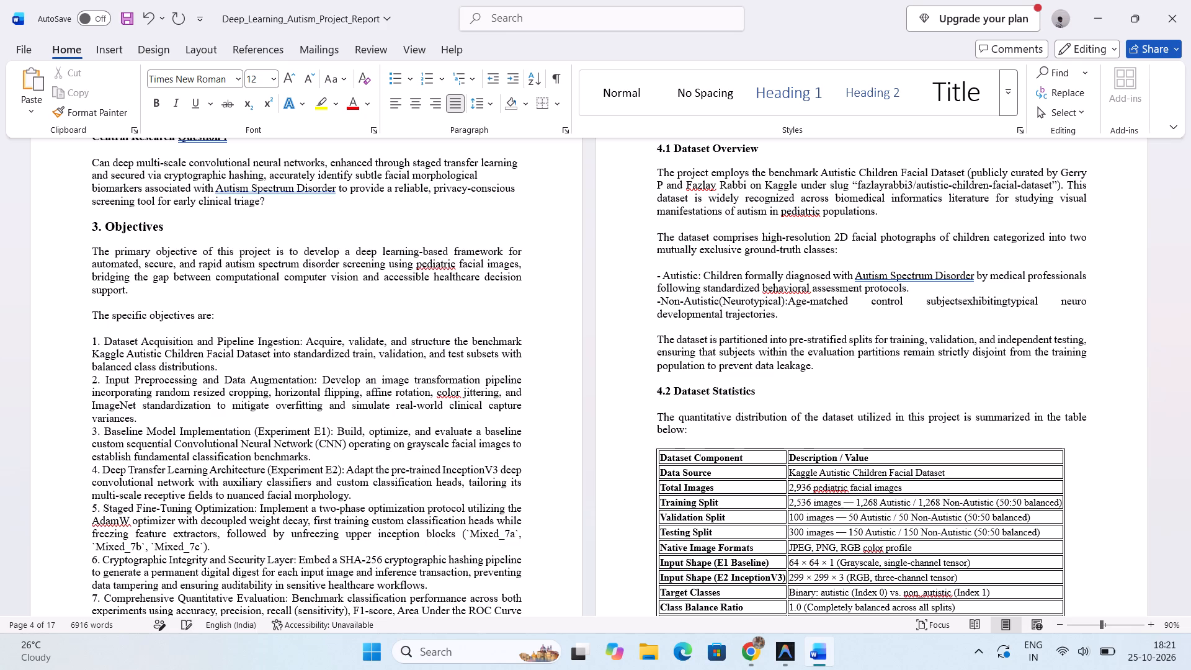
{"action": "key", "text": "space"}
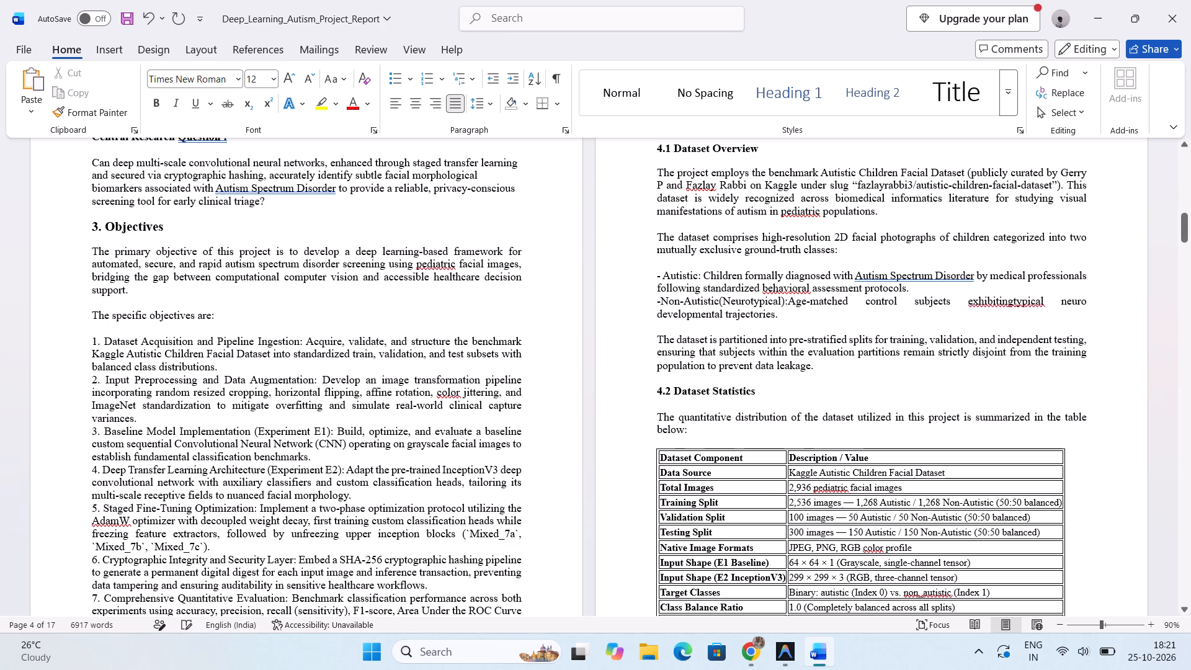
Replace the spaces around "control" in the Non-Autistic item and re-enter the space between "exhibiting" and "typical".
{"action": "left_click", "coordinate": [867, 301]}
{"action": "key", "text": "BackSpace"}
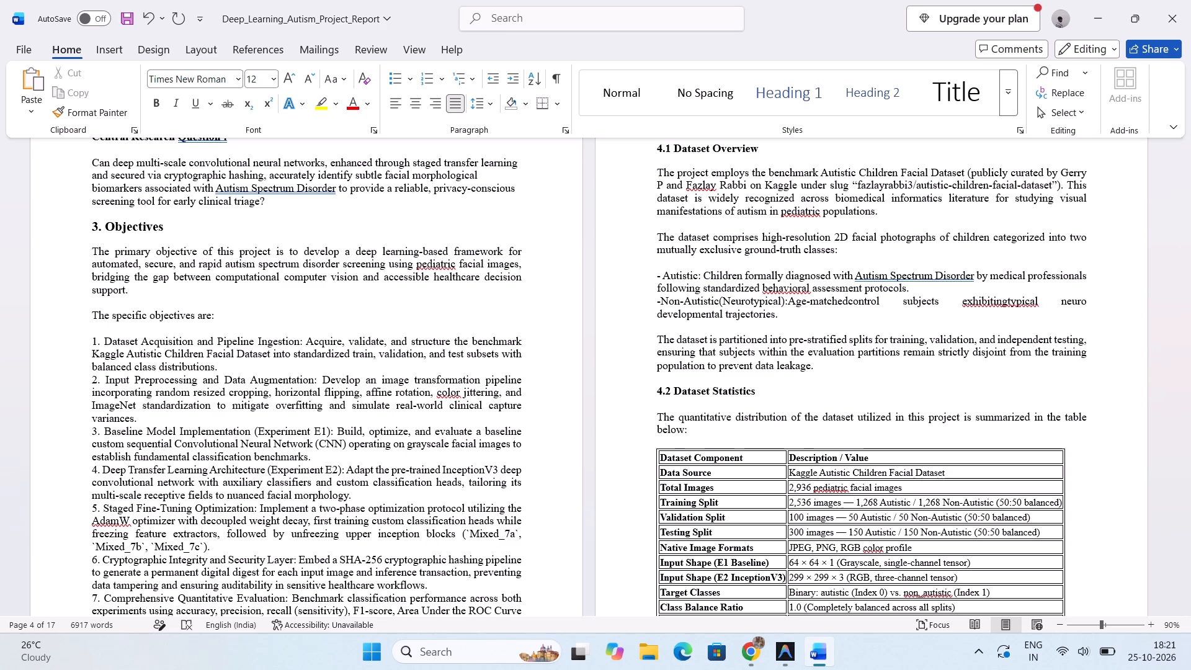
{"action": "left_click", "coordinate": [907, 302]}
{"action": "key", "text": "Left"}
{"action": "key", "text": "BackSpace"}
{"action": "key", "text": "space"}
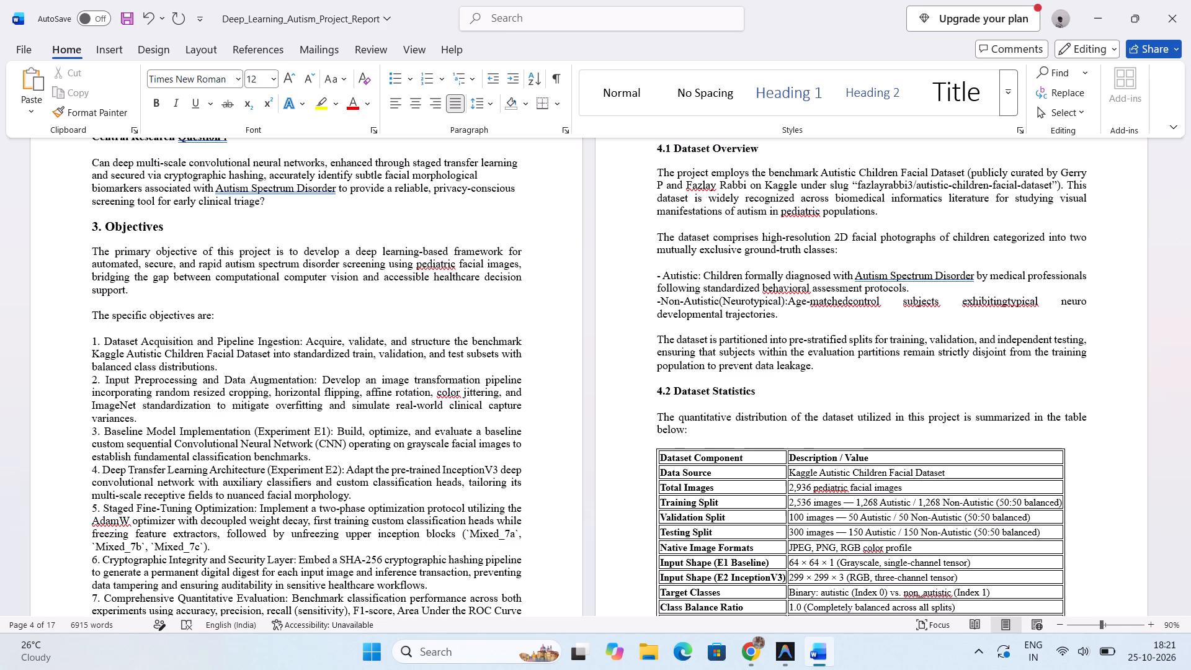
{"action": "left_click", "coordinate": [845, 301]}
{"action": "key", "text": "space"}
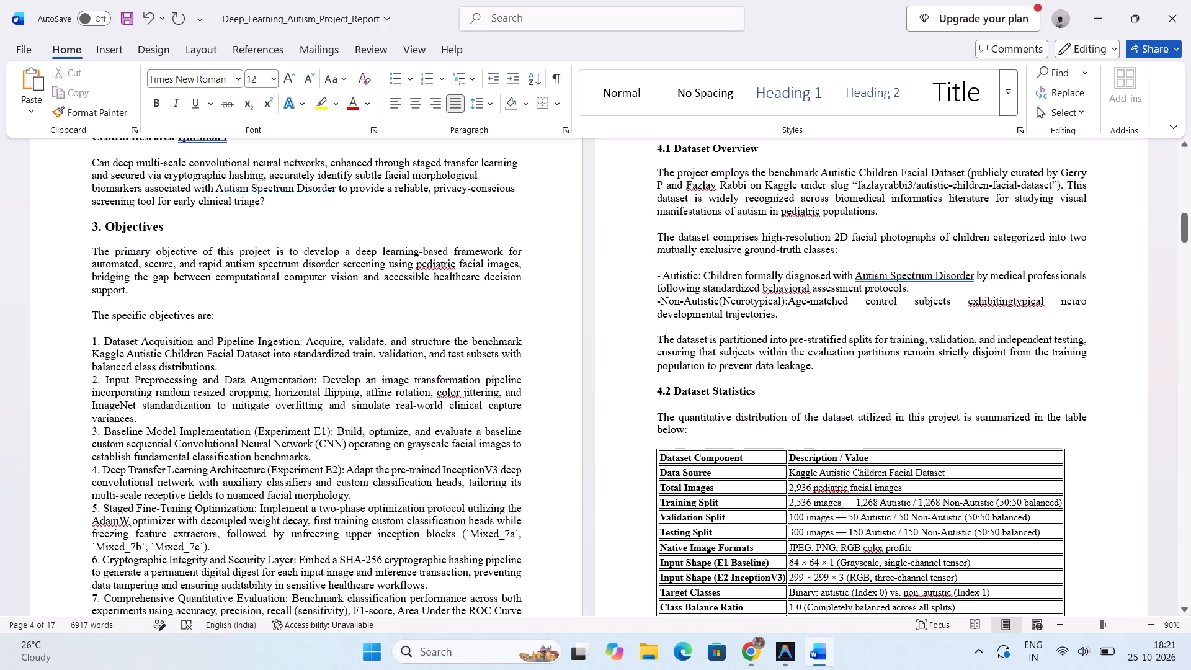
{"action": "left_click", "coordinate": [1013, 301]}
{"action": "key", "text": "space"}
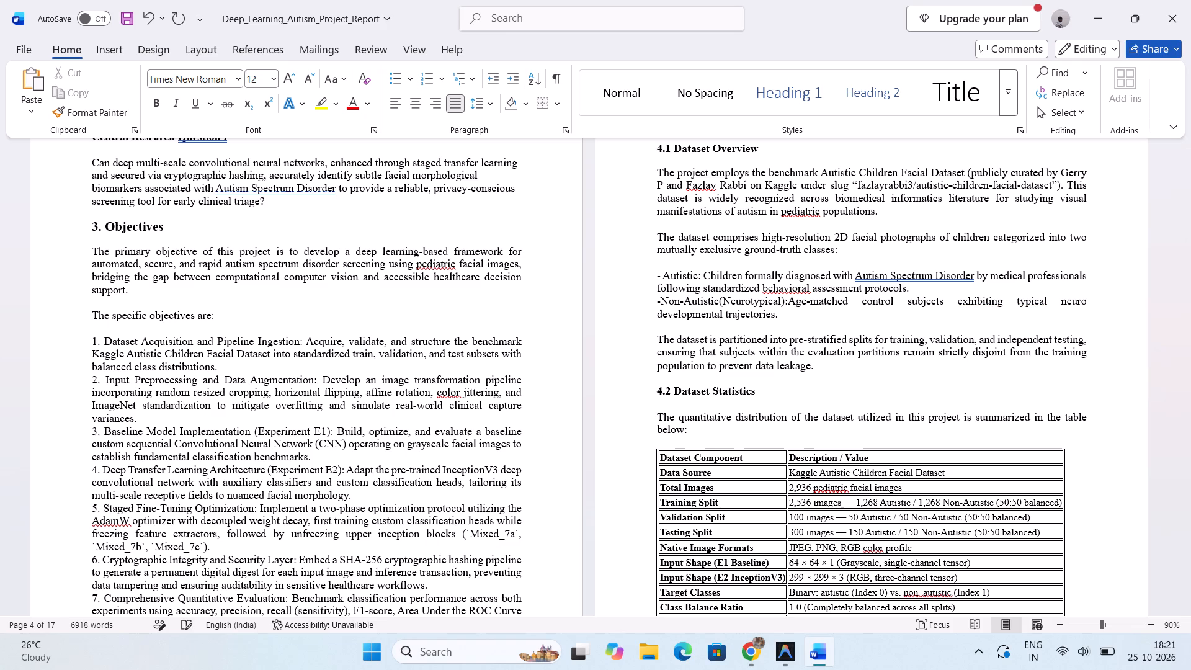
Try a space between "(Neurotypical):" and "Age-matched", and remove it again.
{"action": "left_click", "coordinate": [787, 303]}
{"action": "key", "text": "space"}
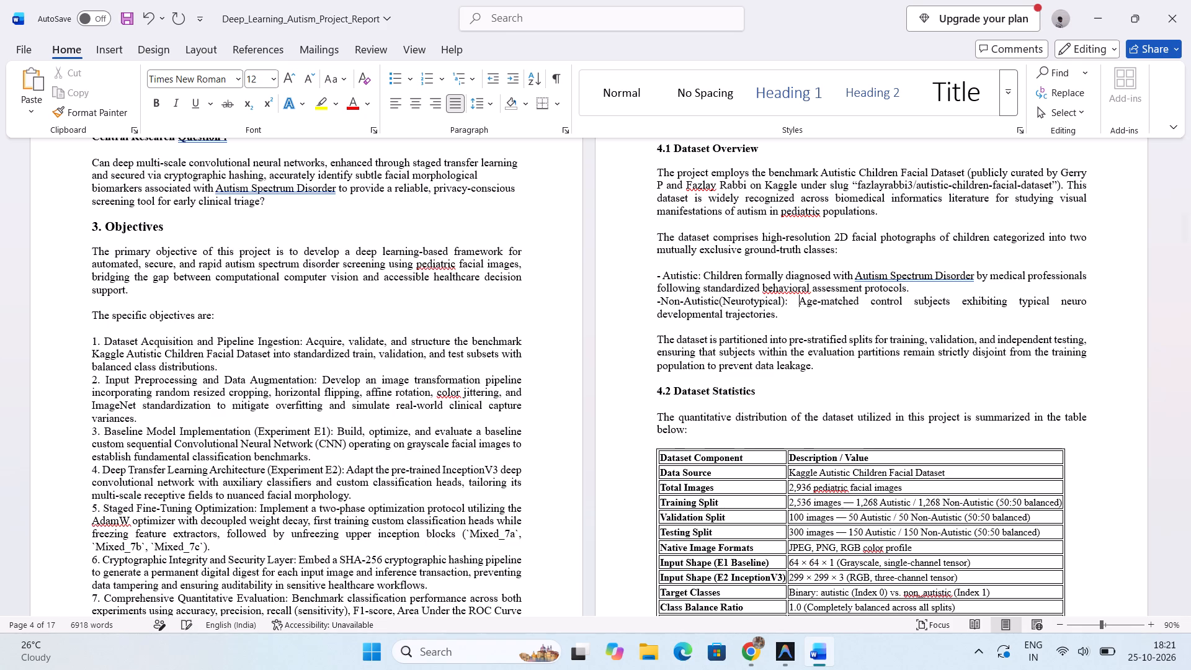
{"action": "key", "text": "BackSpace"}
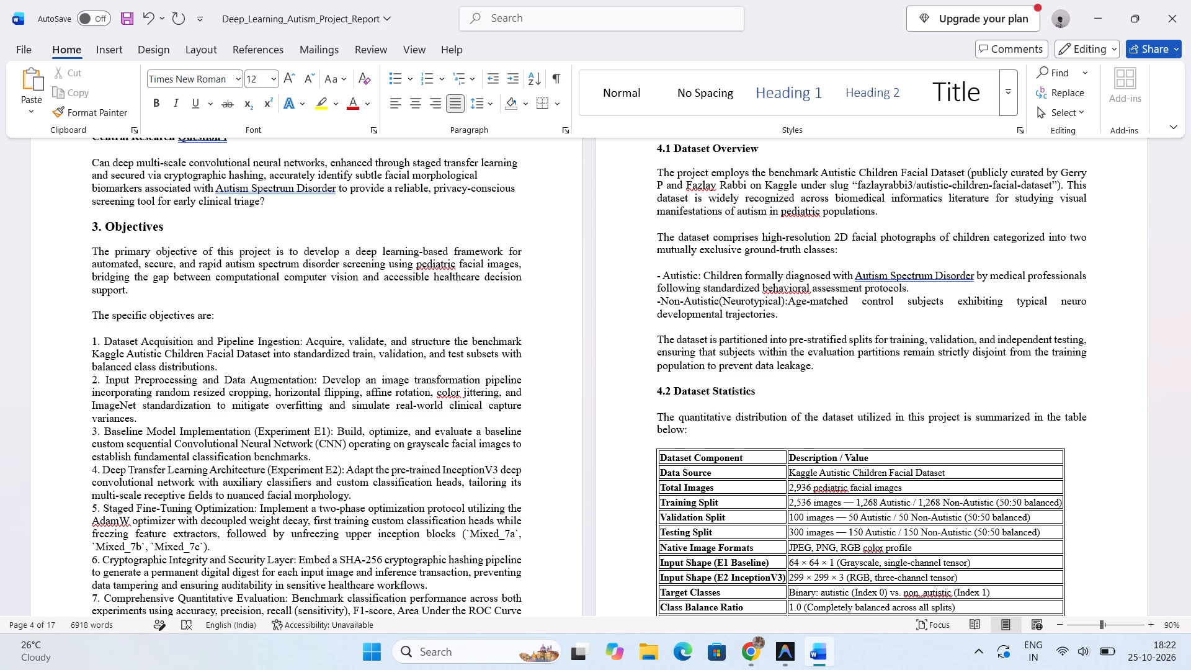
Insert one blank line between the Autistic and Non-Autistic items in section 4.1.
{"action": "left_click", "coordinate": [929, 290]}
{"action": "key", "text": "Return"}
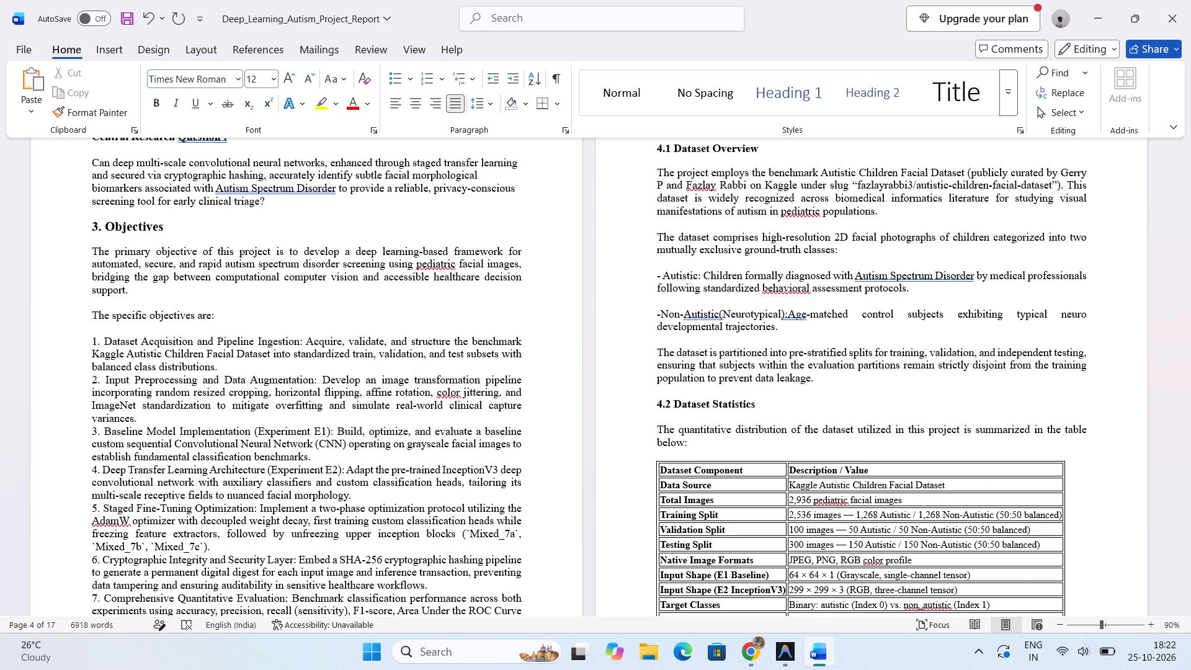
{"action": "key", "text": "BackSpace"}
{"action": "key", "text": "Return"}
Bold the section 4.1 class labels "Autistic:" and "Non-Autistic(Neurotypical):".
{"action": "left_click_drag", "start_coordinate": [663, 278], "coordinate": [700, 277]}
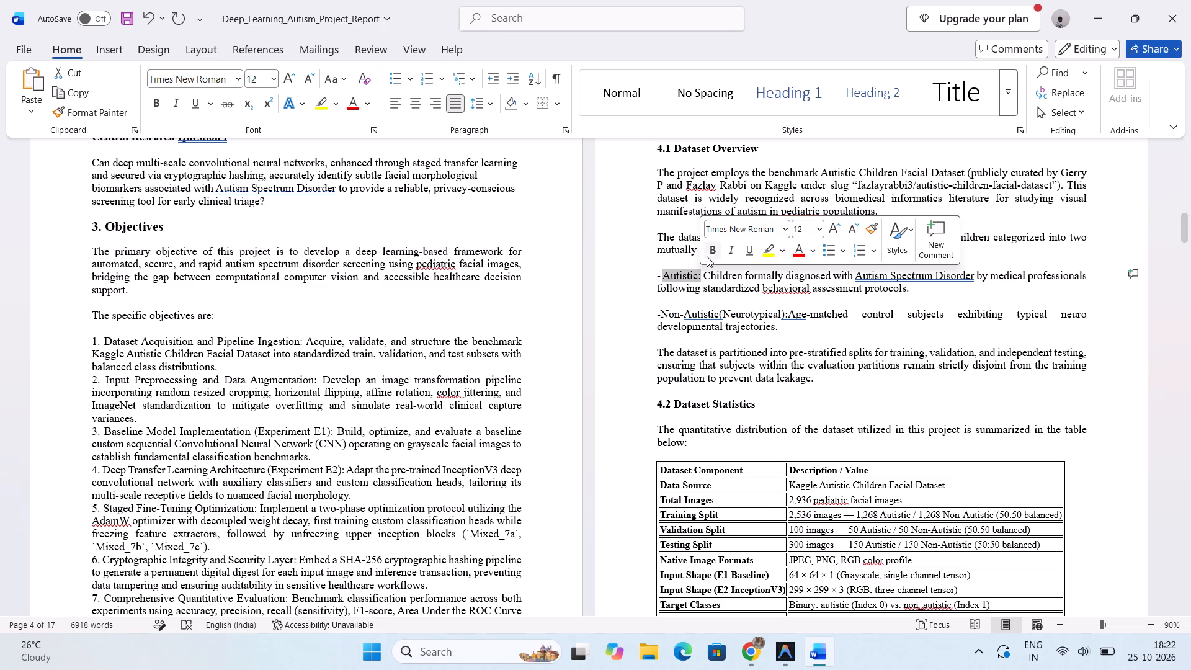
{"action": "left_click", "coordinate": [710, 249]}
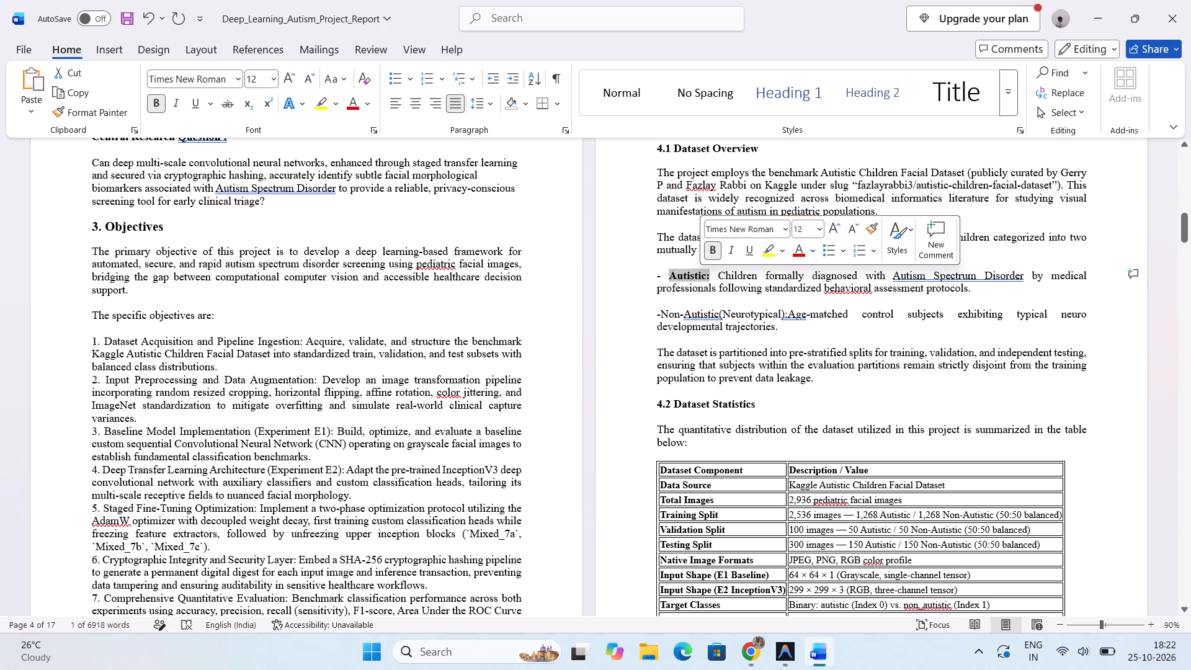
{"action": "left_click", "coordinate": [666, 315]}
{"action": "left_click_drag", "start_coordinate": [661, 315], "coordinate": [787, 315]}
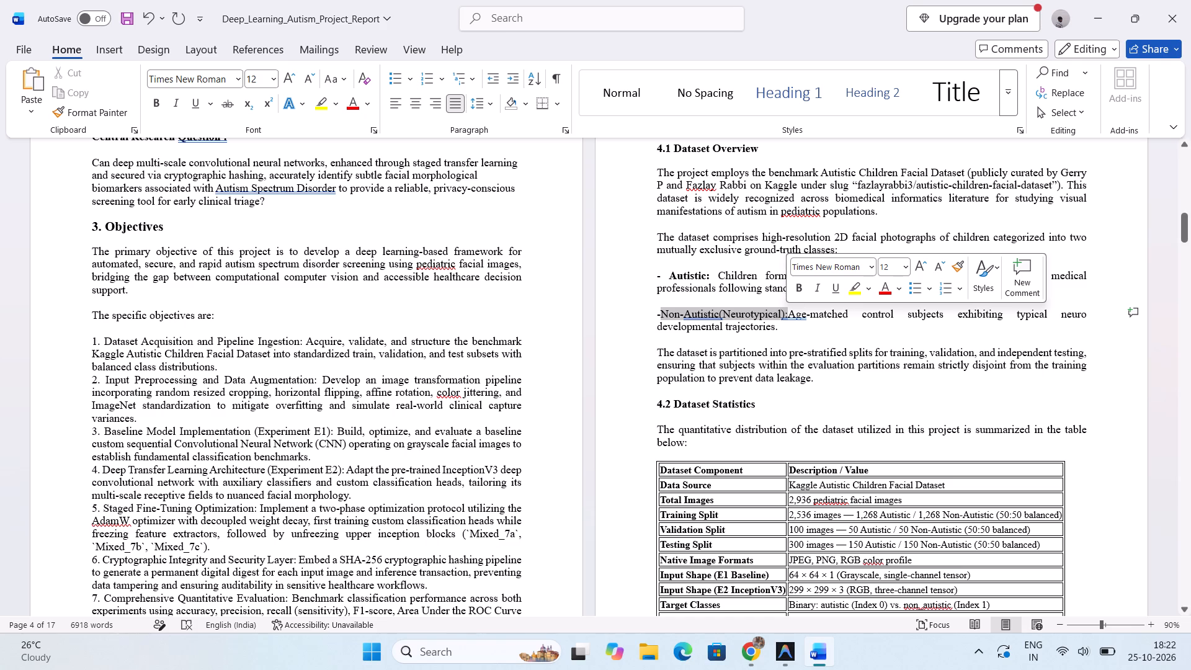
{"action": "left_click", "coordinate": [797, 287]}
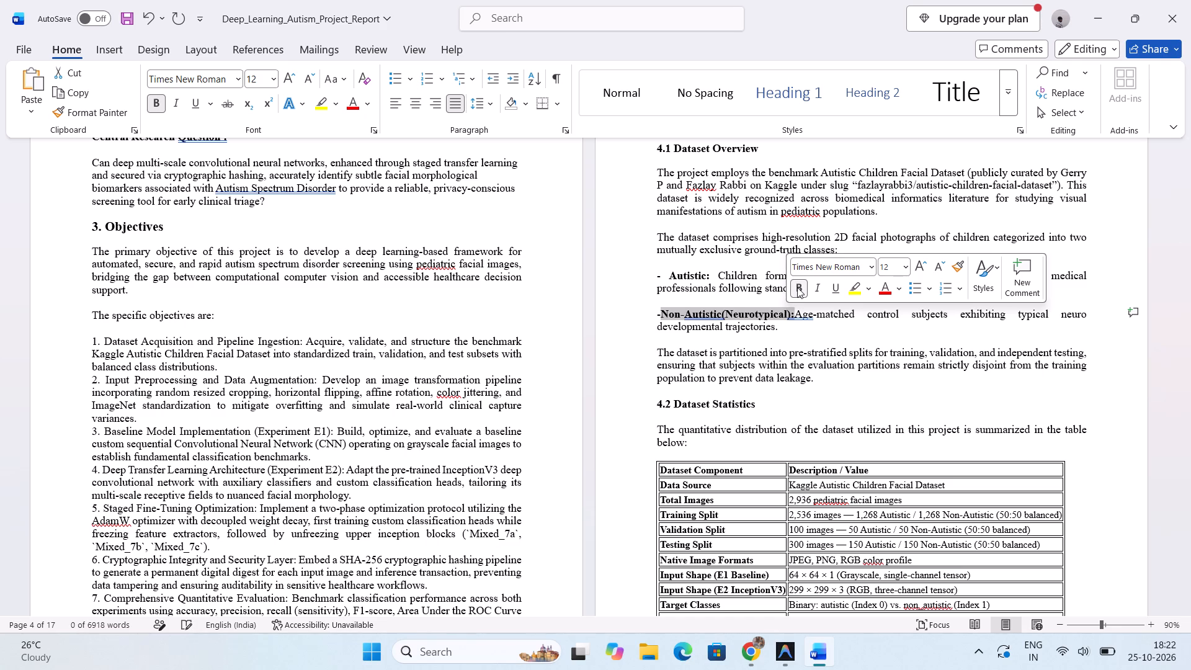
{"action": "left_click", "coordinate": [814, 344]}
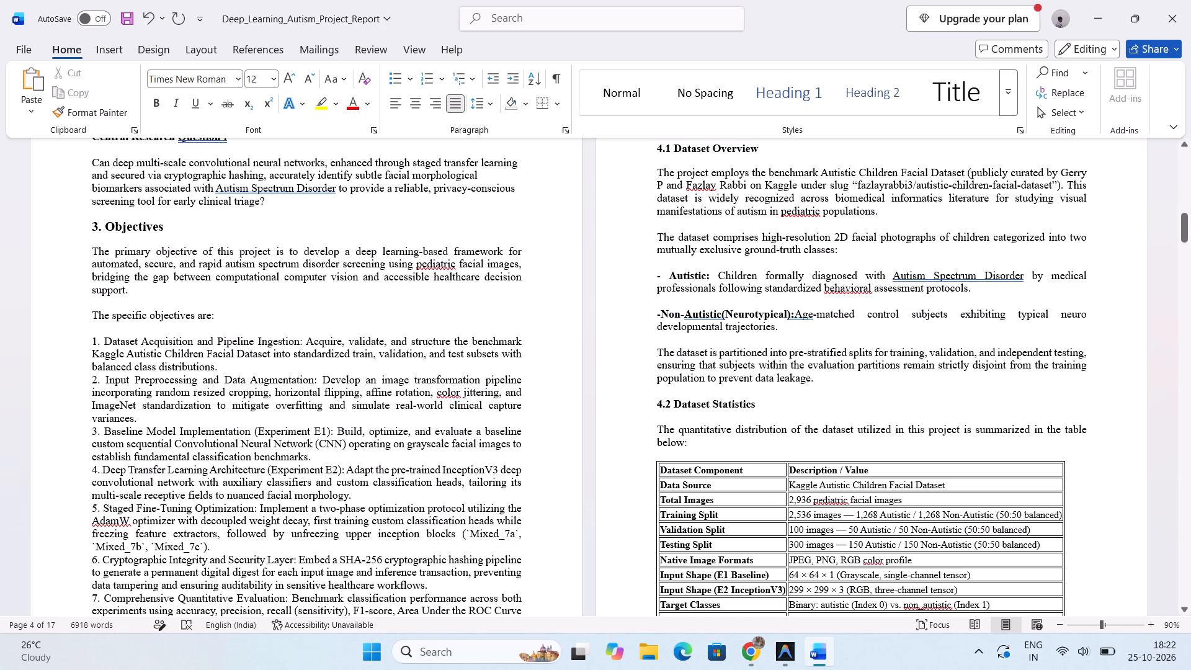
Insert a space between the dash and "Non-Autistic(Neurotypical):", keeping the dash as plain text without automatic list formatting.
{"action": "left_click", "coordinate": [661, 313]}
{"action": "key", "text": "space"}
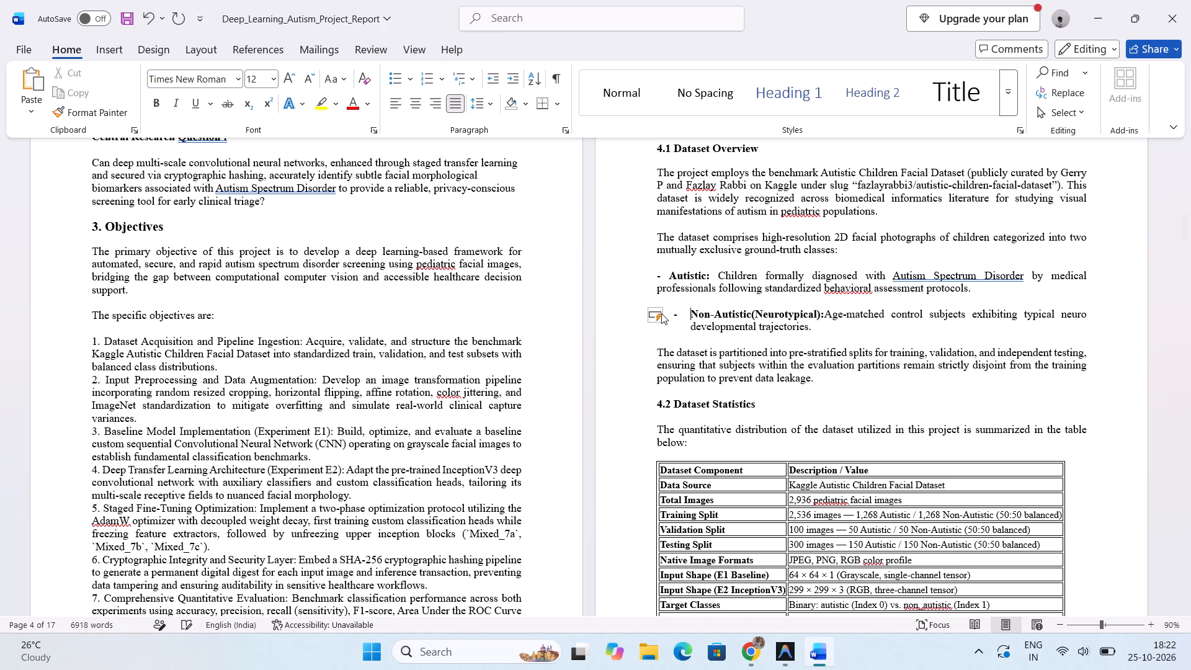
{"action": "key", "text": "BackSpace"}
{"action": "key", "text": "BackSpace"}
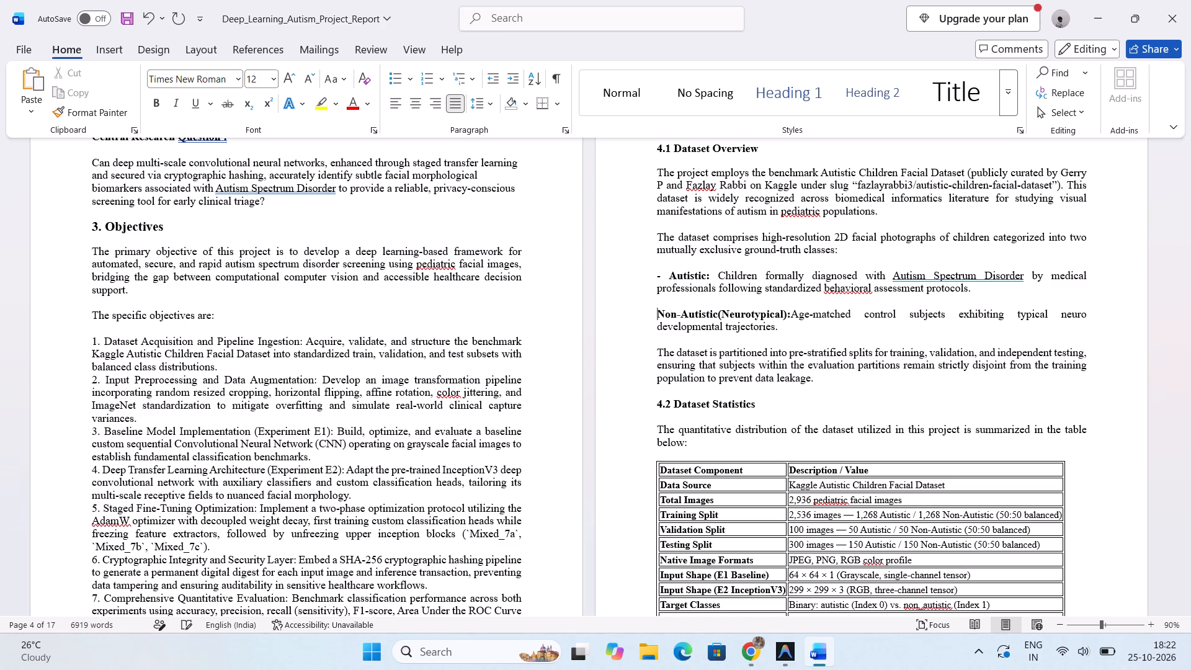
{"action": "key", "text": "ctrl+z"}
{"action": "key", "text": "ctrl+z"}
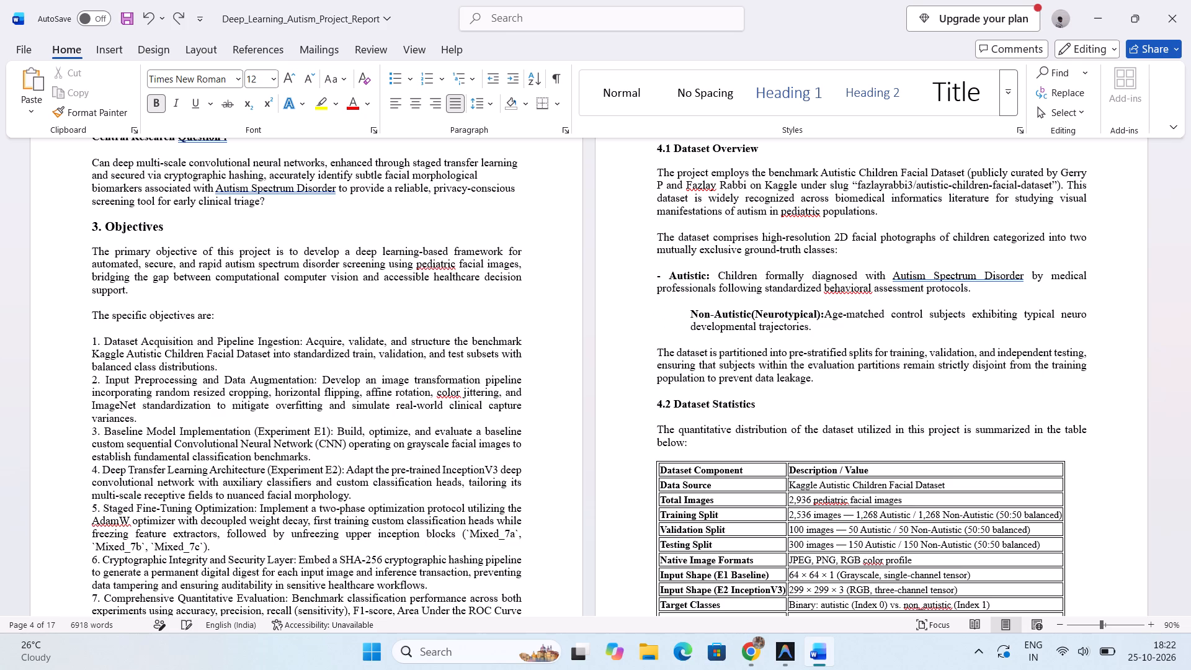
{"action": "key", "text": "ctrl+z"}
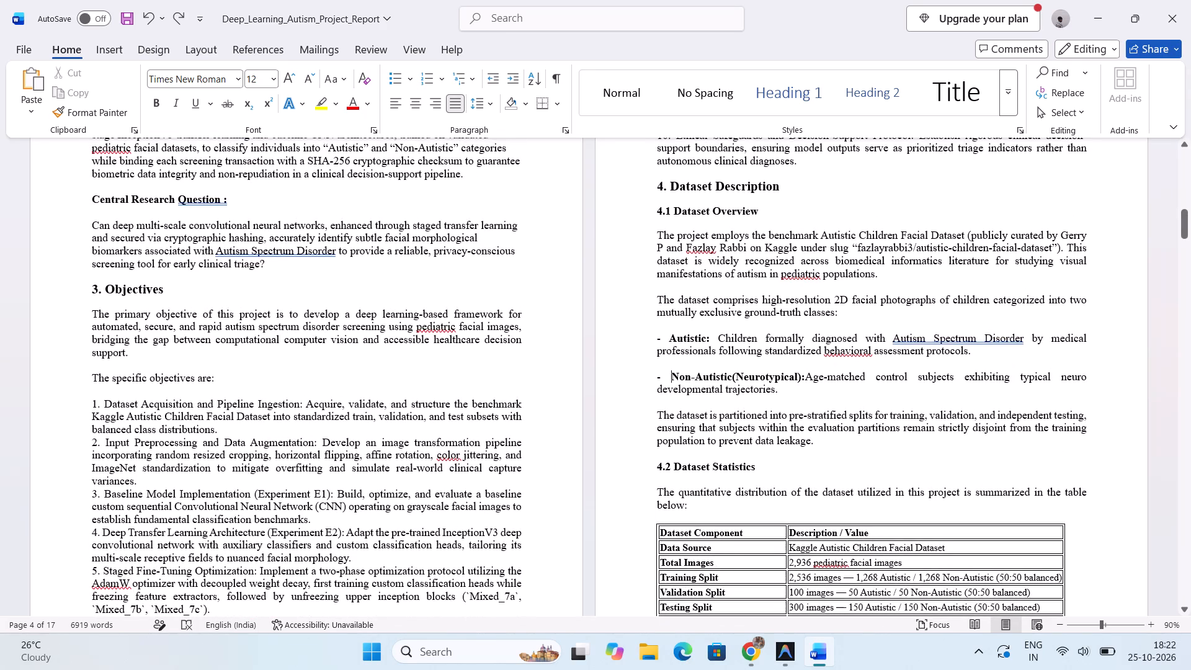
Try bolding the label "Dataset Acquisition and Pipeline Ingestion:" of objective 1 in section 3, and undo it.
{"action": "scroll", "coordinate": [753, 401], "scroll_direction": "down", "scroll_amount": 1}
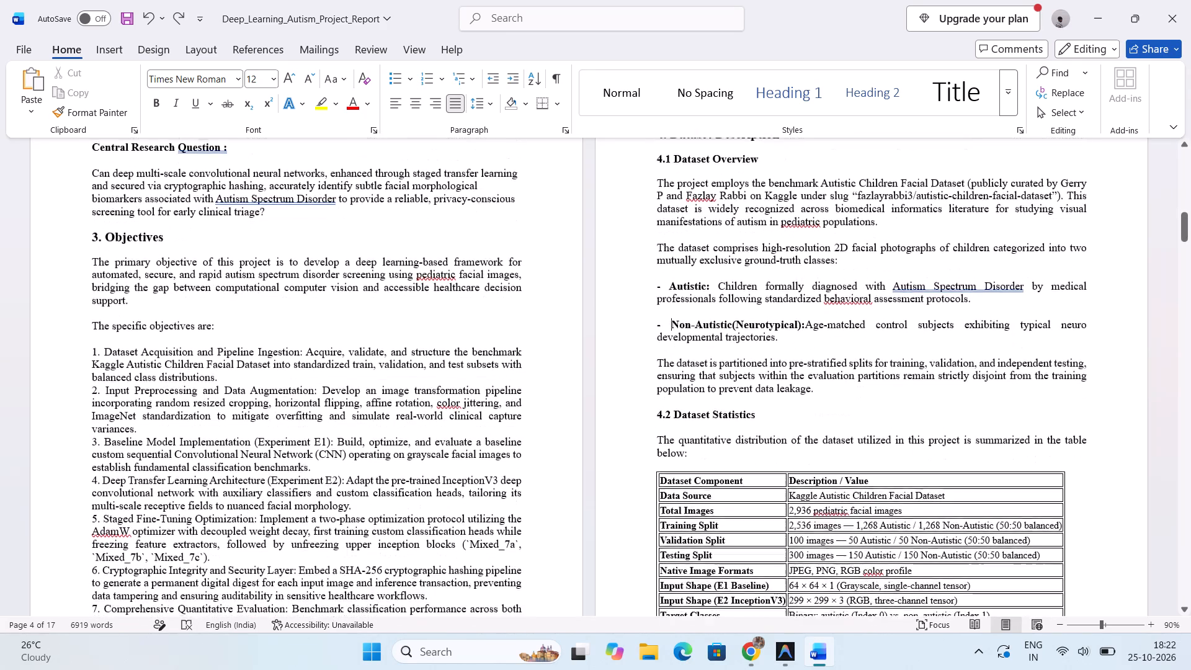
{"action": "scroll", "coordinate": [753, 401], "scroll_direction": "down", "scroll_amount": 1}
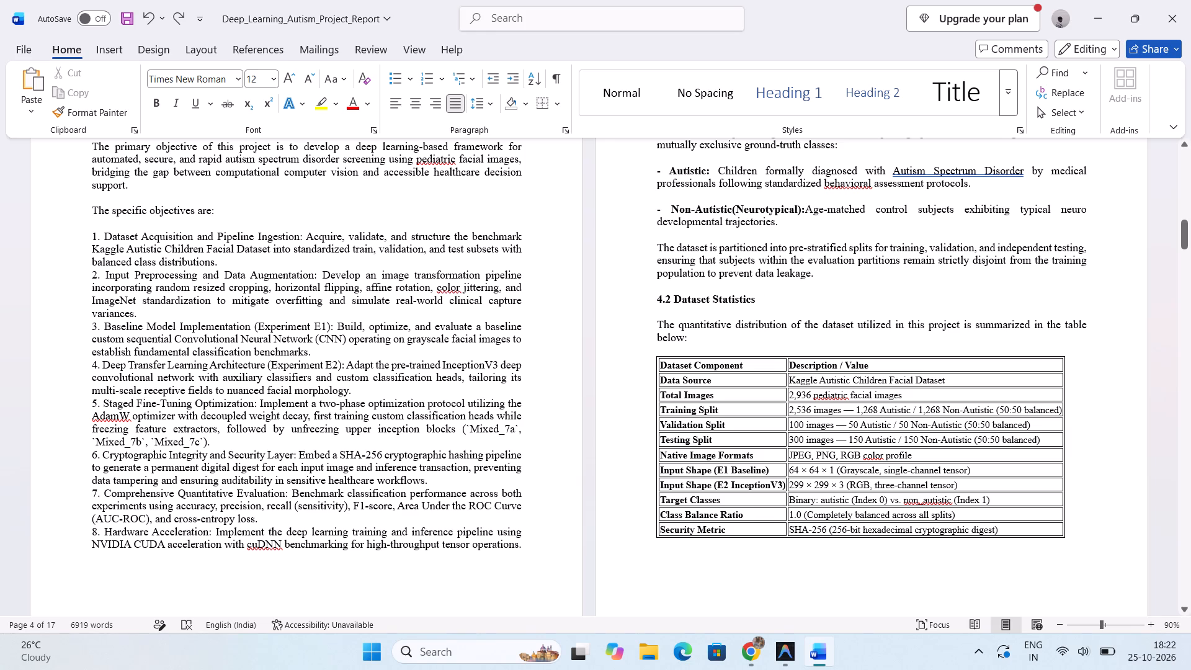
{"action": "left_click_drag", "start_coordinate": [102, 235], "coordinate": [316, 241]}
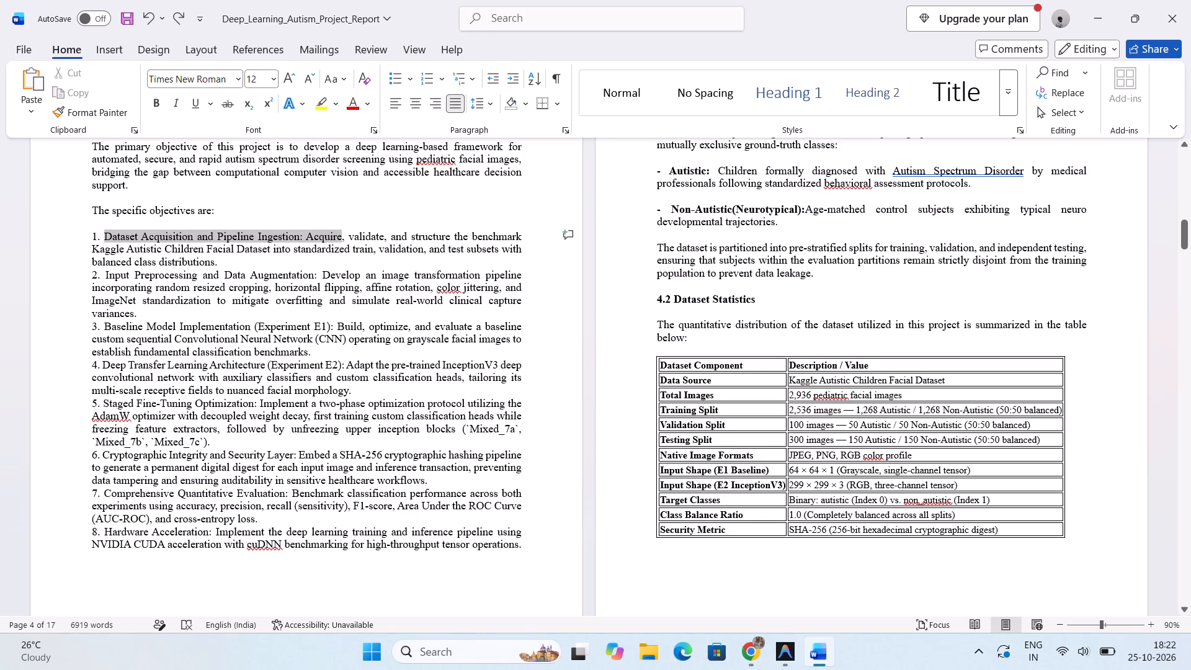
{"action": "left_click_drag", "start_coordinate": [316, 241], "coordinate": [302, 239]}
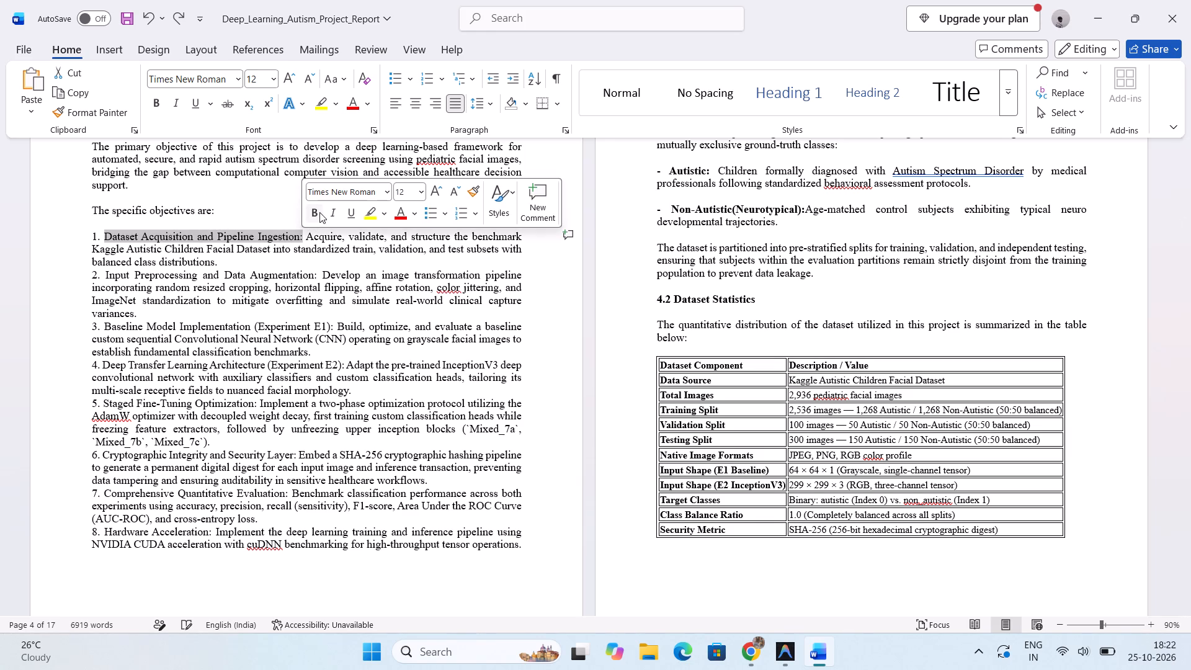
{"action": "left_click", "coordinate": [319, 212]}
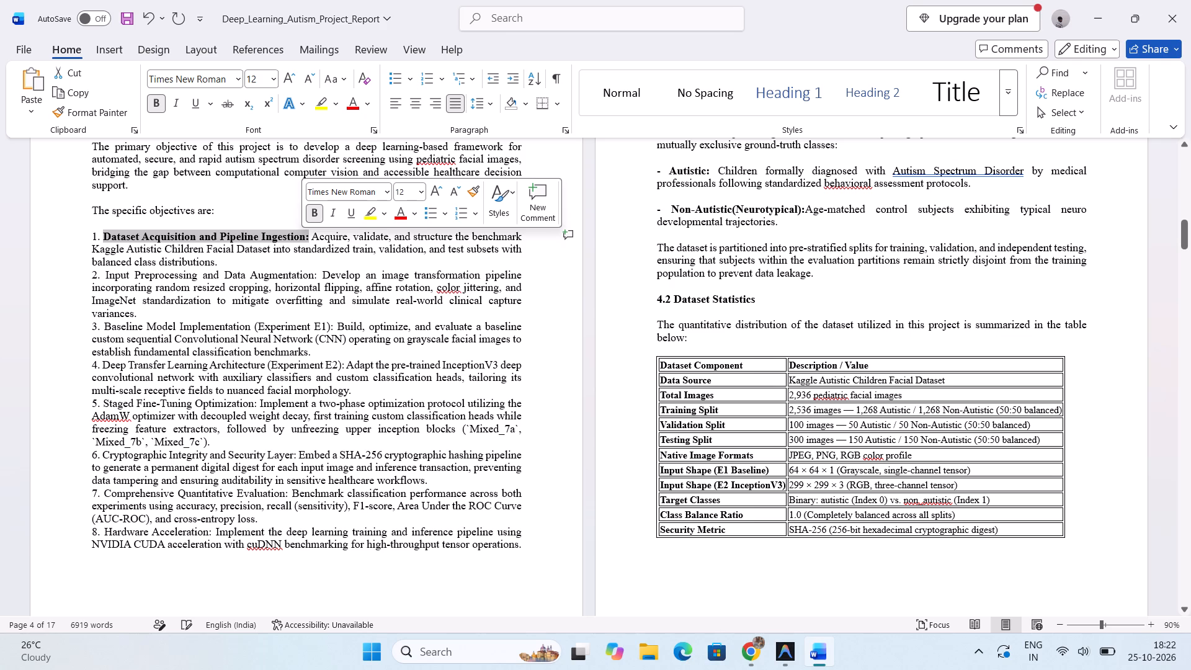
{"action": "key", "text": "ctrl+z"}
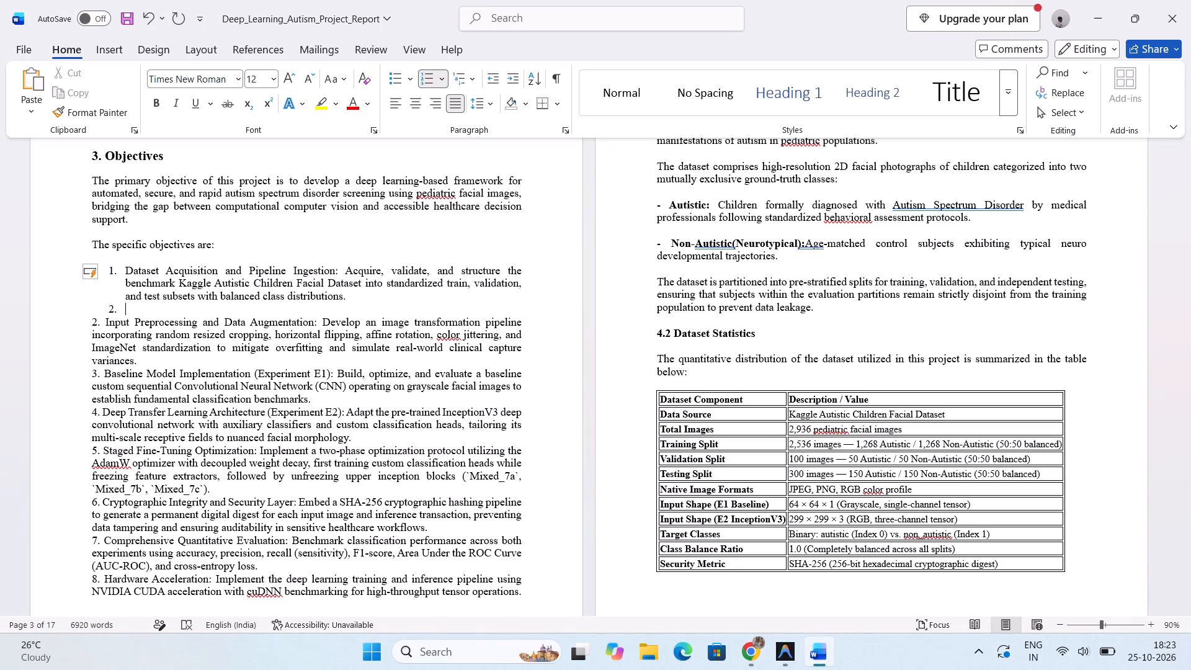
{"action": "key", "text": "BackSpace"}
{"action": "key", "text": "BackSpace"}
{"action": "key", "text": "BackSpace"}
{"action": "key", "text": "BackSpace"}
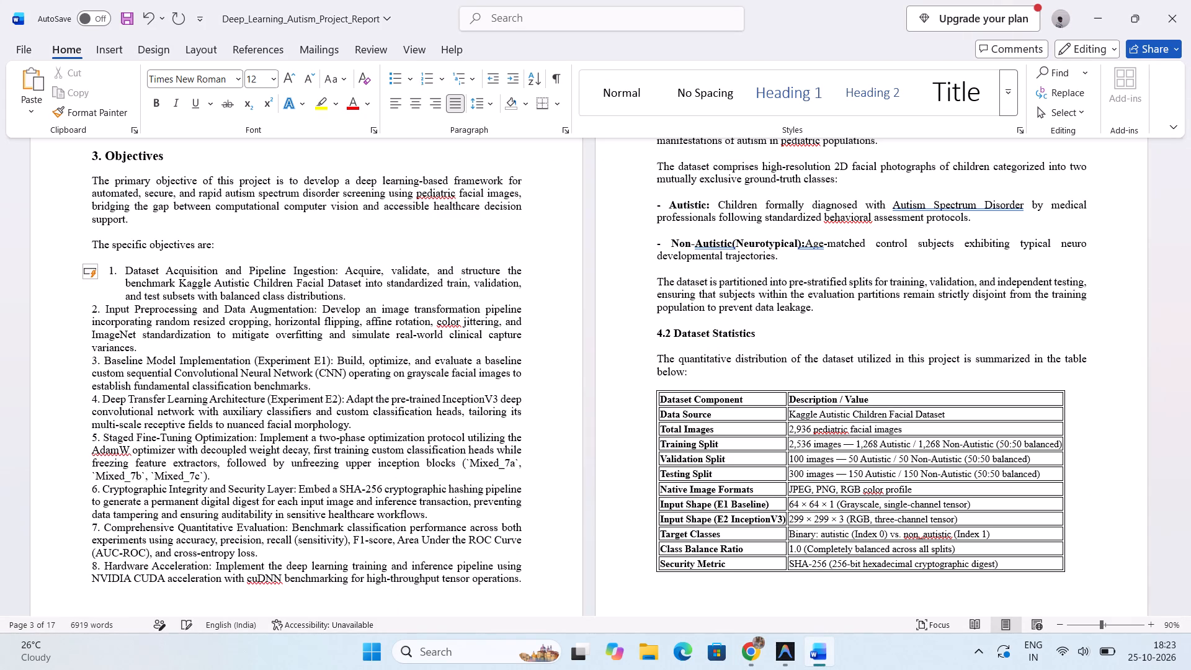
{"action": "key", "text": "alt+Tab"}
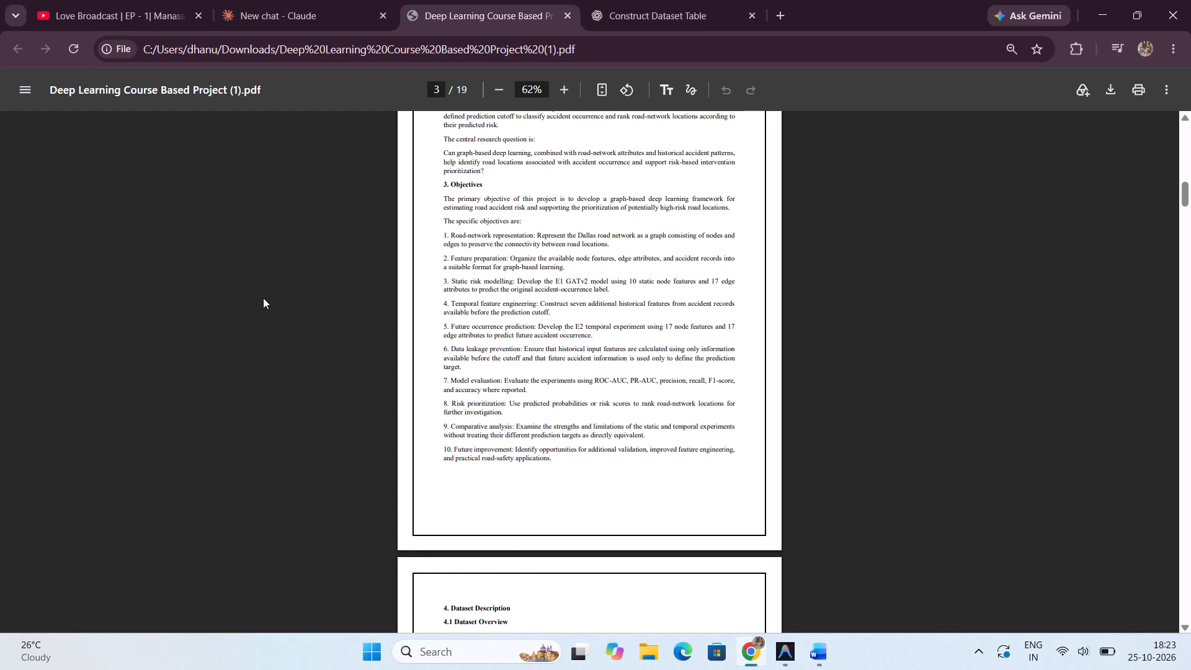
{"action": "key", "text": "alt+Tab"}
{"action": "key", "text": "ctrl+z"}
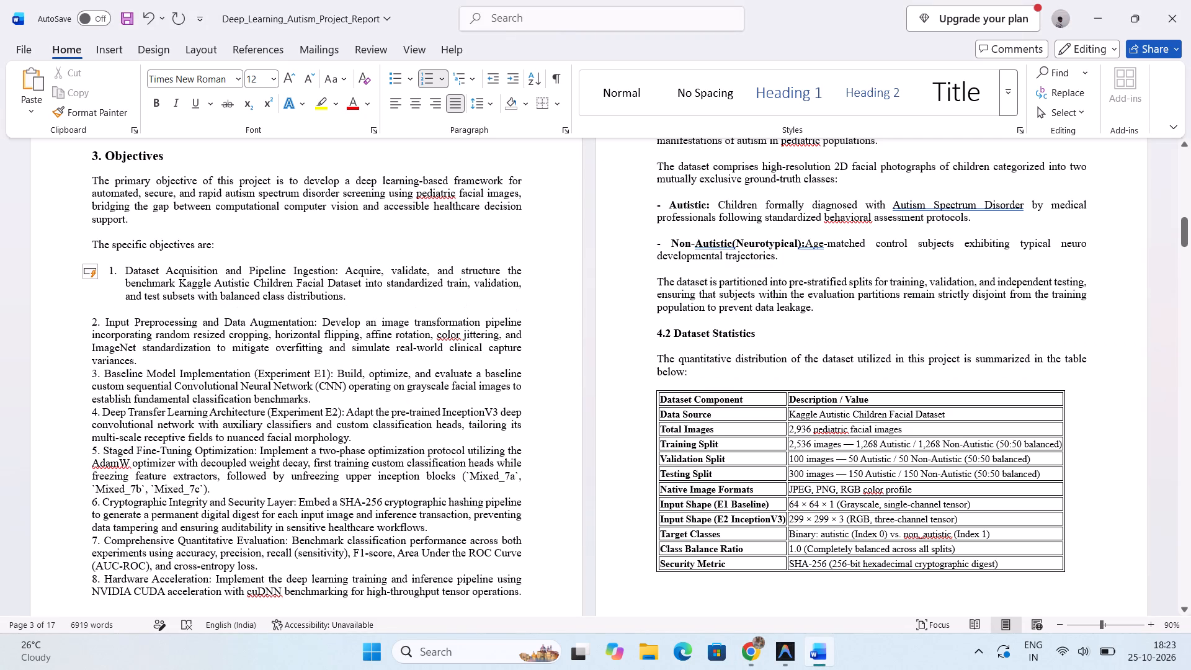
{"action": "key", "text": "ctrl+z"}
{"action": "key", "text": "ctrl+z"}
{"action": "key", "text": "ctrl+z"}
{"action": "key", "text": "ctrl+z"}
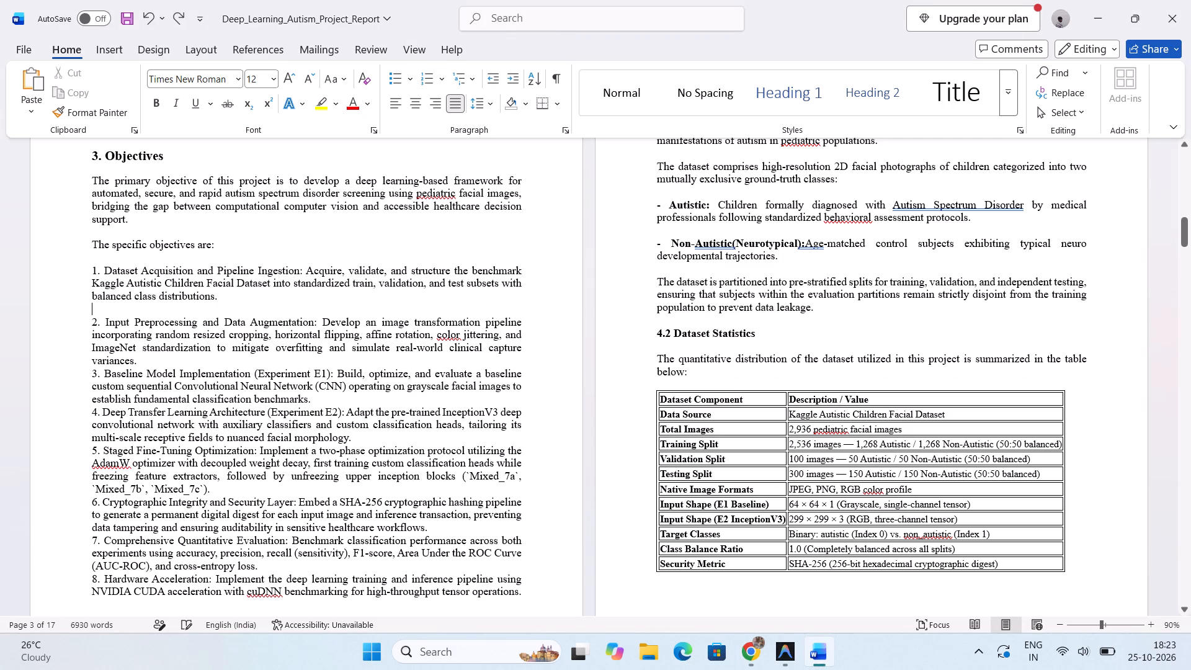
Insert one blank line before each of objectives 3, 4, 5 and 6 in section 3.
{"action": "left_click", "coordinate": [92, 372]}
{"action": "key", "text": "Return"}
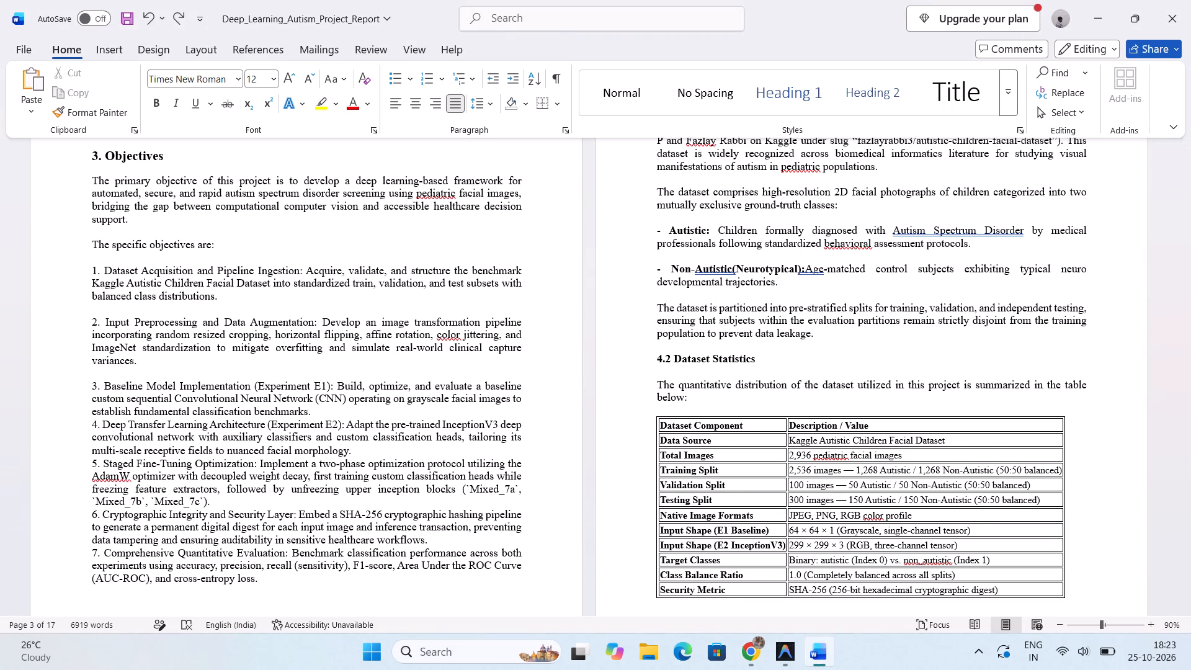
{"action": "left_click", "coordinate": [92, 426]}
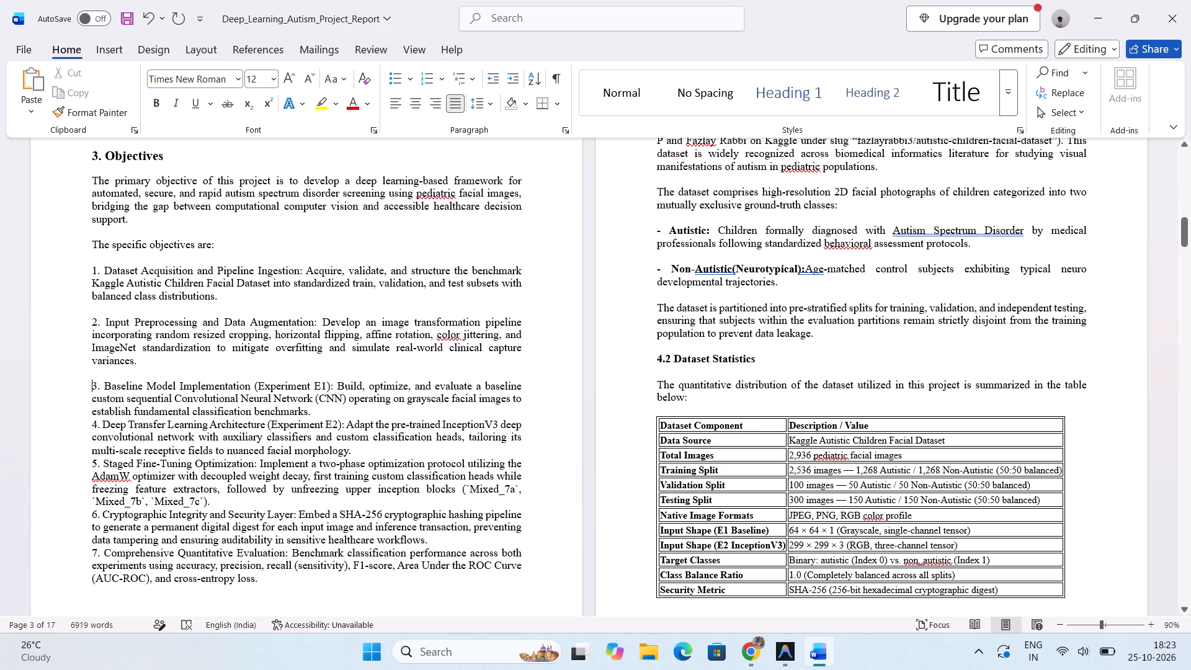
{"action": "key", "text": "Return"}
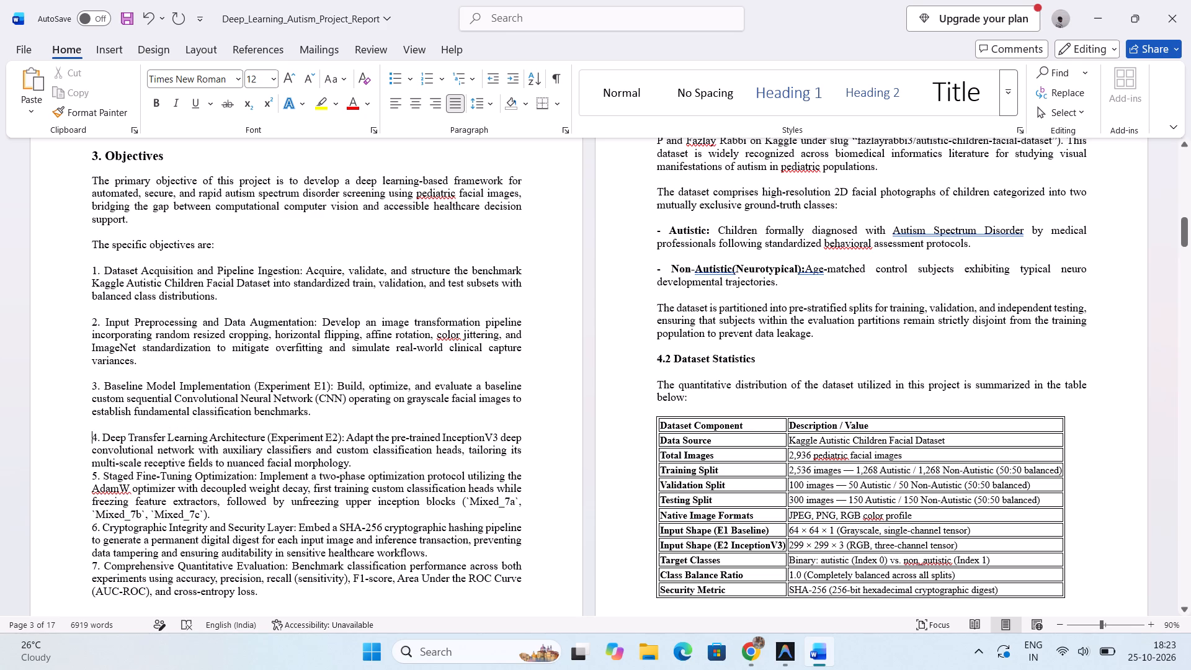
{"action": "left_click", "coordinate": [92, 478]}
{"action": "key", "text": "Return"}
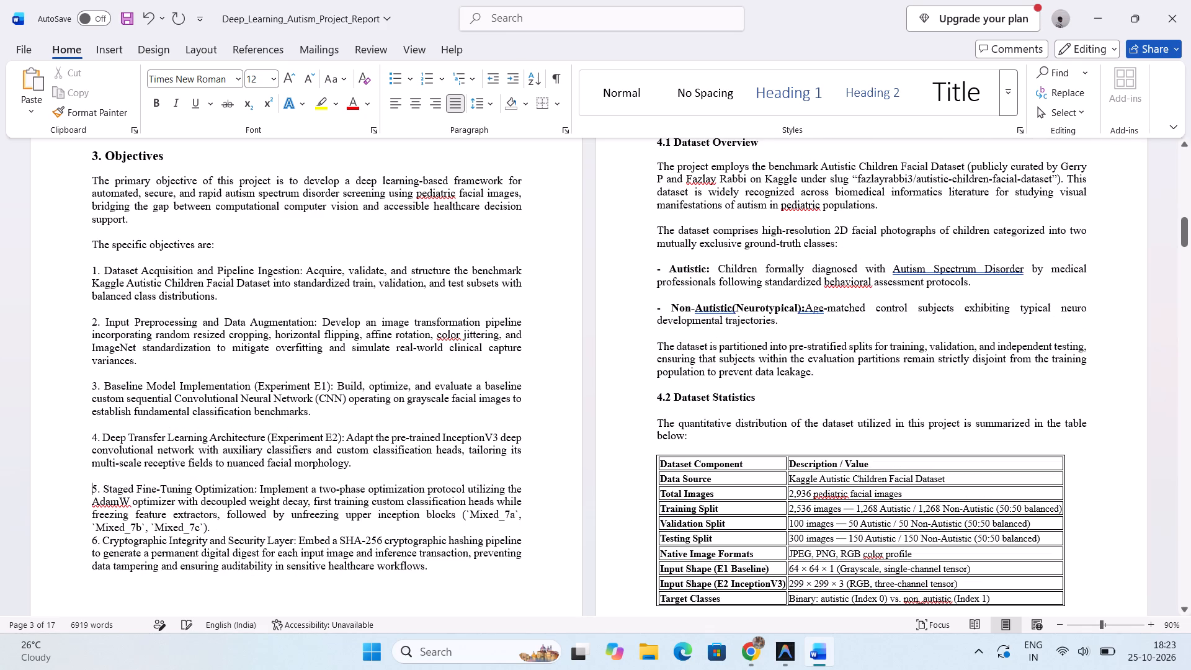
{"action": "left_click", "coordinate": [90, 540]}
{"action": "key", "text": "Return"}
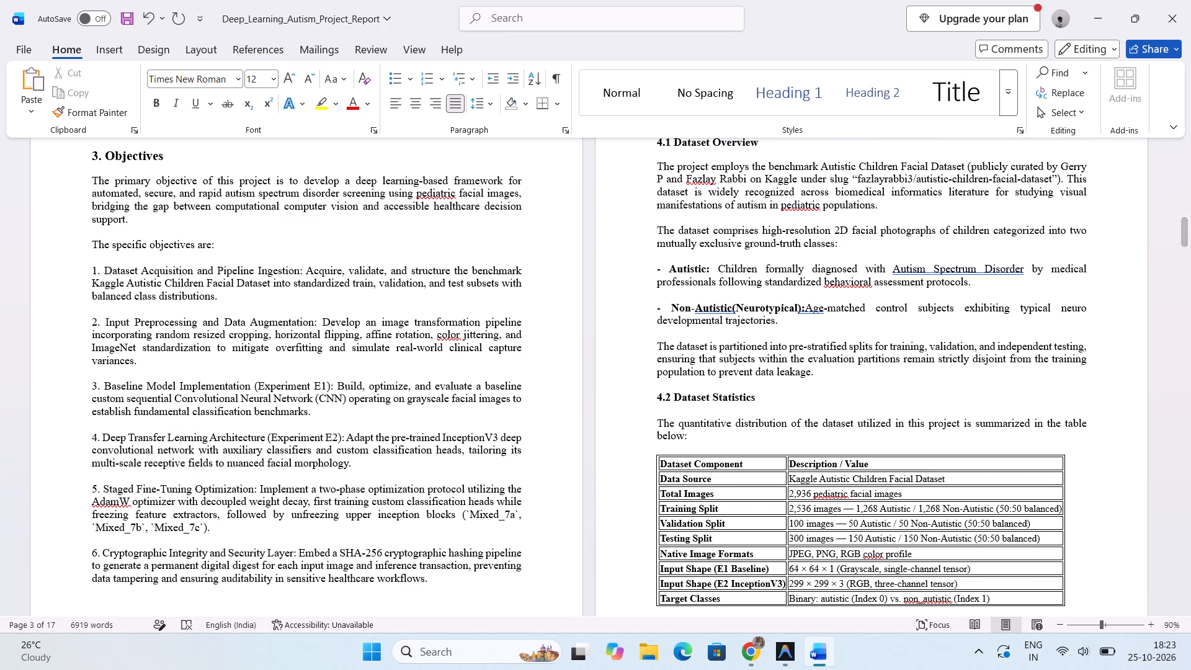
{"action": "scroll", "coordinate": [645, 400], "scroll_direction": "up", "scroll_amount": 3}
{"action": "scroll", "coordinate": [645, 400], "scroll_direction": "down", "scroll_amount": 1}
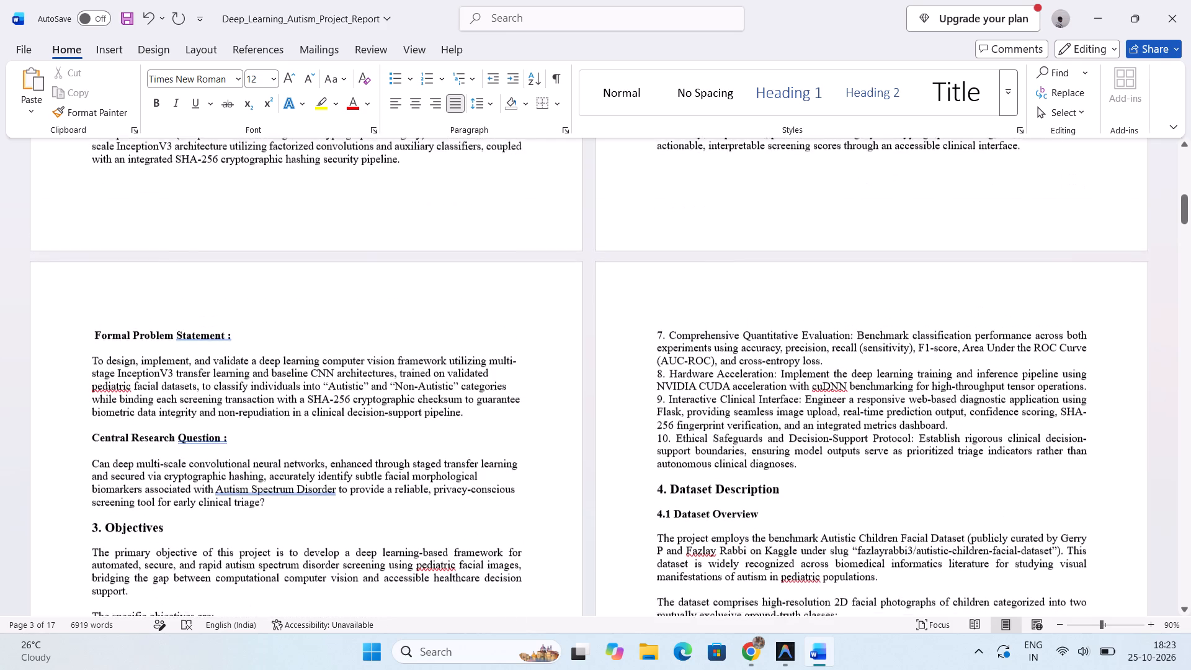
Insert one blank line before each of objectives 8, 9 and 10 in section 3.
{"action": "scroll", "coordinate": [645, 400], "scroll_direction": "down", "scroll_amount": 1}
{"action": "left_click", "coordinate": [655, 360]}
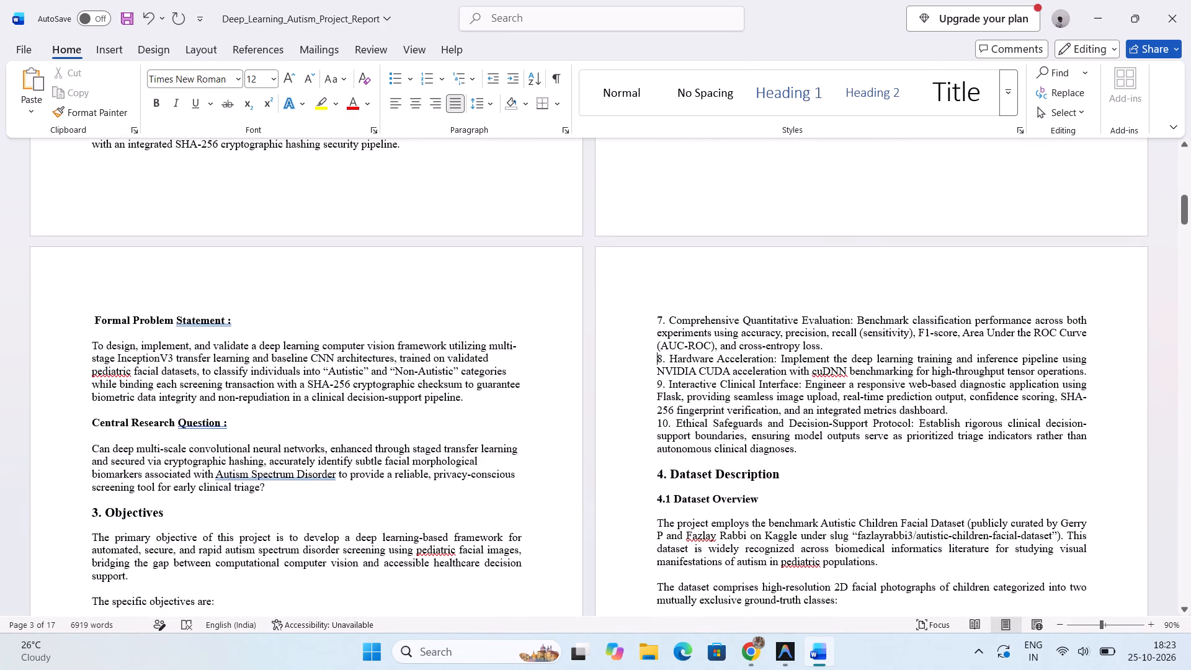
{"action": "key", "text": "Return"}
{"action": "left_click", "coordinate": [657, 396]}
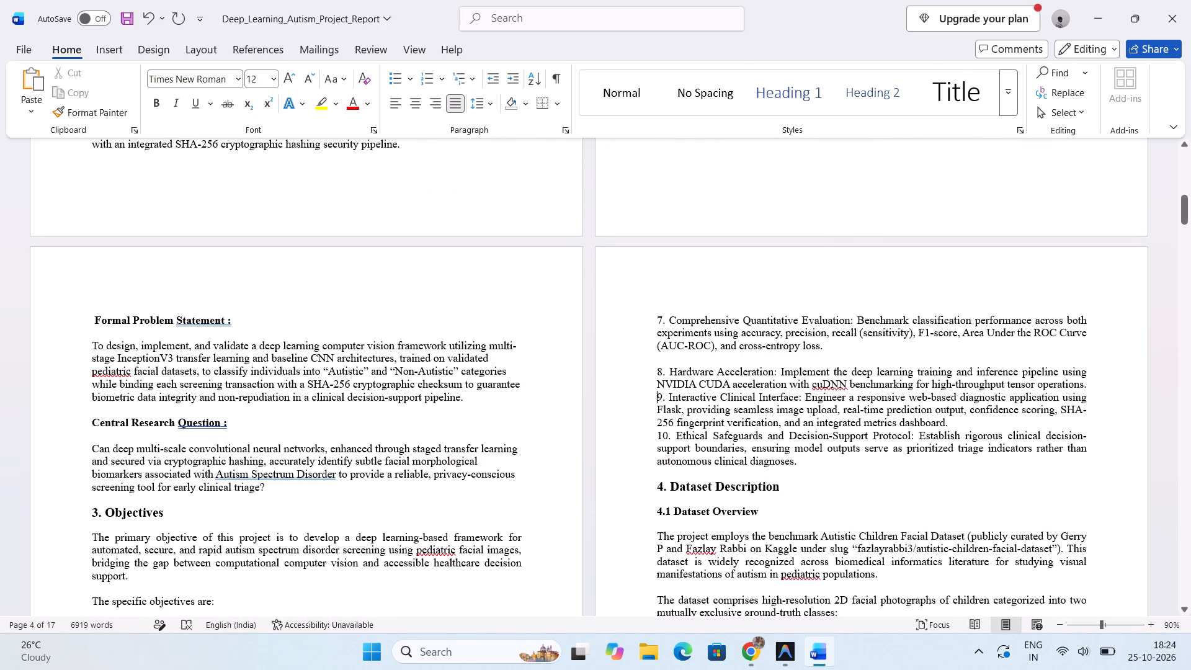
{"action": "key", "text": "Return"}
{"action": "left_click", "coordinate": [657, 447]}
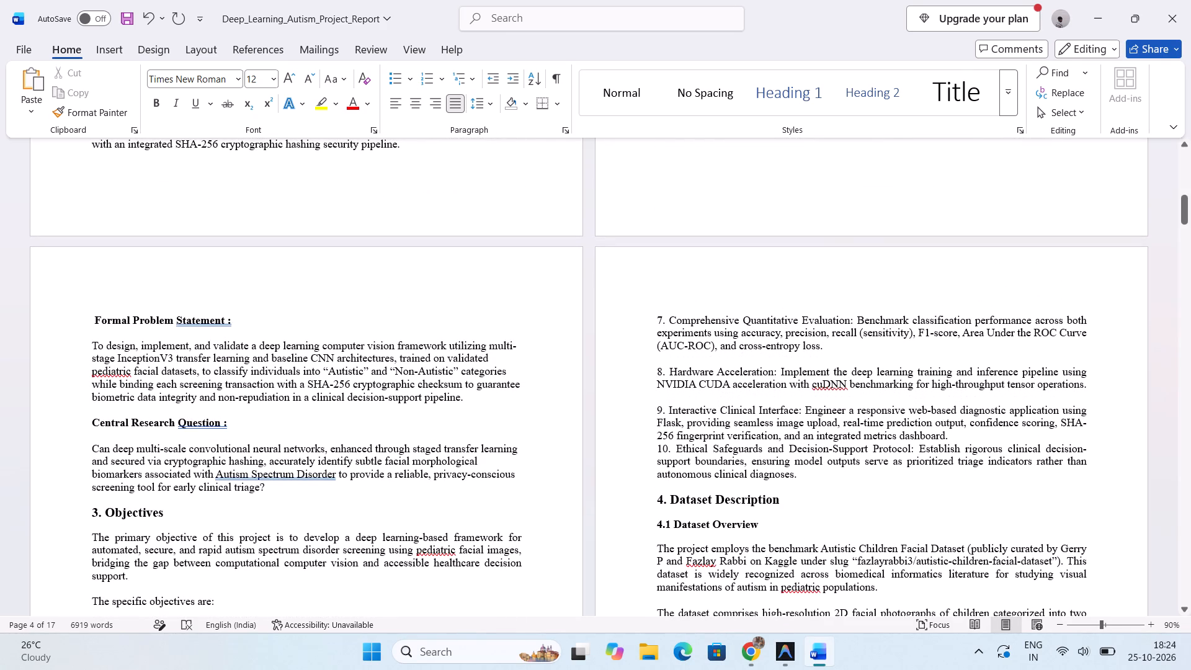
{"action": "key", "text": "Return"}
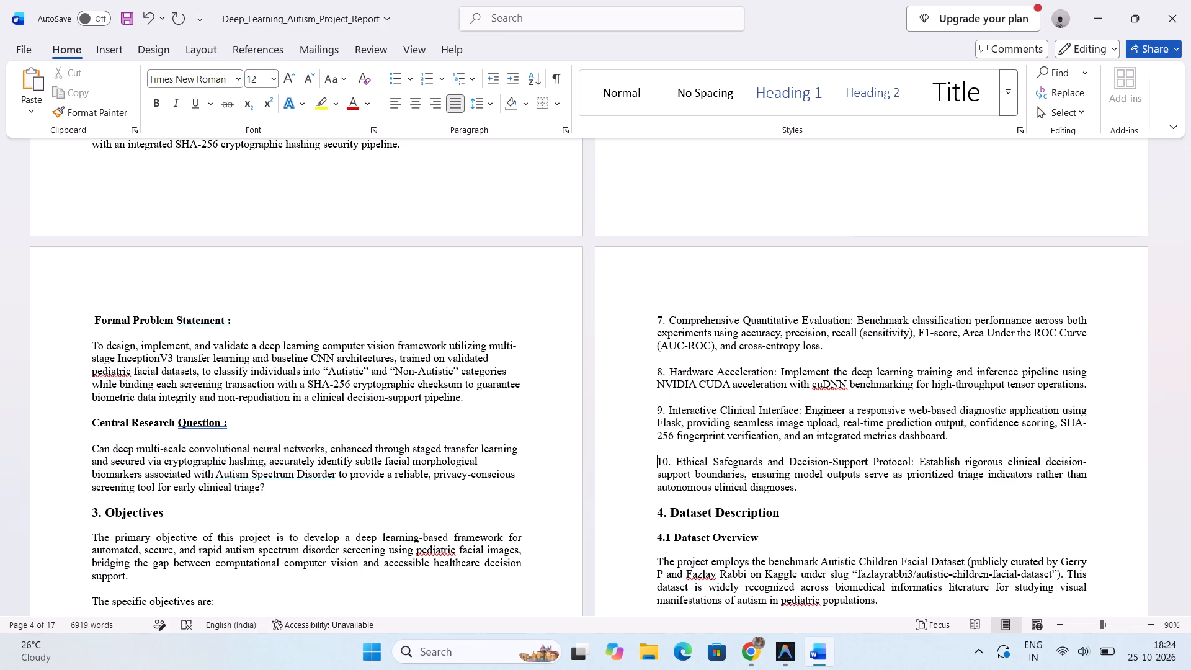
Remove the surplus blank lines between the dataset table and the 4.3 Image Characteristics and Facial Modalities heading.
{"action": "scroll", "coordinate": [657, 447], "scroll_direction": "down", "scroll_amount": 2}
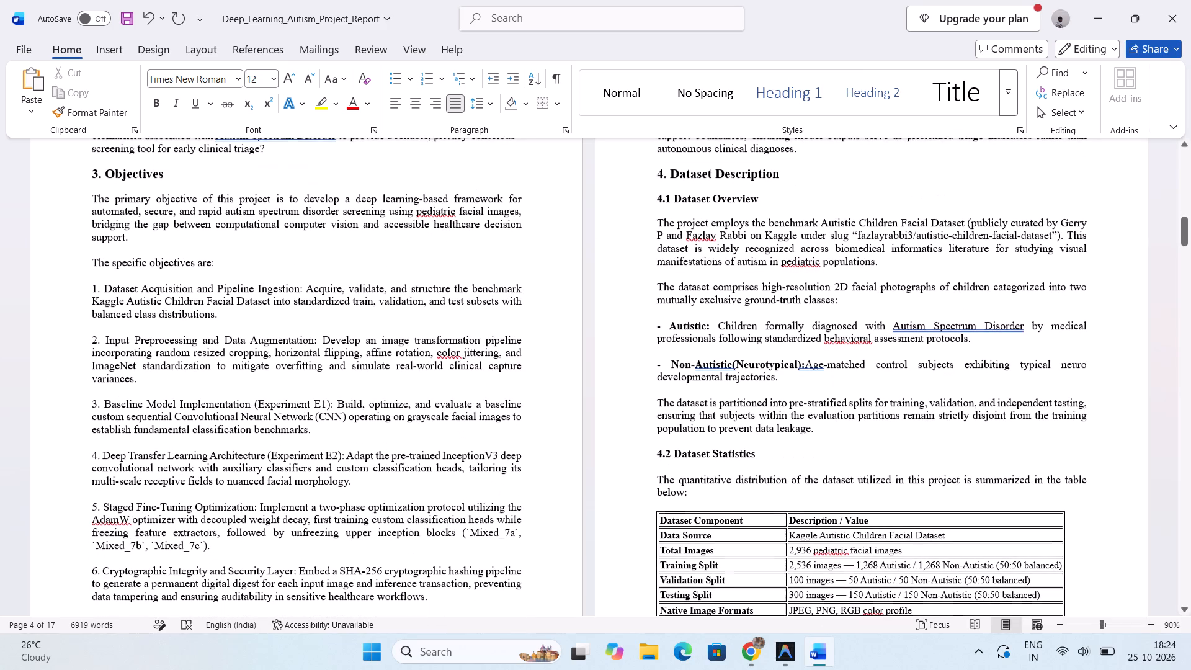
{"action": "scroll", "coordinate": [657, 447], "scroll_direction": "down", "scroll_amount": 3}
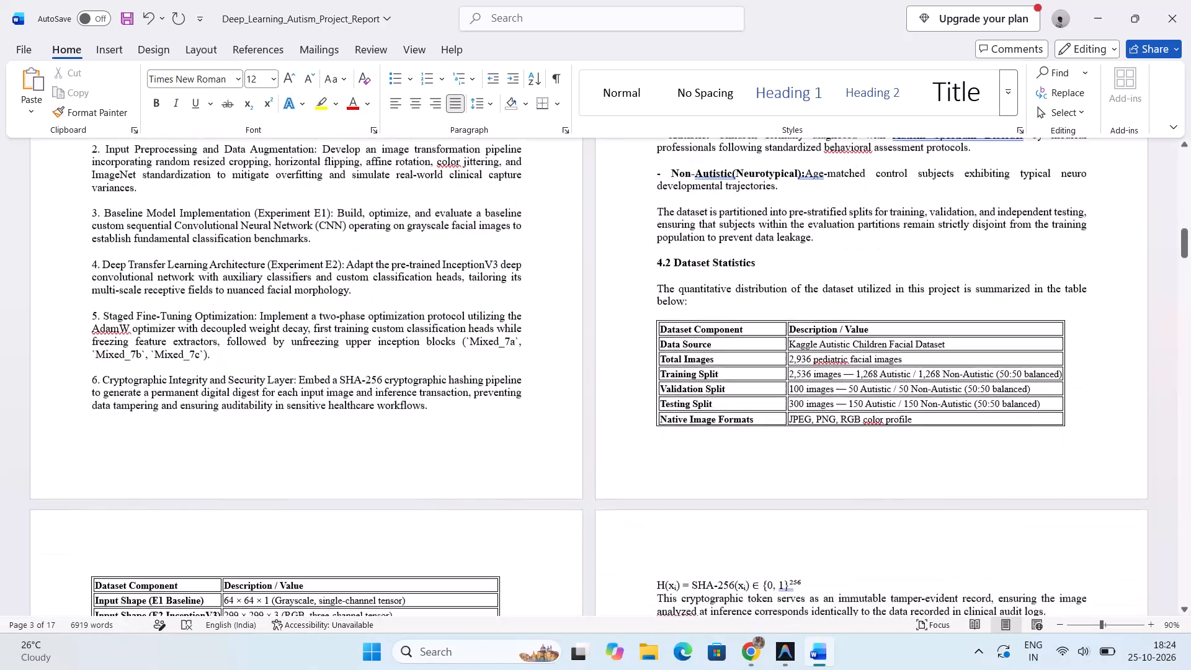
{"action": "scroll", "coordinate": [657, 447], "scroll_direction": "down", "scroll_amount": 2}
{"action": "scroll", "coordinate": [657, 447], "scroll_direction": "up", "scroll_amount": 2}
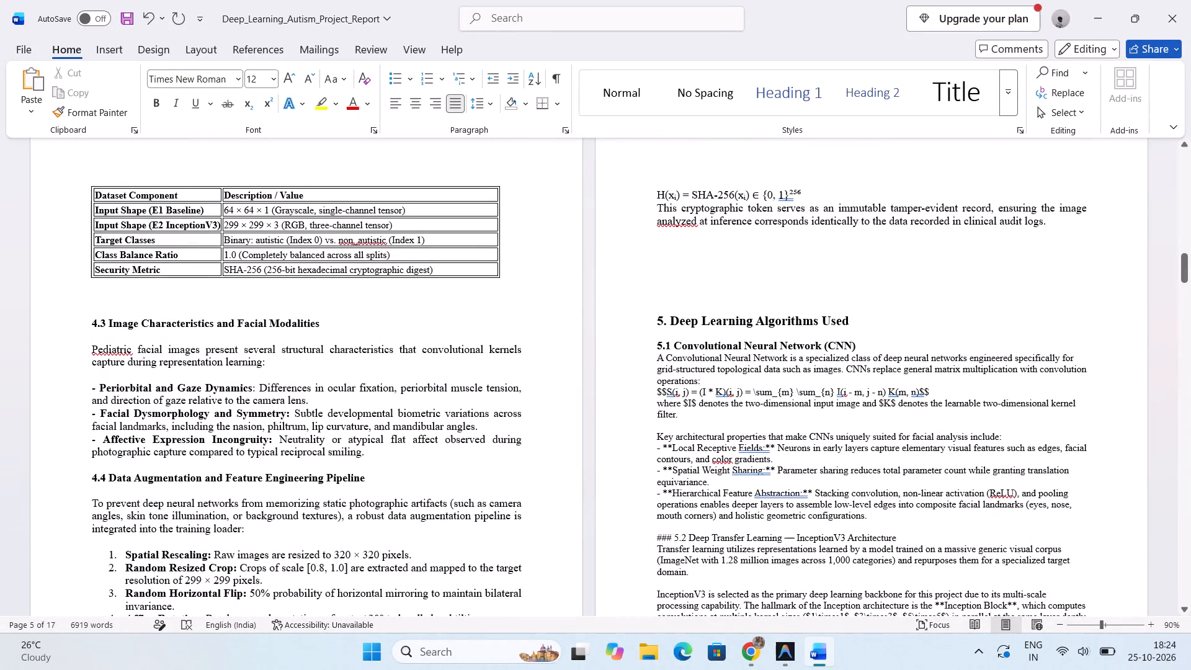
{"action": "left_click", "coordinate": [91, 325]}
{"action": "key", "text": "BackSpace"}
{"action": "key", "text": "BackSpace"}
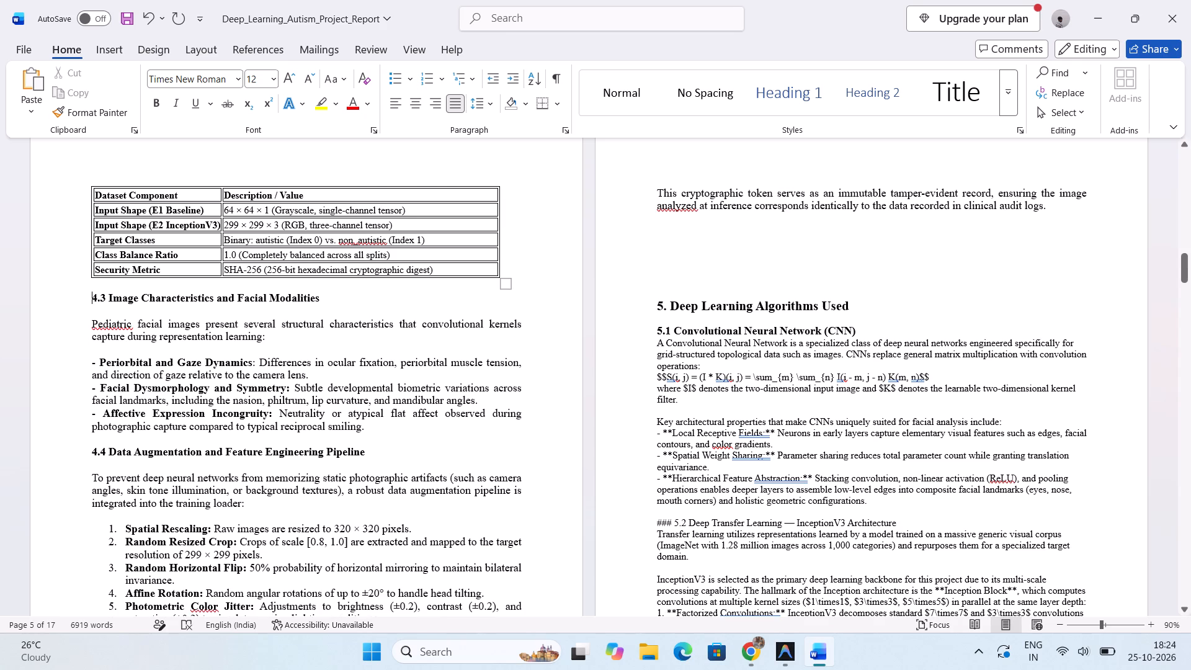
Delete the paragraph about pre-stratified dataset splits at the end of section 4.1, along with its empty line.
{"action": "scroll", "coordinate": [1, 452], "scroll_direction": "down", "scroll_amount": 3}
{"action": "scroll", "coordinate": [1, 452], "scroll_direction": "up", "scroll_amount": 3}
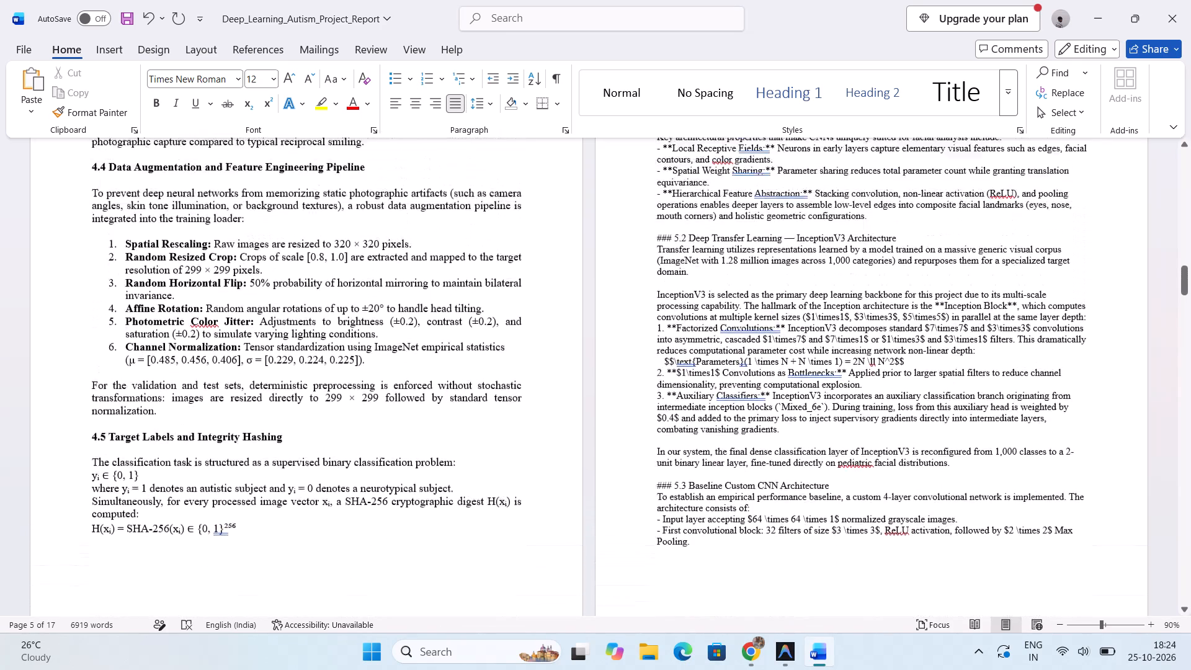
{"action": "scroll", "coordinate": [1, 452], "scroll_direction": "up", "scroll_amount": 6}
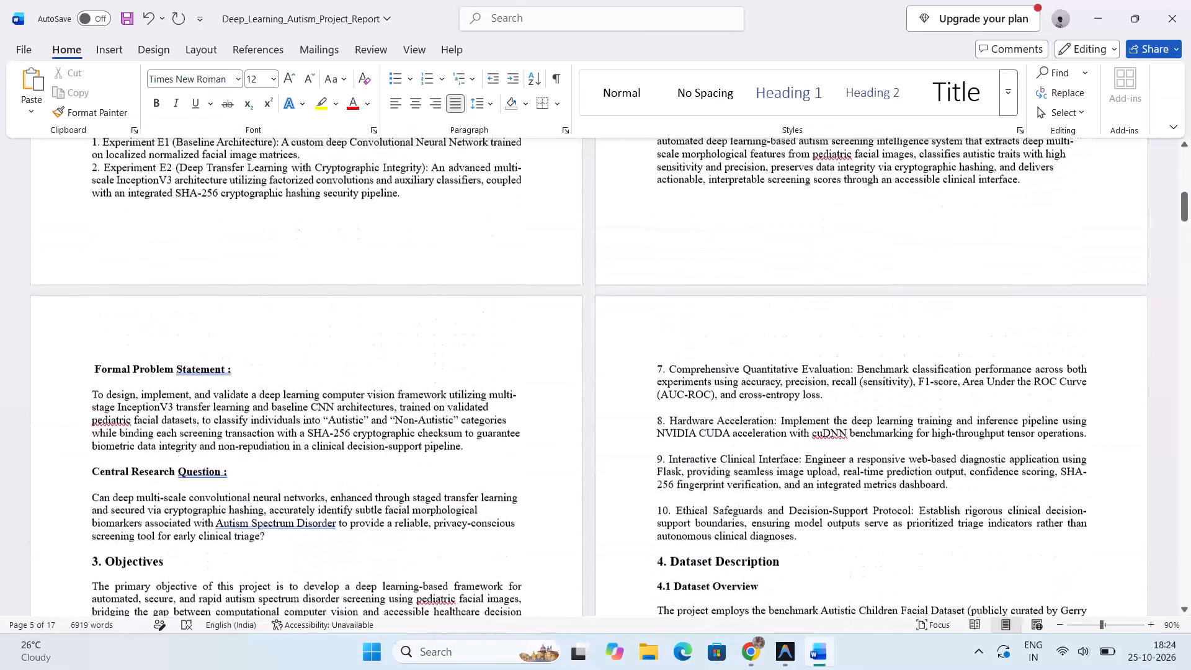
{"action": "scroll", "coordinate": [1, 452], "scroll_direction": "down", "scroll_amount": 4}
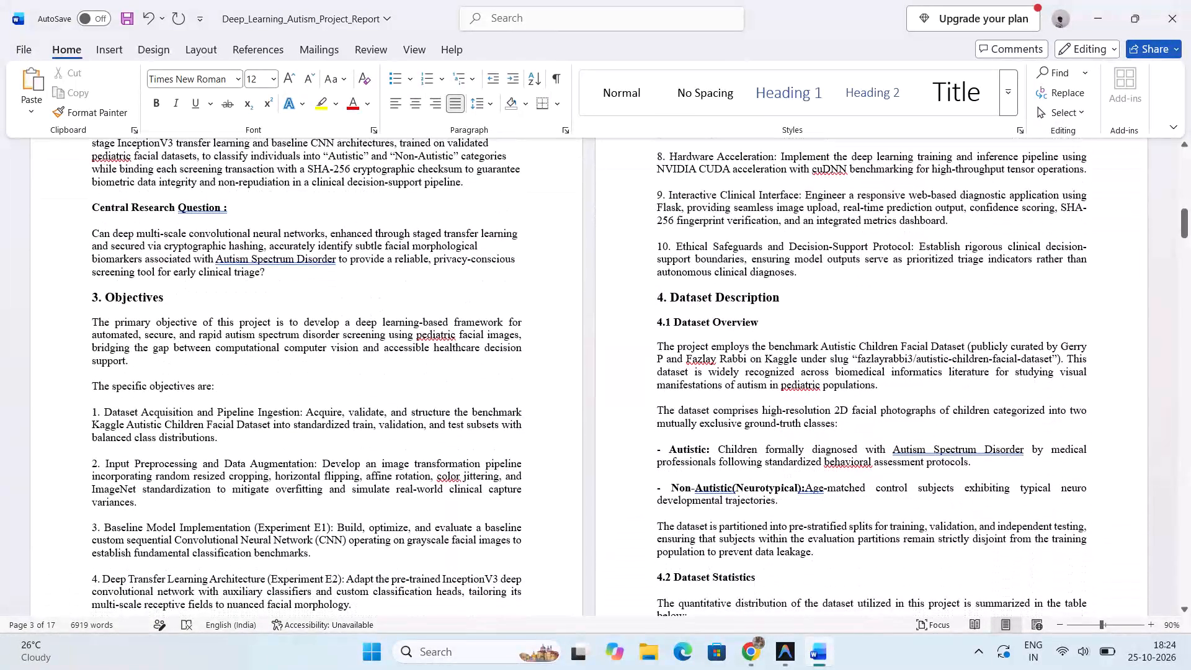
{"action": "scroll", "coordinate": [1, 452], "scroll_direction": "down", "scroll_amount": 3}
{"action": "scroll", "coordinate": [1, 452], "scroll_direction": "up", "scroll_amount": 1}
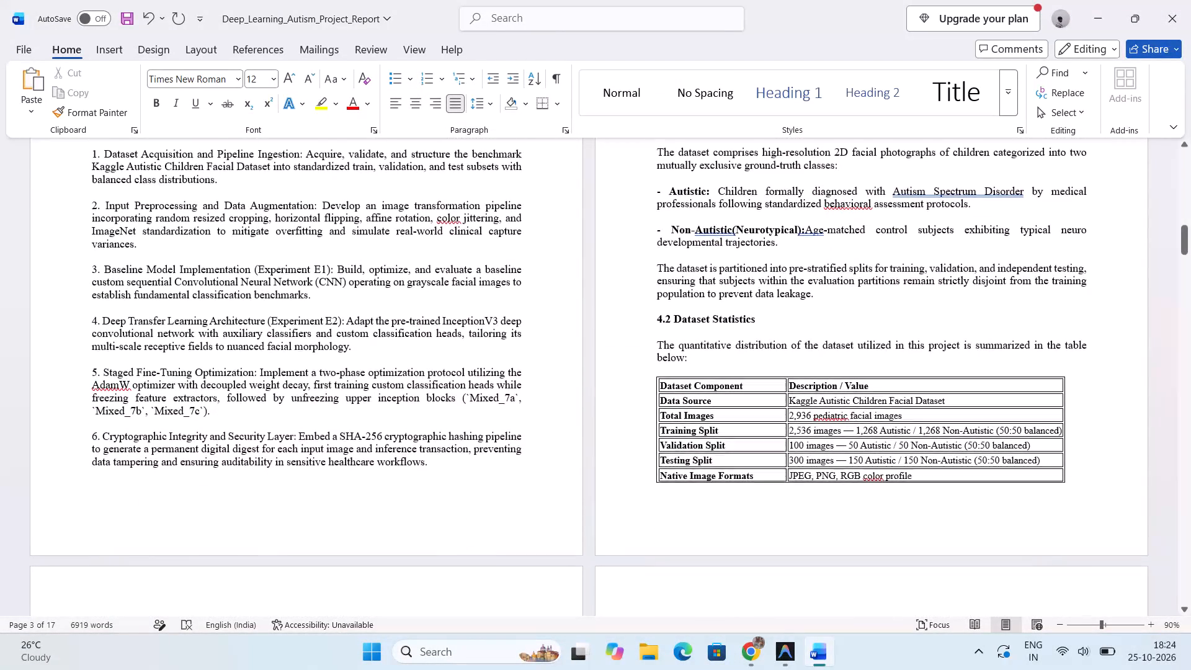
{"action": "scroll", "coordinate": [1, 452], "scroll_direction": "up", "scroll_amount": 1}
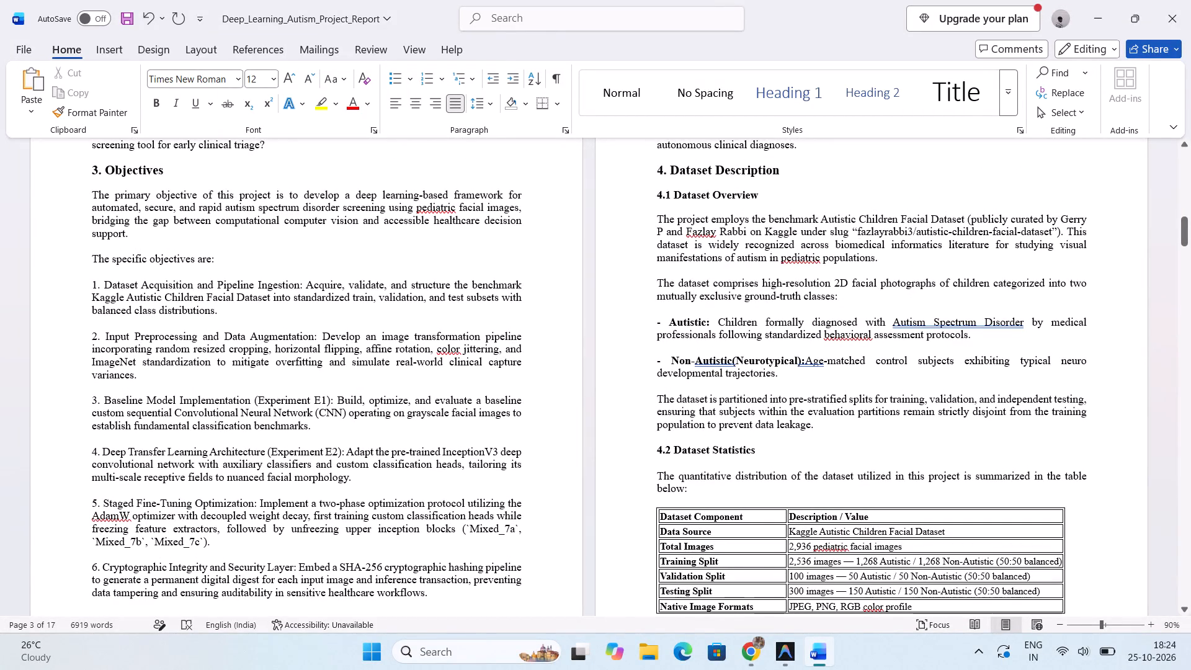
{"action": "left_click_drag", "start_coordinate": [825, 424], "coordinate": [661, 397]}
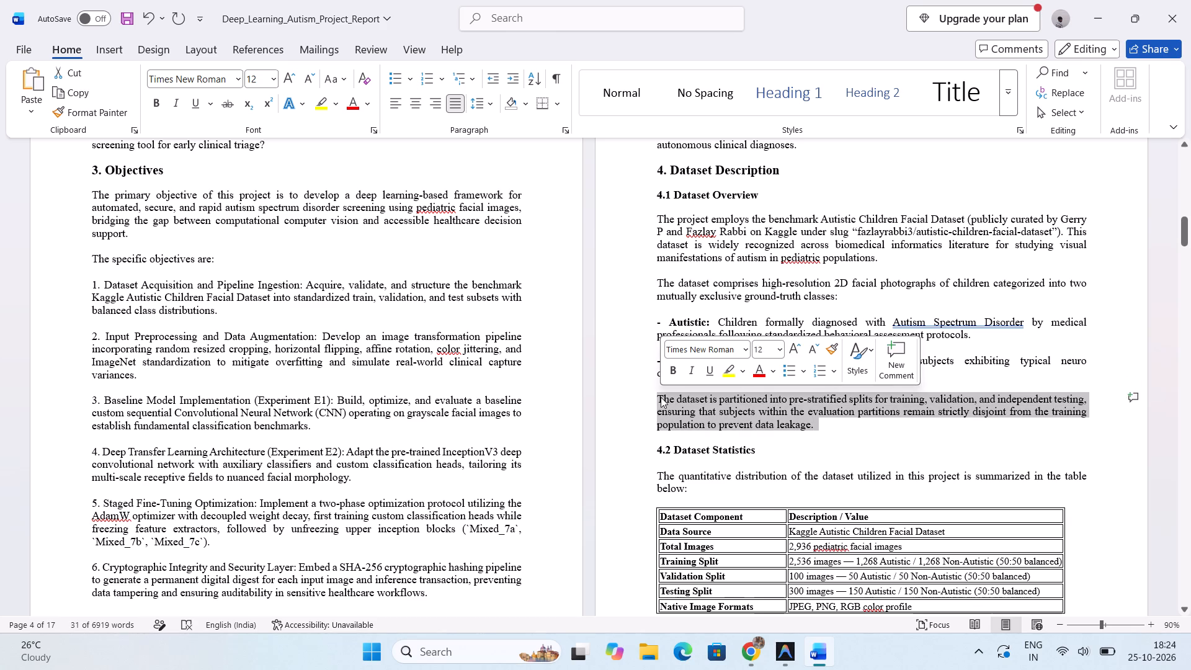
{"action": "key", "text": "BackSpace"}
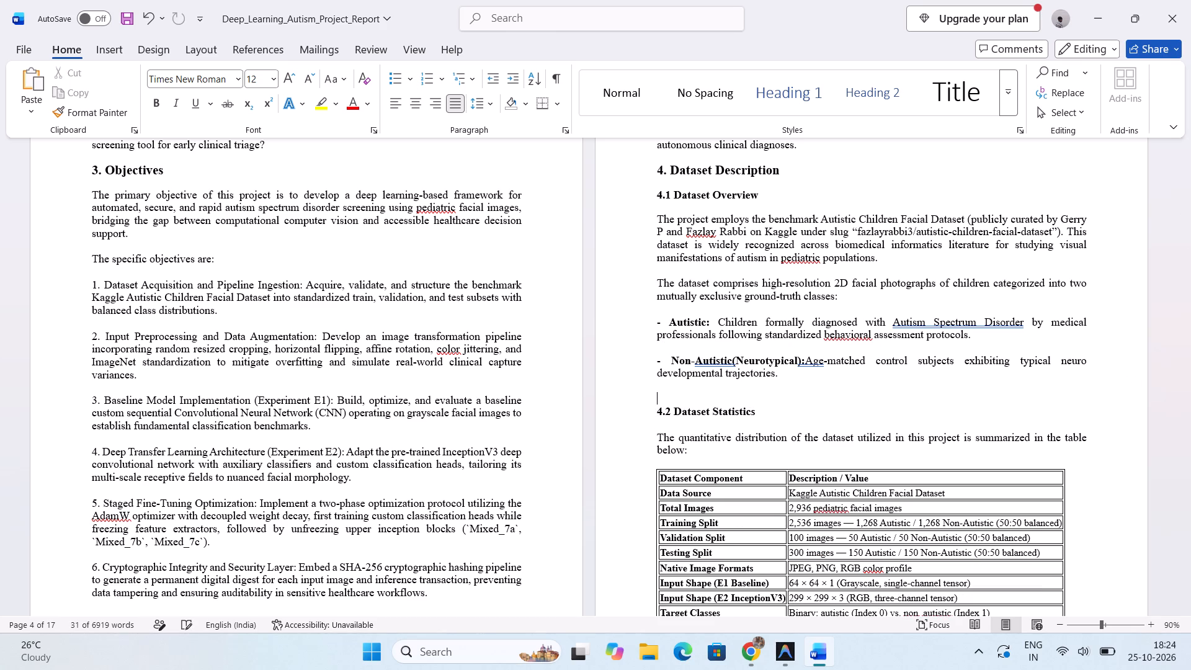
{"action": "key", "text": "BackSpace"}
Remove surplus blank lines above the 5. Deep Learning Algorithms Used heading, undoing the last deletions that pull it off the new page.
{"action": "scroll", "coordinate": [661, 397], "scroll_direction": "down", "scroll_amount": 6}
{"action": "scroll", "coordinate": [661, 397], "scroll_direction": "up", "scroll_amount": 2}
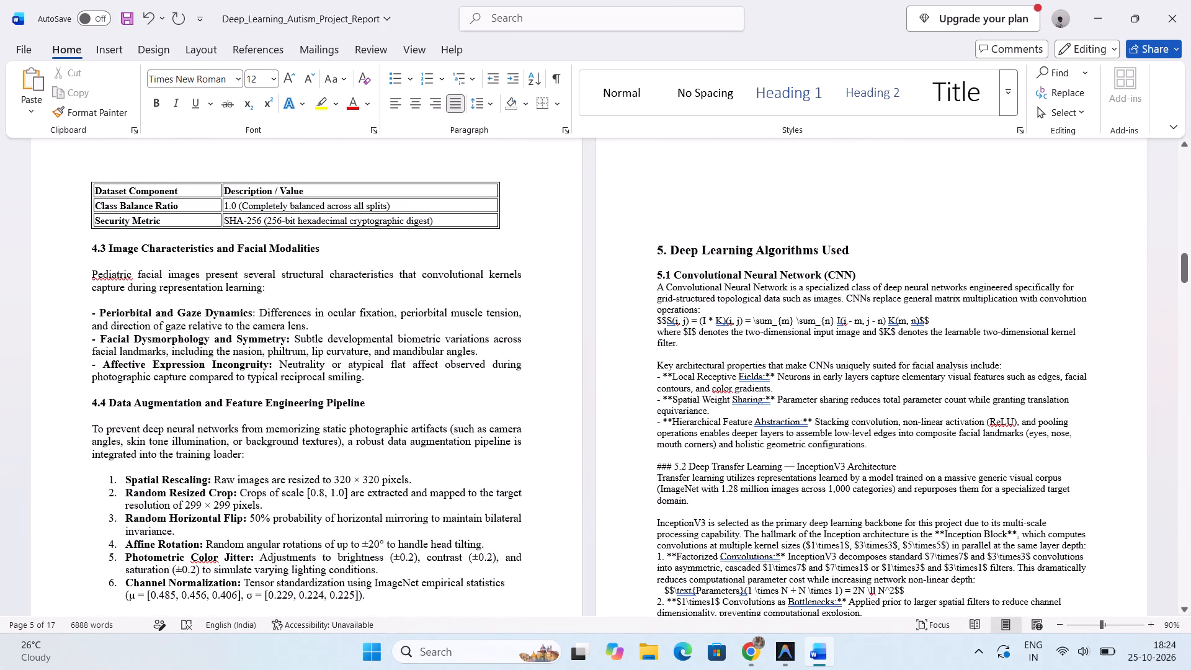
{"action": "left_click", "coordinate": [654, 252]}
{"action": "key", "text": "BackSpace"}
{"action": "key", "text": "BackSpace"}
{"action": "key", "text": "BackSpace"}
{"action": "key", "text": "BackSpace"}
{"action": "key", "text": "BackSpace"}
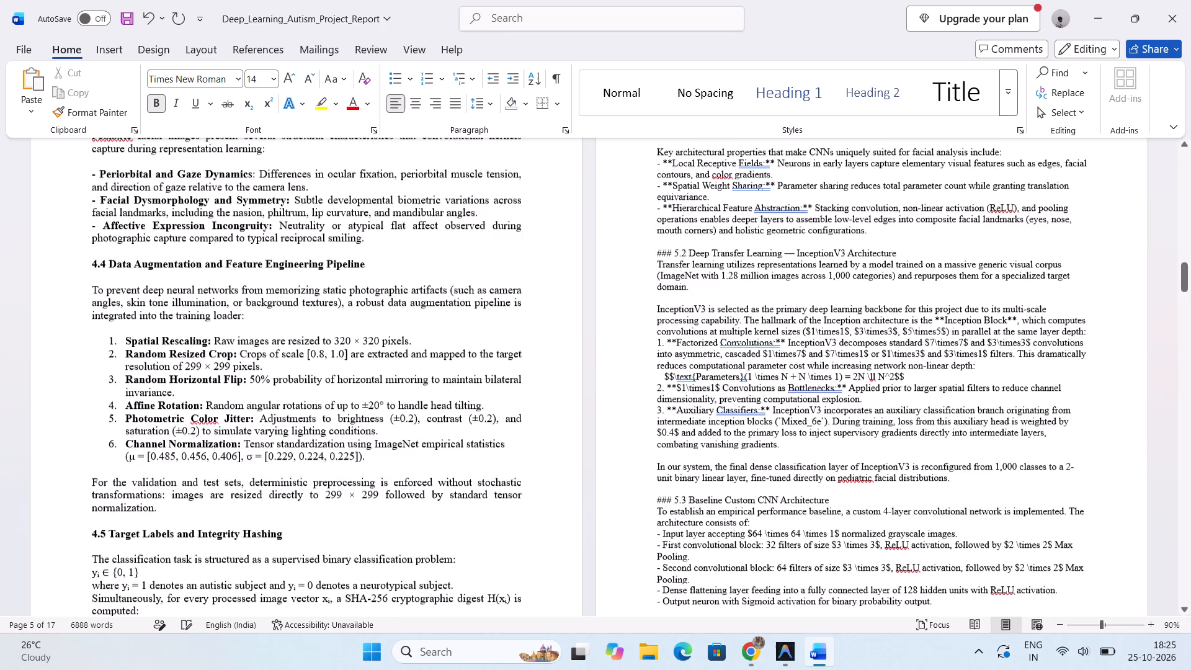
{"action": "key", "text": "BackSpace"}
{"action": "key", "text": "ctrl+z"}
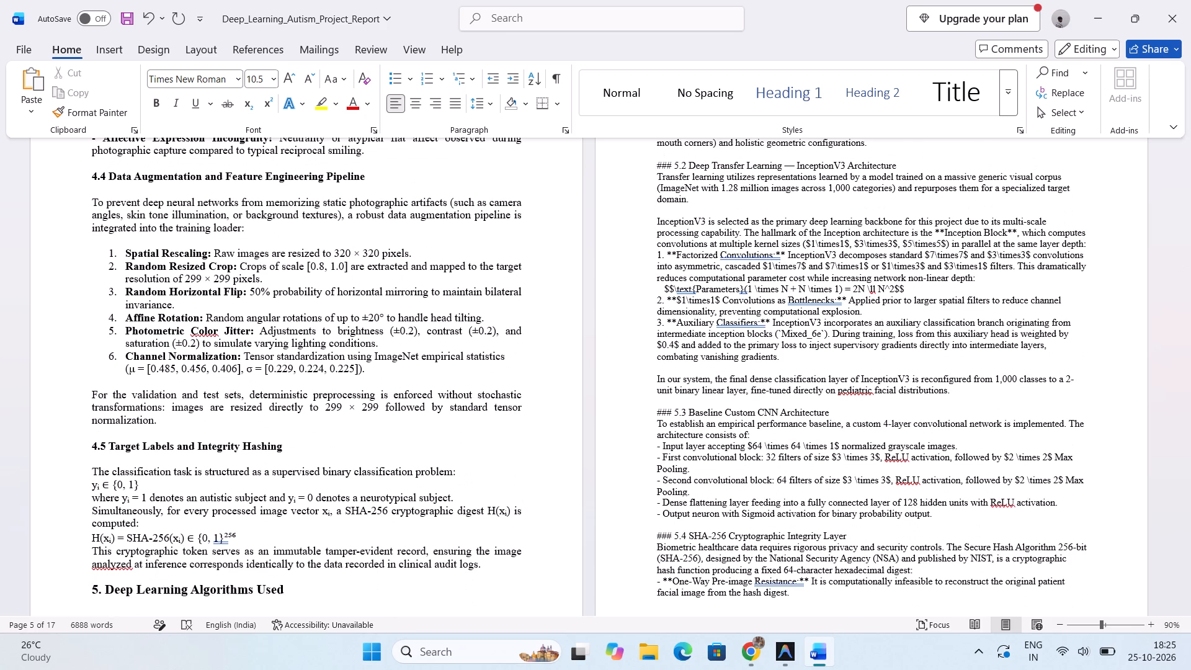
{"action": "key", "text": "ctrl+z"}
Insert one blank line between the 5.1 Convolutional Neural Network (CNN) heading and its first paragraph.
{"action": "scroll", "coordinate": [654, 252], "scroll_direction": "right", "scroll_amount": 1}
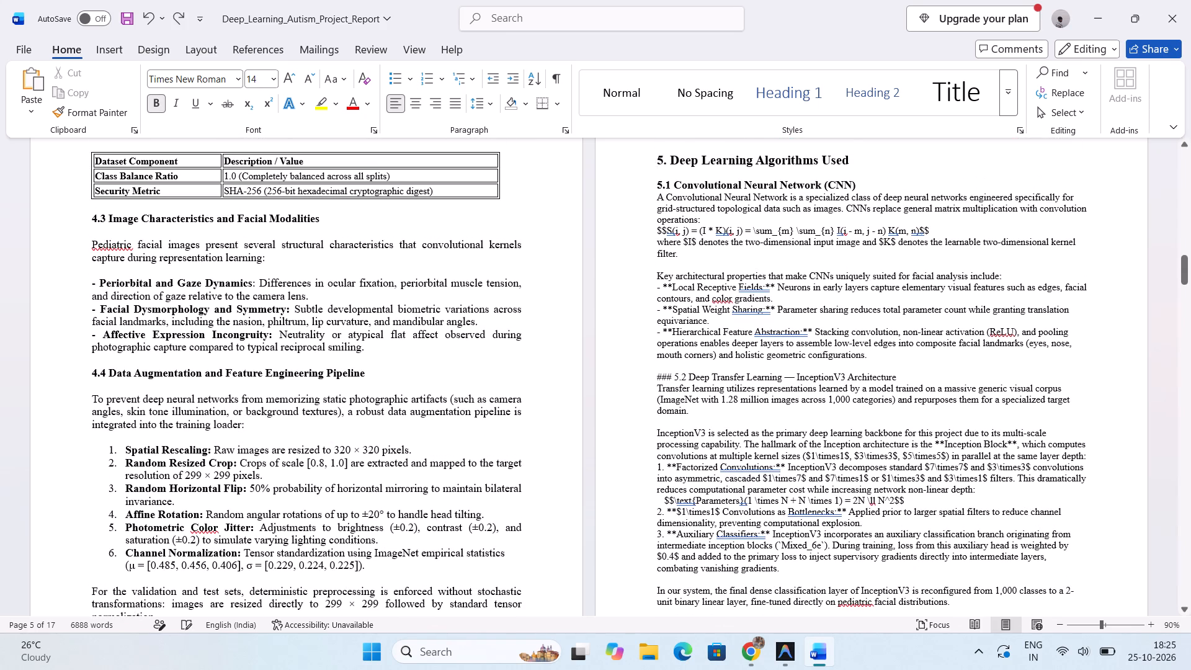
{"action": "scroll", "coordinate": [654, 252], "scroll_direction": "right", "scroll_amount": 1}
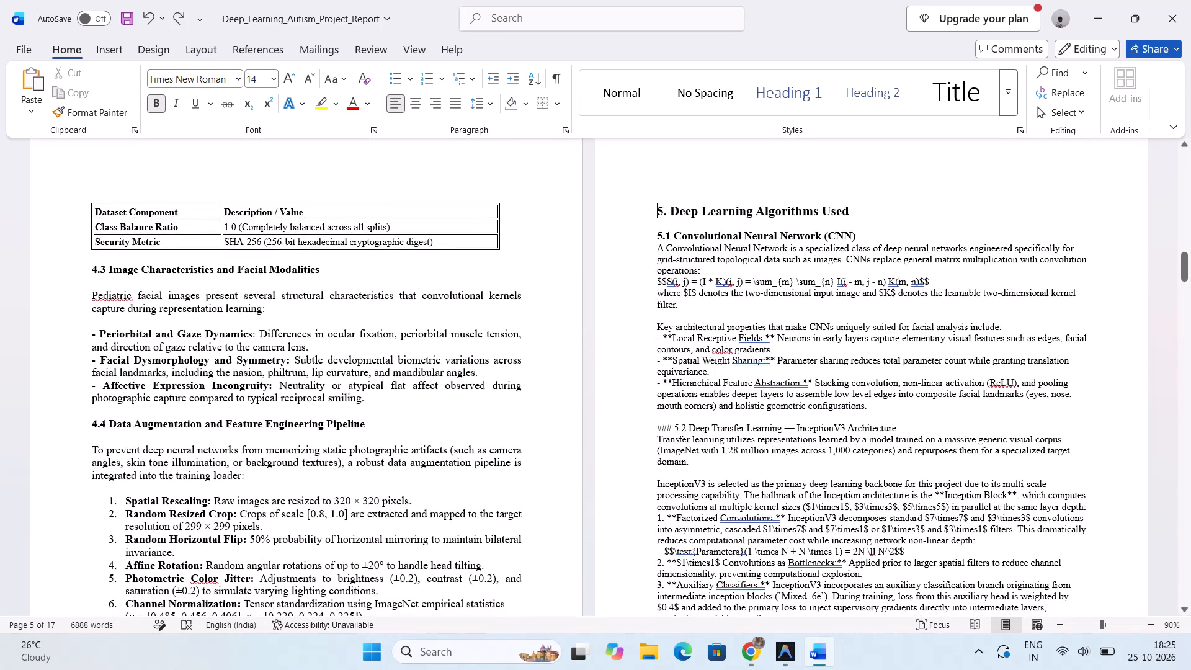
{"action": "left_click_drag", "start_coordinate": [862, 236], "coordinate": [659, 241]}
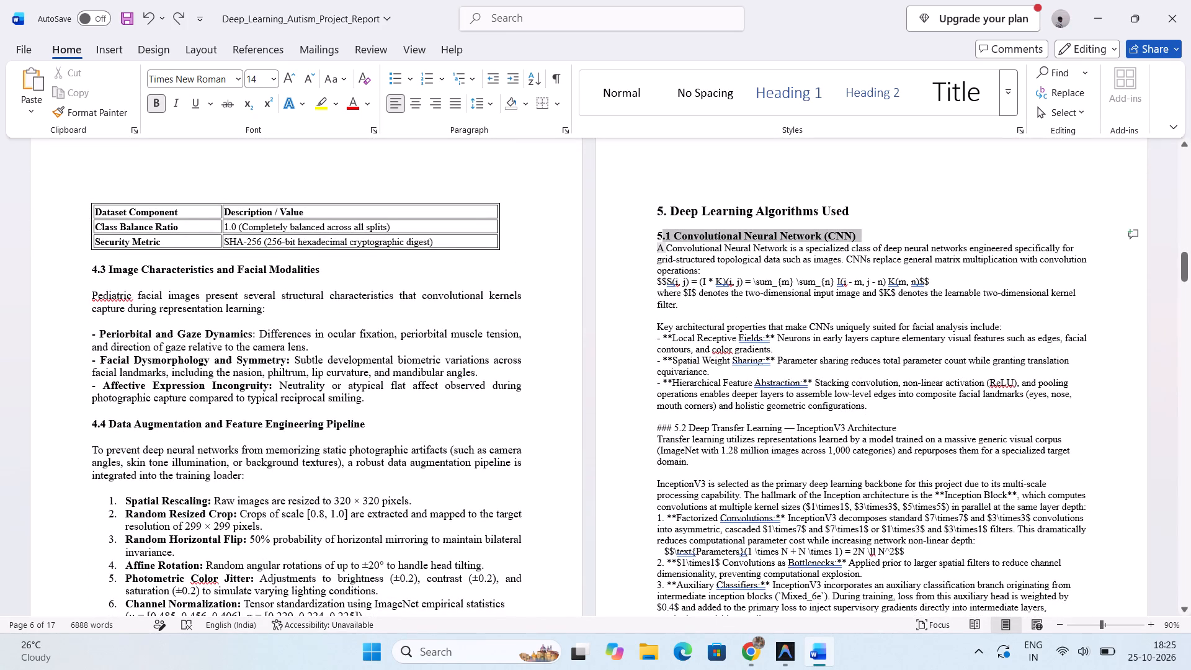
{"action": "left_click_drag", "start_coordinate": [659, 241], "coordinate": [657, 236]}
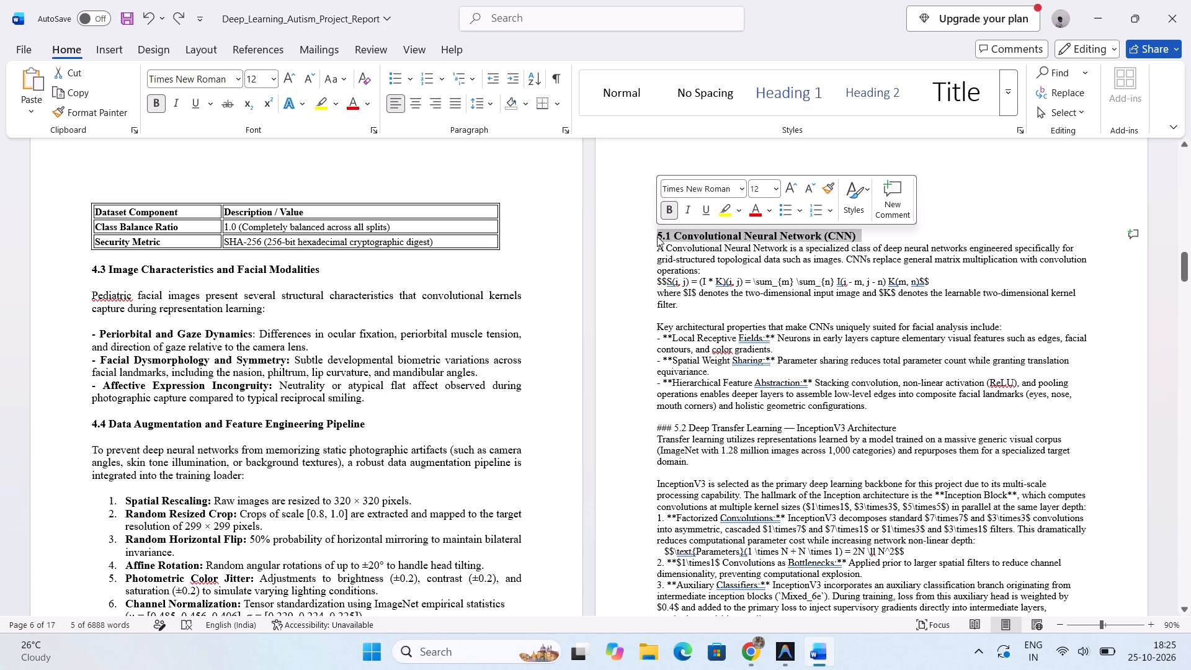
{"action": "left_click", "coordinate": [642, 268]}
{"action": "left_click", "coordinate": [933, 221]}
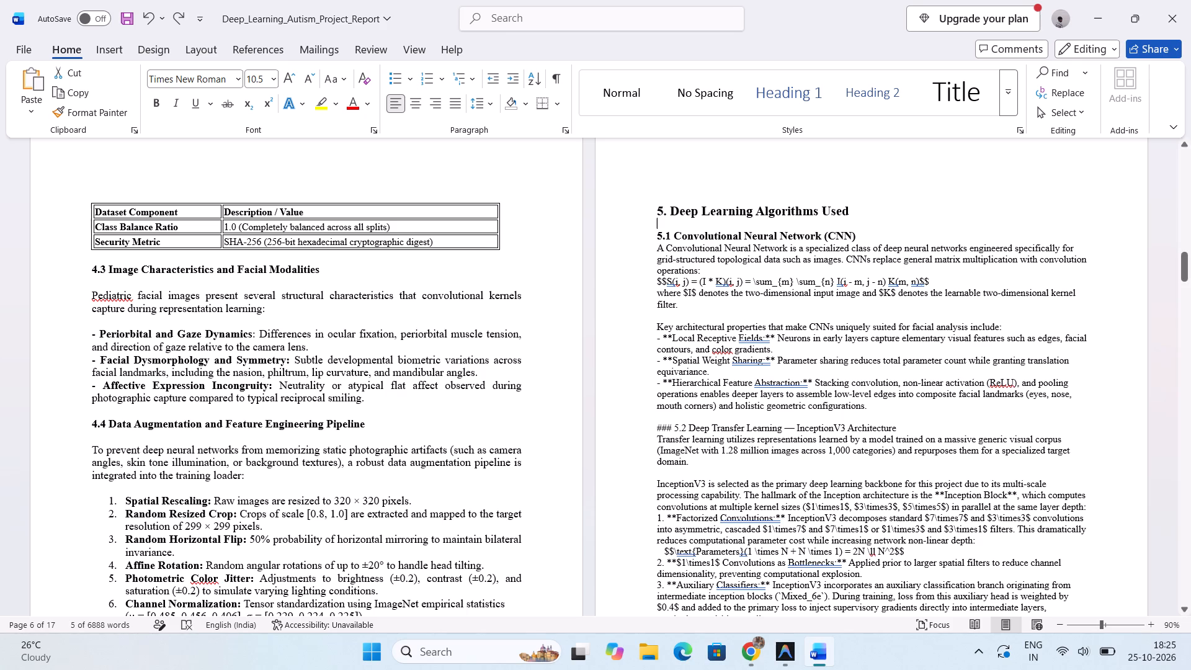
{"action": "left_click", "coordinate": [898, 231]}
{"action": "key", "text": "Return"}
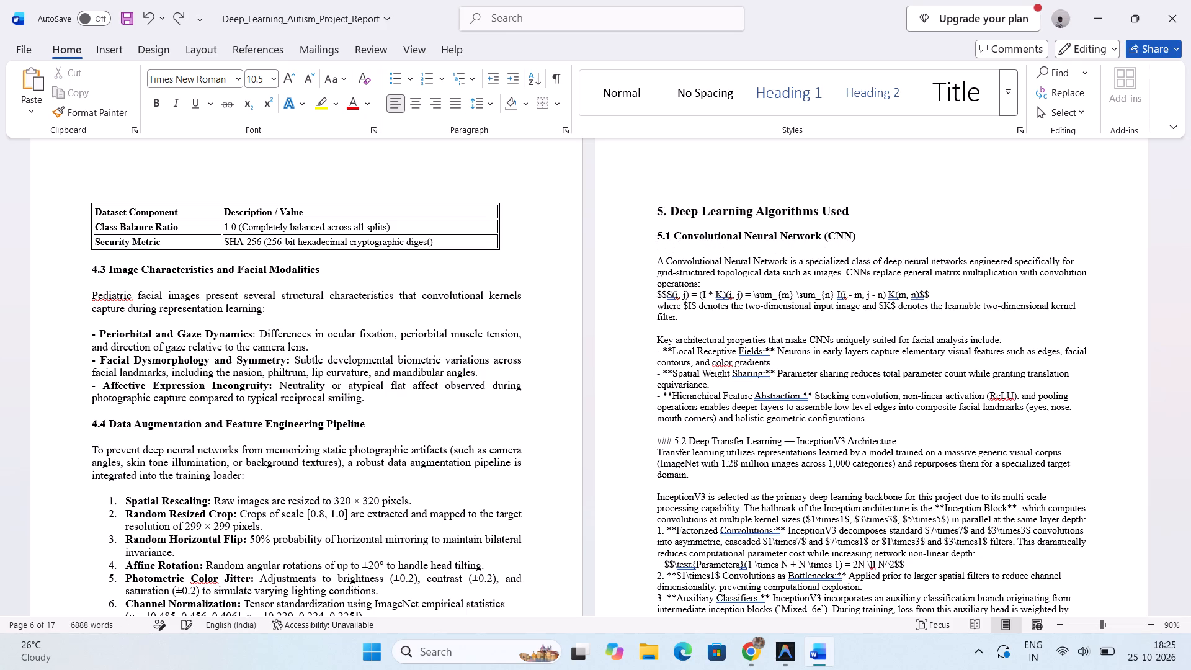
{"action": "scroll", "coordinate": [329, 473], "scroll_direction": "down", "scroll_amount": 2}
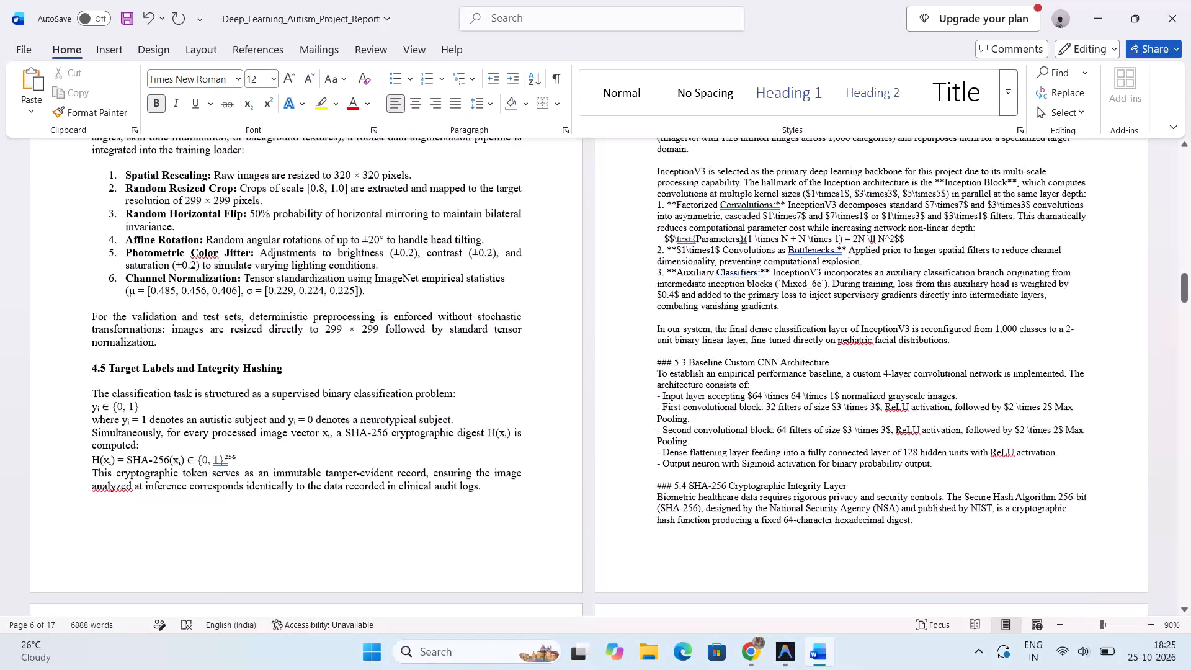
{"action": "scroll", "coordinate": [331, 461], "scroll_direction": "up", "scroll_amount": 4}
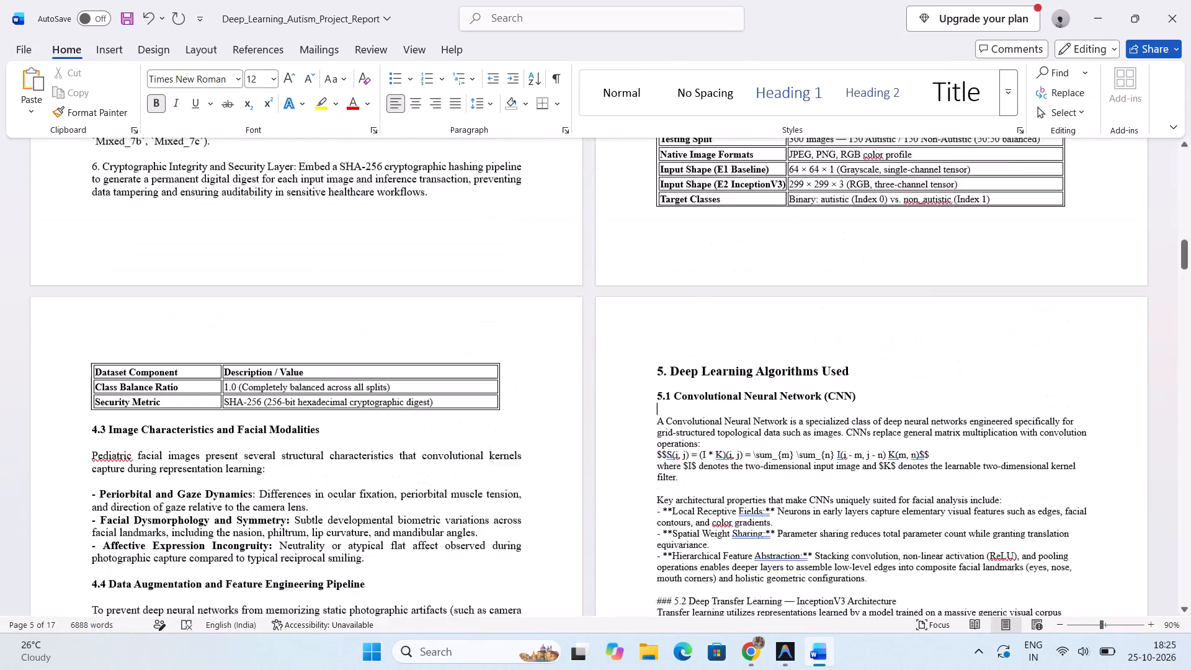
{"action": "scroll", "coordinate": [331, 461], "scroll_direction": "up", "scroll_amount": 1}
{"action": "scroll", "coordinate": [331, 461], "scroll_direction": "down", "scroll_amount": 1}
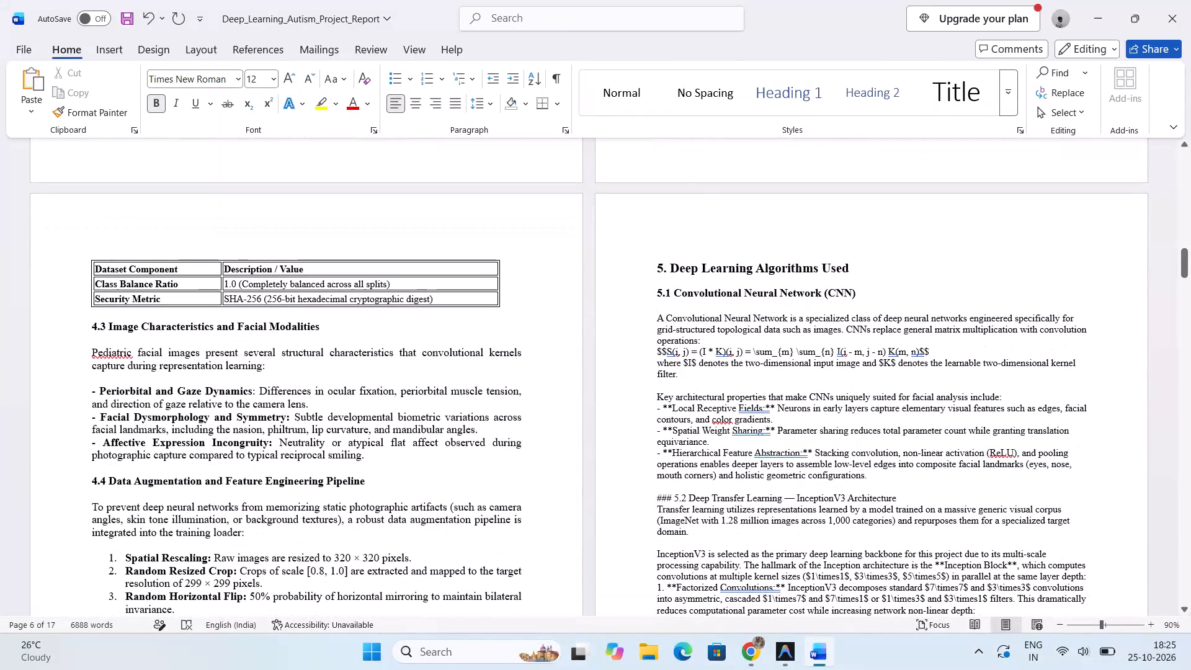
{"action": "left_click", "coordinate": [329, 404]}
{"action": "key", "text": "Return"}
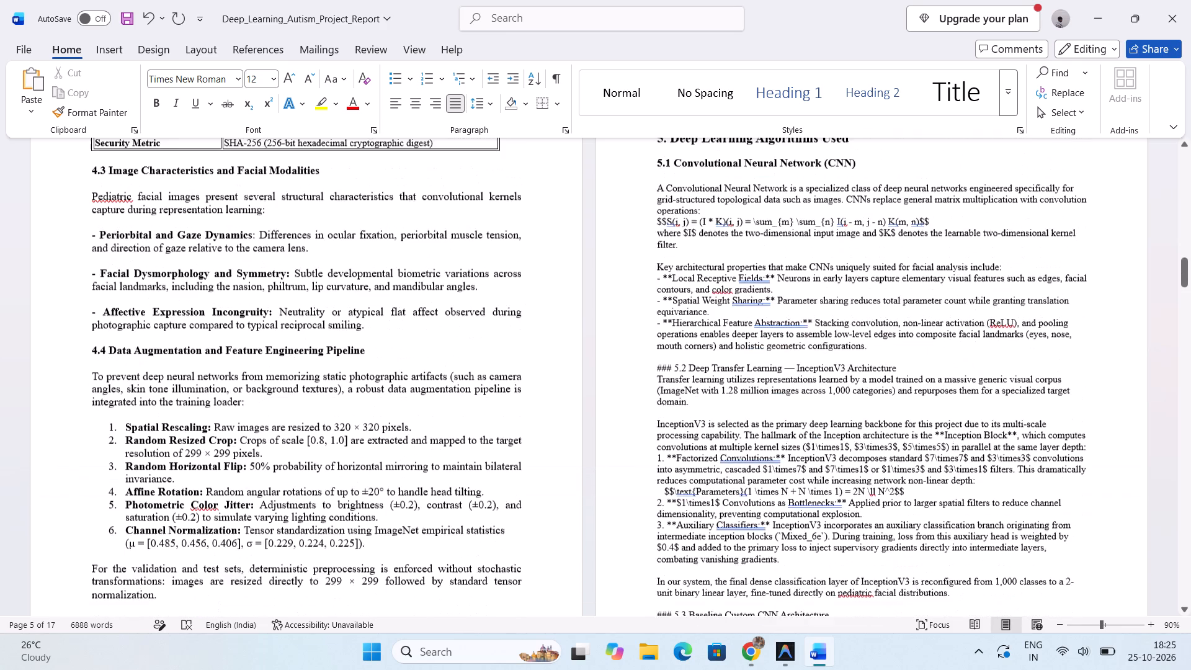
{"action": "scroll", "coordinate": [690, 291], "scroll_direction": "up", "scroll_amount": 2}
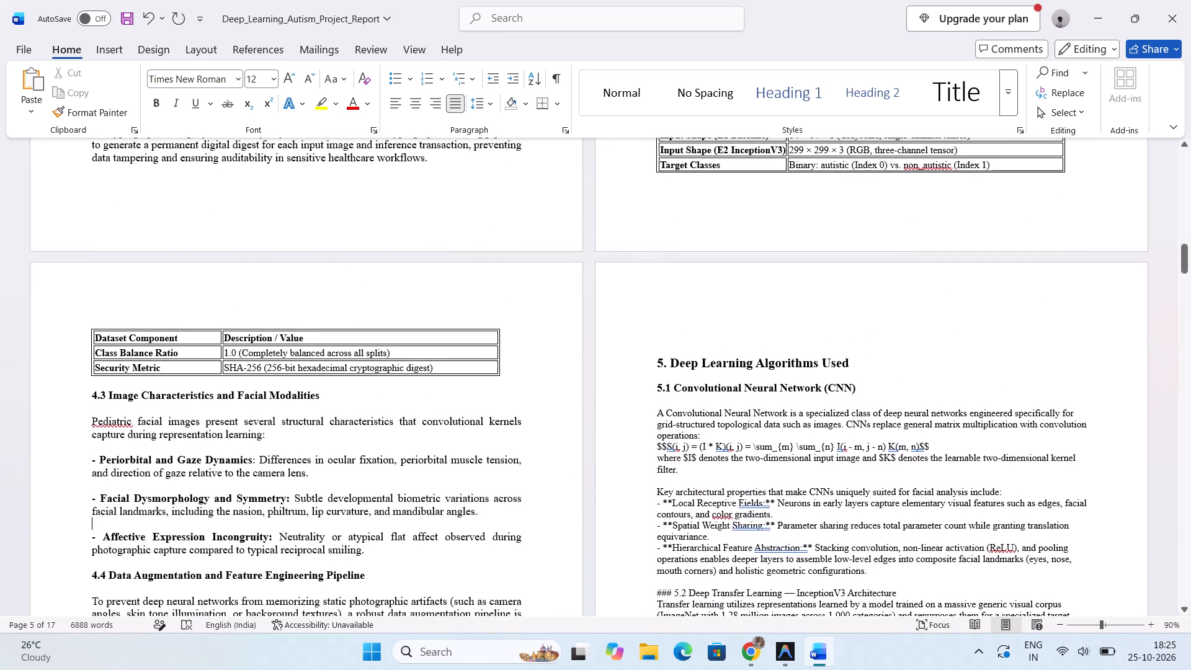
{"action": "left_click", "coordinate": [657, 364]}
{"action": "key", "text": "BackSpace"}
{"action": "key", "text": "BackSpace"}
{"action": "key", "text": "BackSpace"}
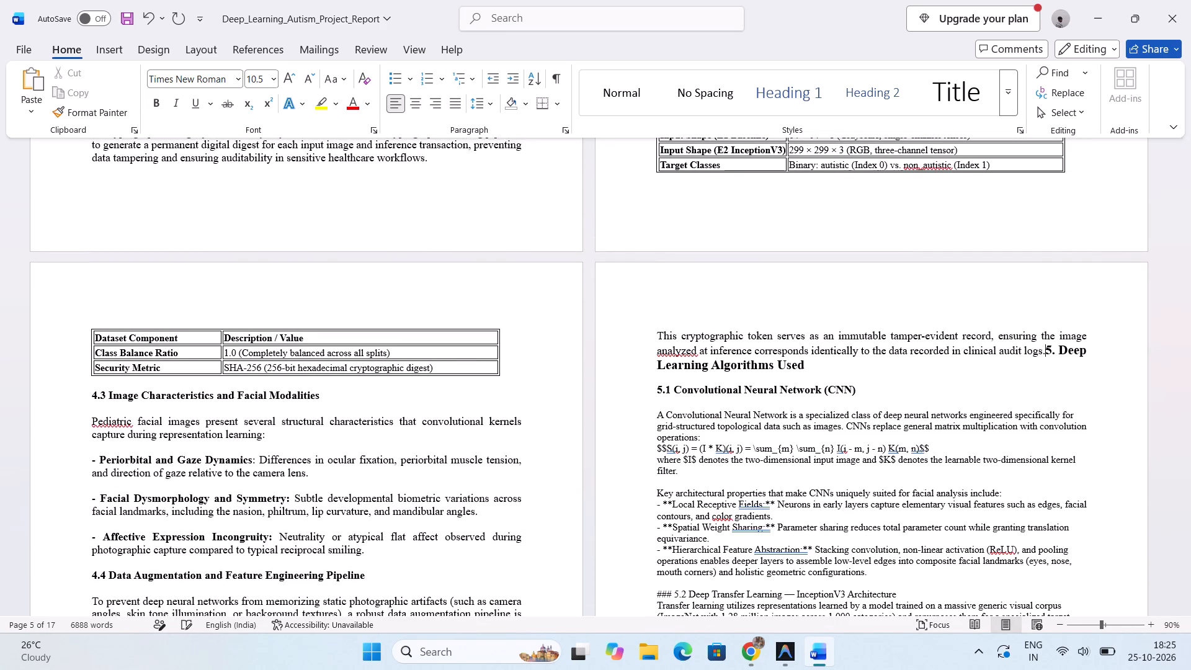
{"action": "key", "text": "Return"}
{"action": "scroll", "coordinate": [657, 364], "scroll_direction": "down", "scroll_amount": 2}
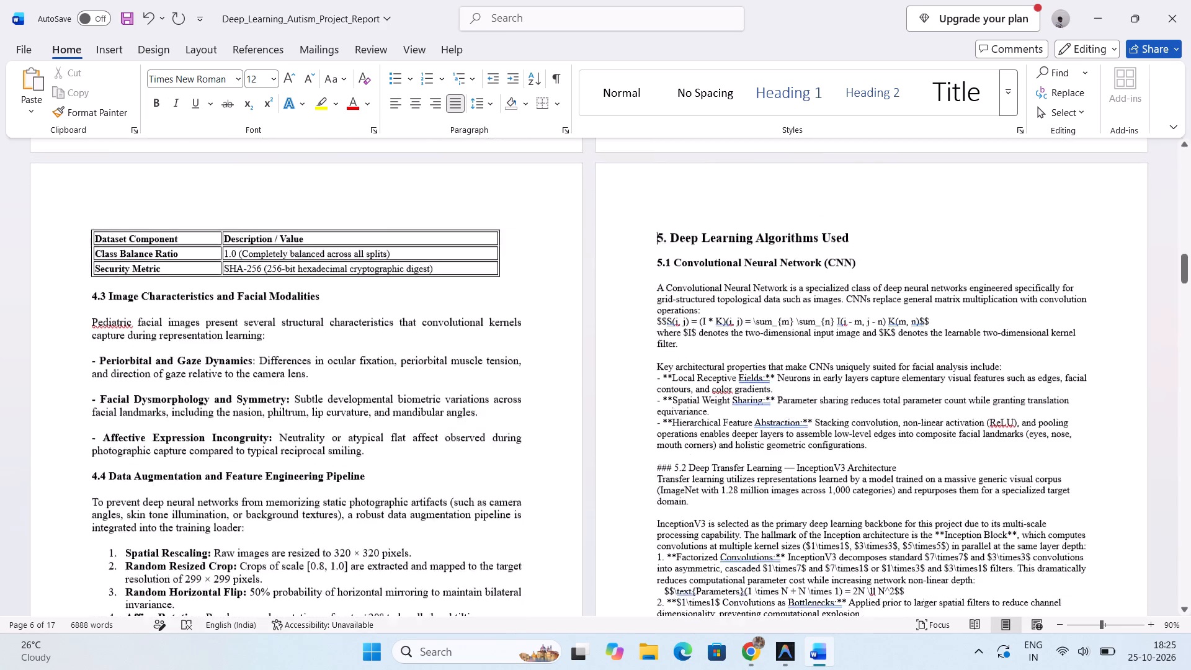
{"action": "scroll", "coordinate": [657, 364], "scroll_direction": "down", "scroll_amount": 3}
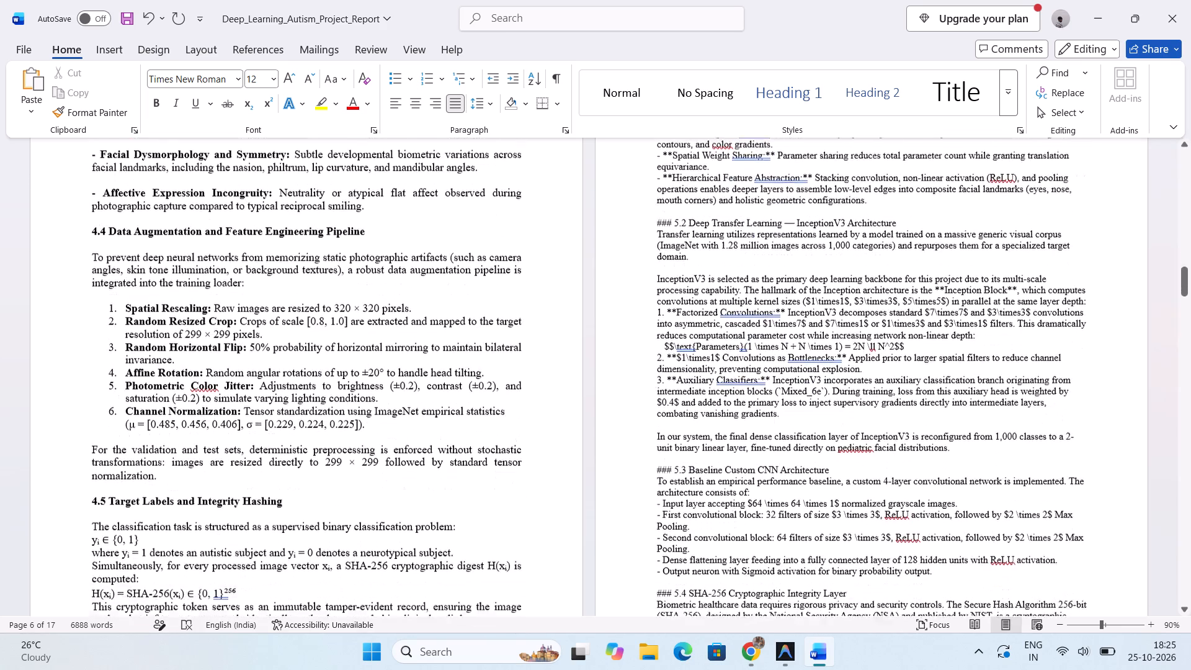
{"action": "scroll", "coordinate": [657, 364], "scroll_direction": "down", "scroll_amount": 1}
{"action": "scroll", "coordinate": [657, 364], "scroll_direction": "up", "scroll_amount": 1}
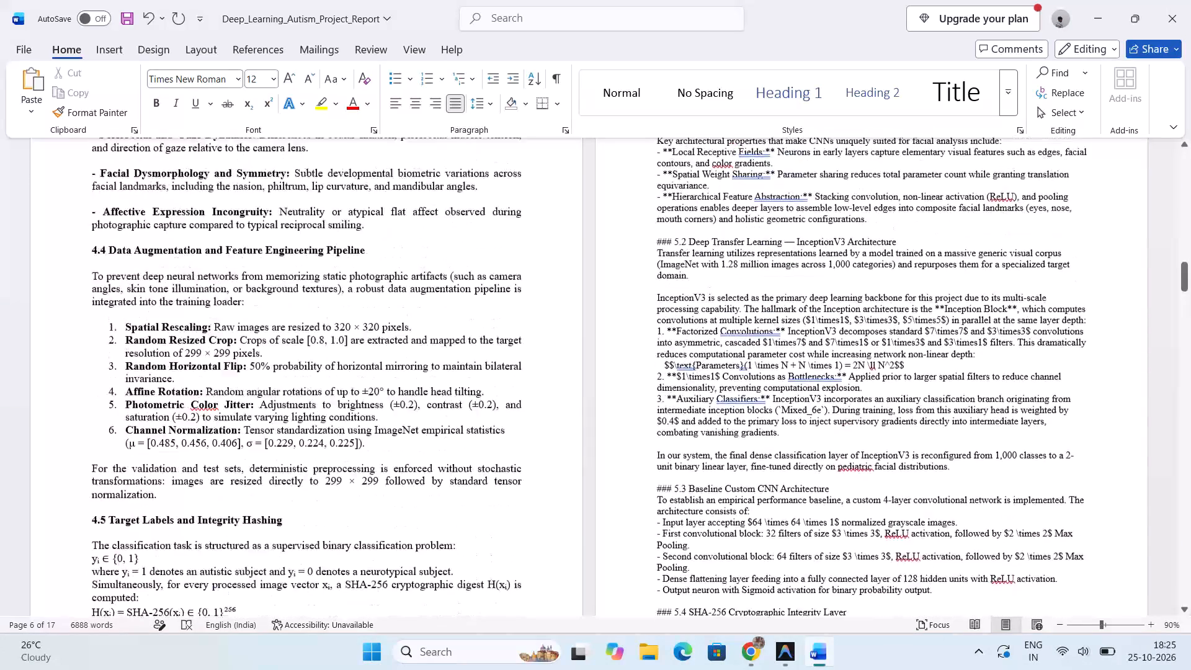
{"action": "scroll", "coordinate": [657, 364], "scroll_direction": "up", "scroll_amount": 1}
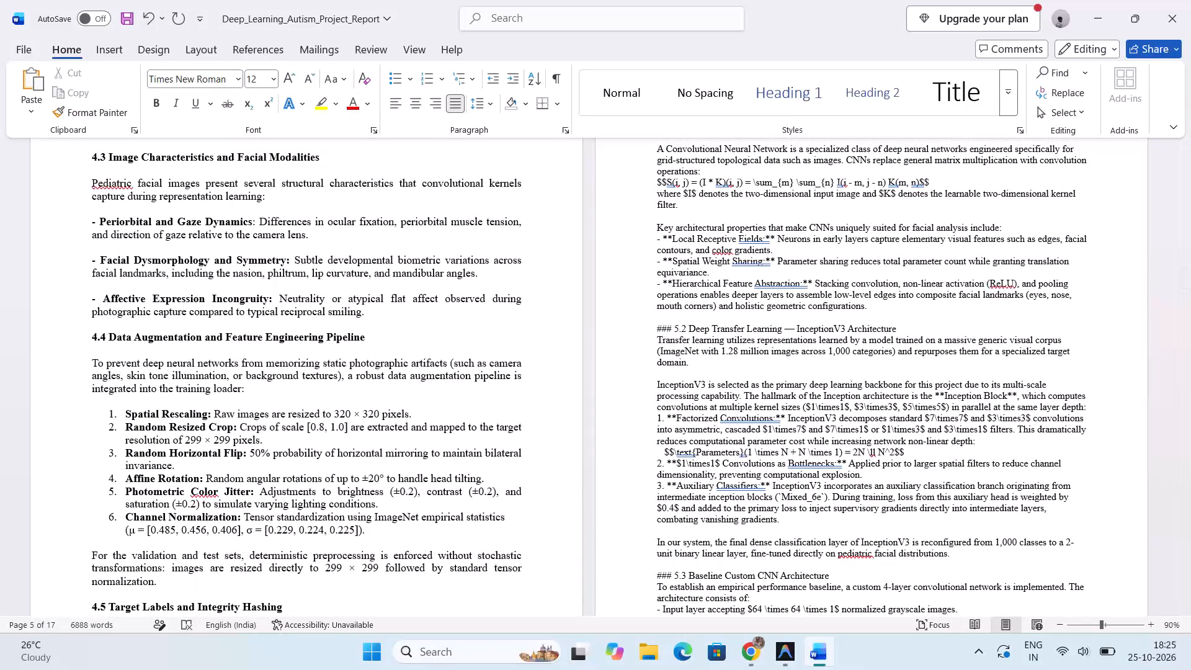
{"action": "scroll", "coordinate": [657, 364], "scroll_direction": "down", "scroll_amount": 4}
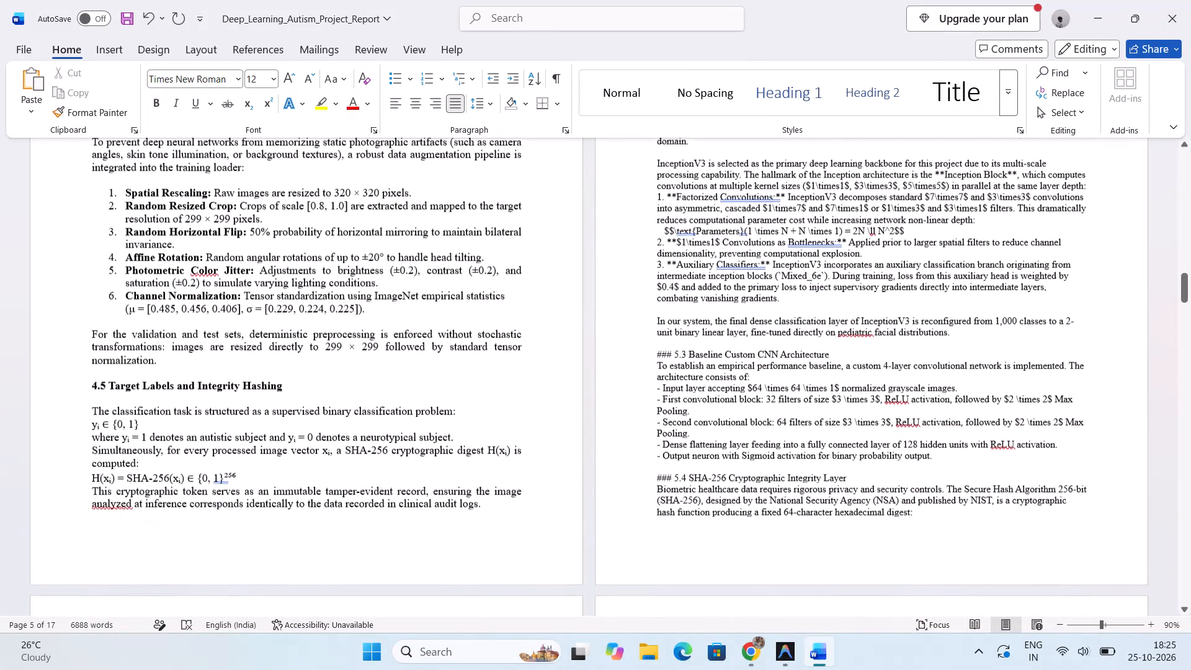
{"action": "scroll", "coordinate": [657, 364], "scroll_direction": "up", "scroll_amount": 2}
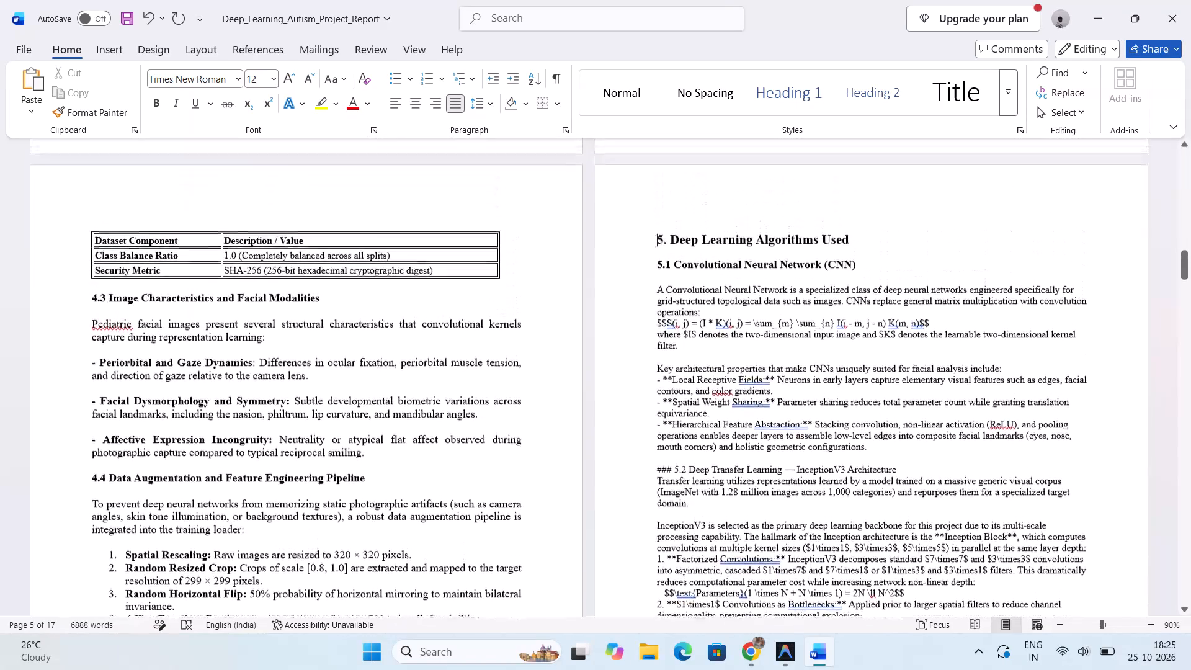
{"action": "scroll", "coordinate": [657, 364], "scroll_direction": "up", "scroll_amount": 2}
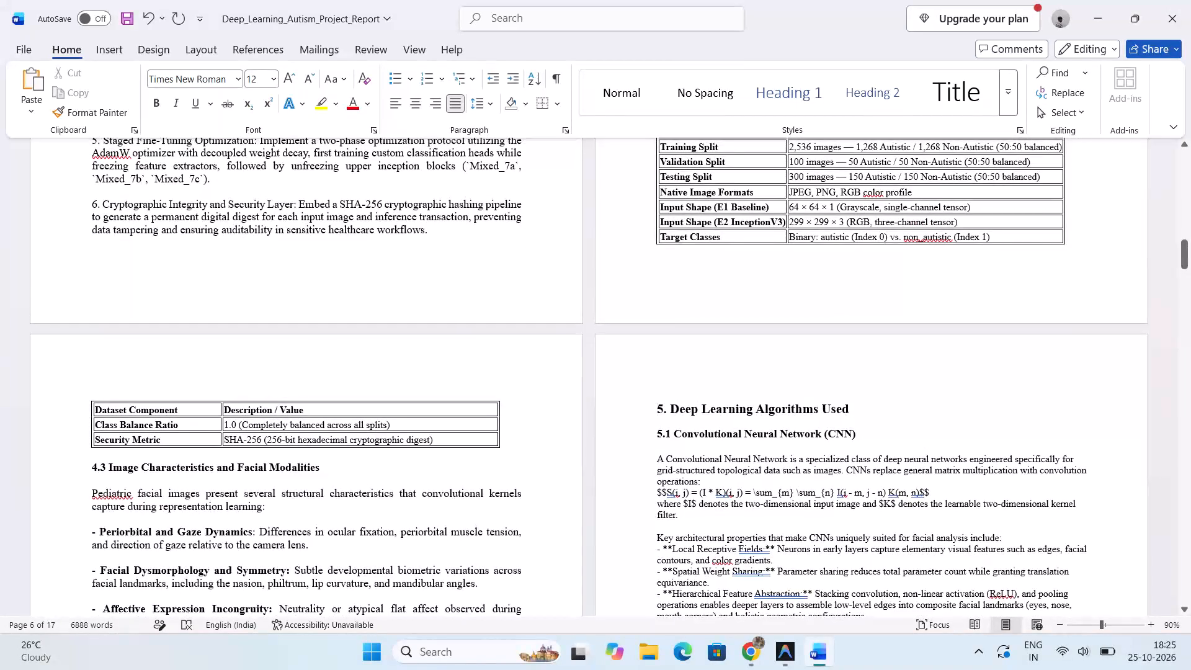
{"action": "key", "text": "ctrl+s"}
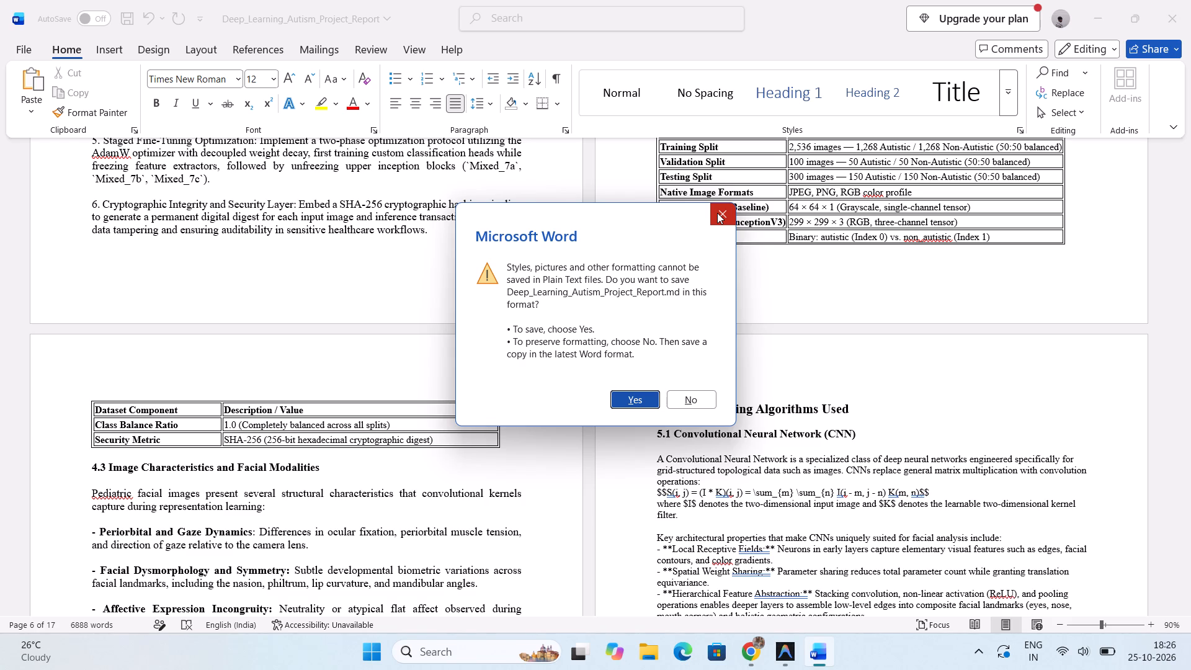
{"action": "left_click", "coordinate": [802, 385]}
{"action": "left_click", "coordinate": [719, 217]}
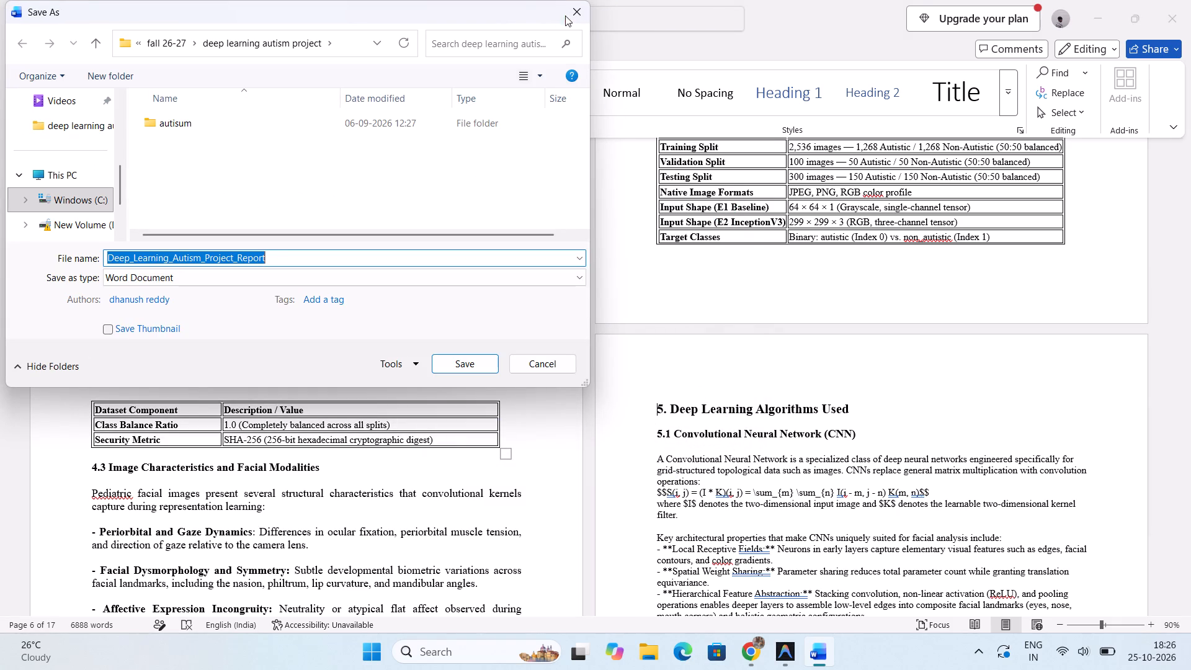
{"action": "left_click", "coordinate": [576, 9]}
Insert three blank lines above the 11. References heading to push it onto the same page as the reference list.
{"action": "scroll", "coordinate": [618, 506], "scroll_direction": "down", "scroll_amount": 1}
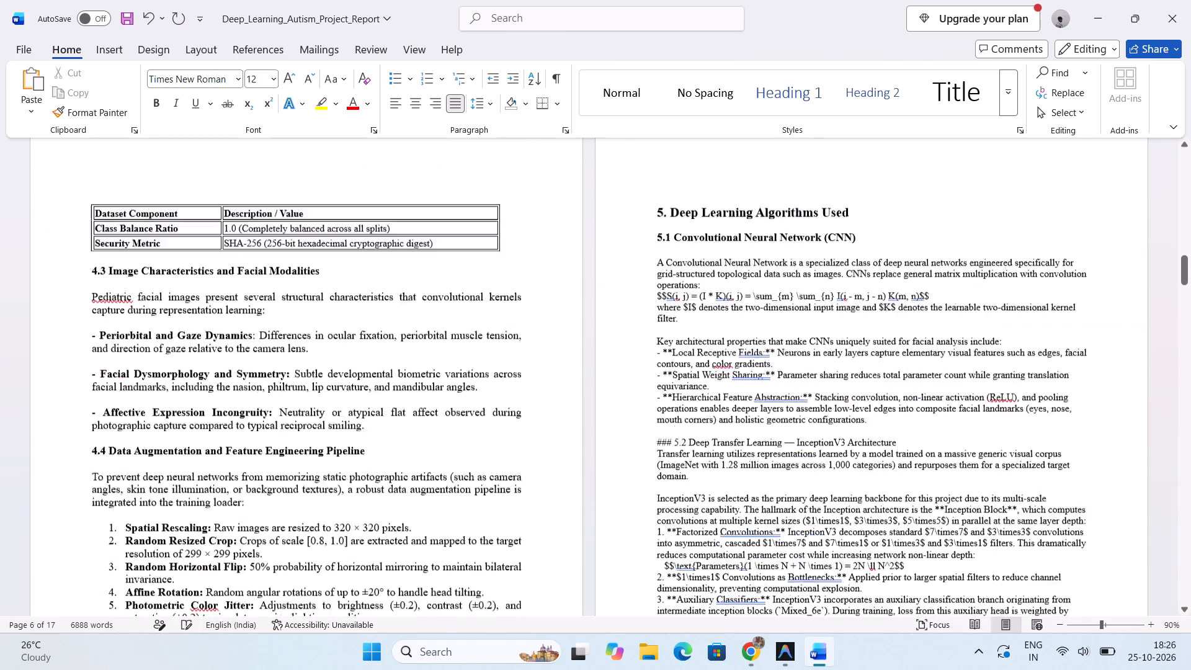
{"action": "scroll", "coordinate": [618, 506], "scroll_direction": "down", "scroll_amount": 1}
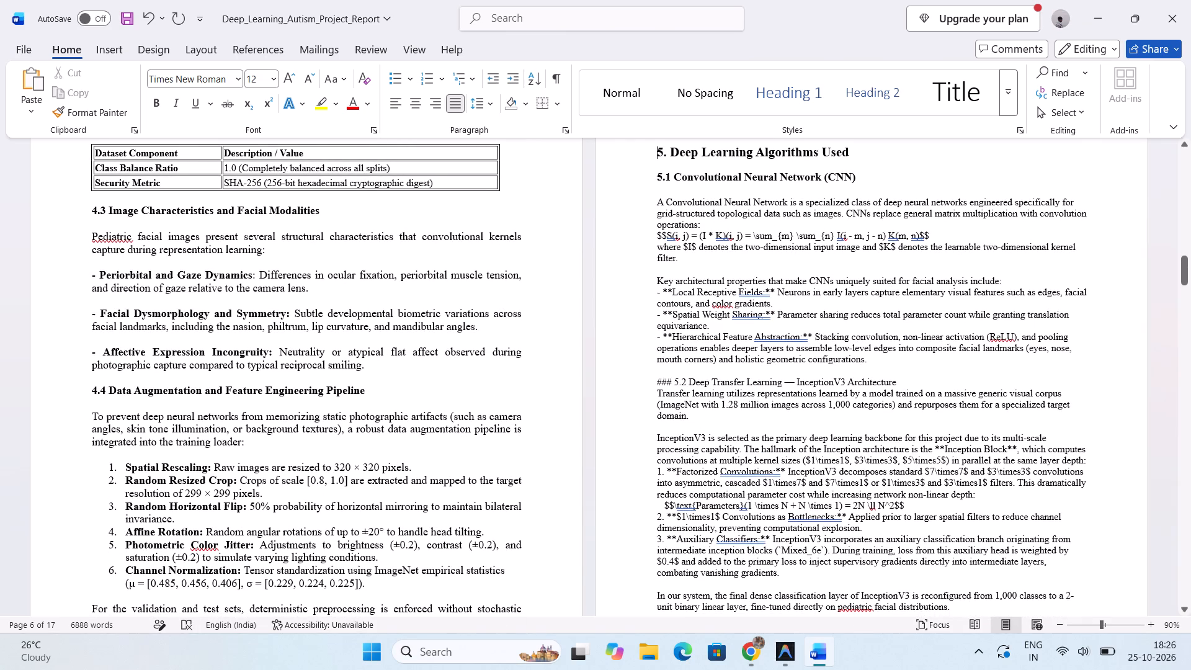
{"action": "scroll", "coordinate": [618, 506], "scroll_direction": "down", "scroll_amount": 5}
{"action": "scroll", "coordinate": [618, 506], "scroll_direction": "down", "scroll_amount": 20}
{"action": "scroll", "coordinate": [618, 506], "scroll_direction": "down", "scroll_amount": 8}
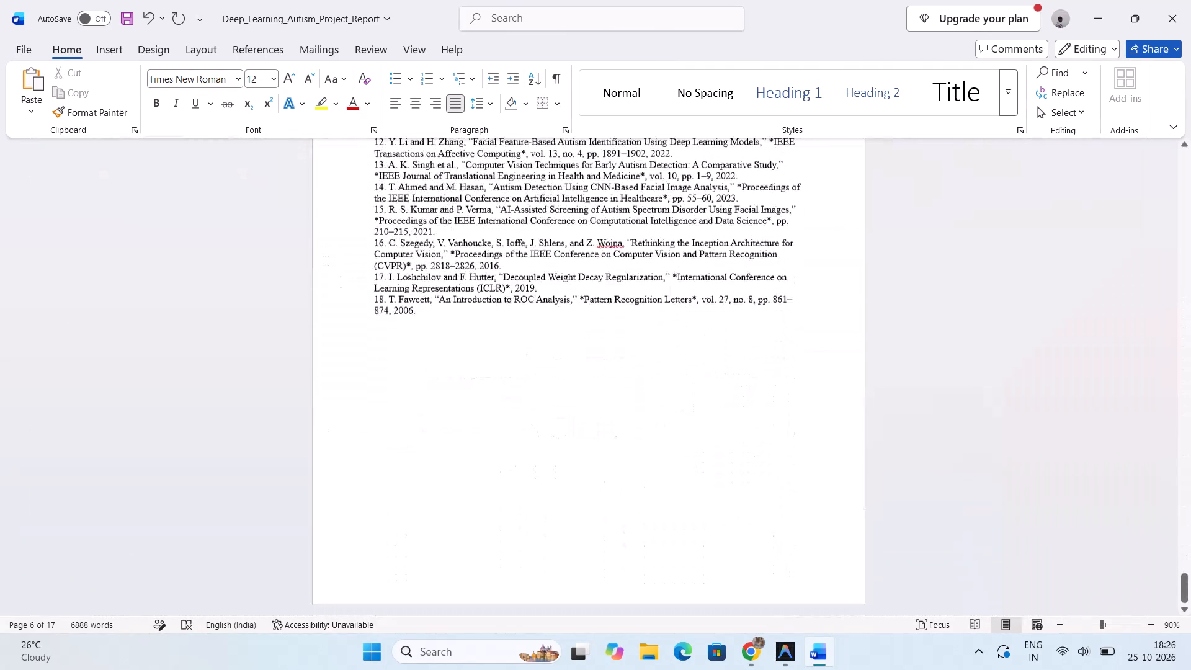
{"action": "scroll", "coordinate": [618, 506], "scroll_direction": "up", "scroll_amount": 3}
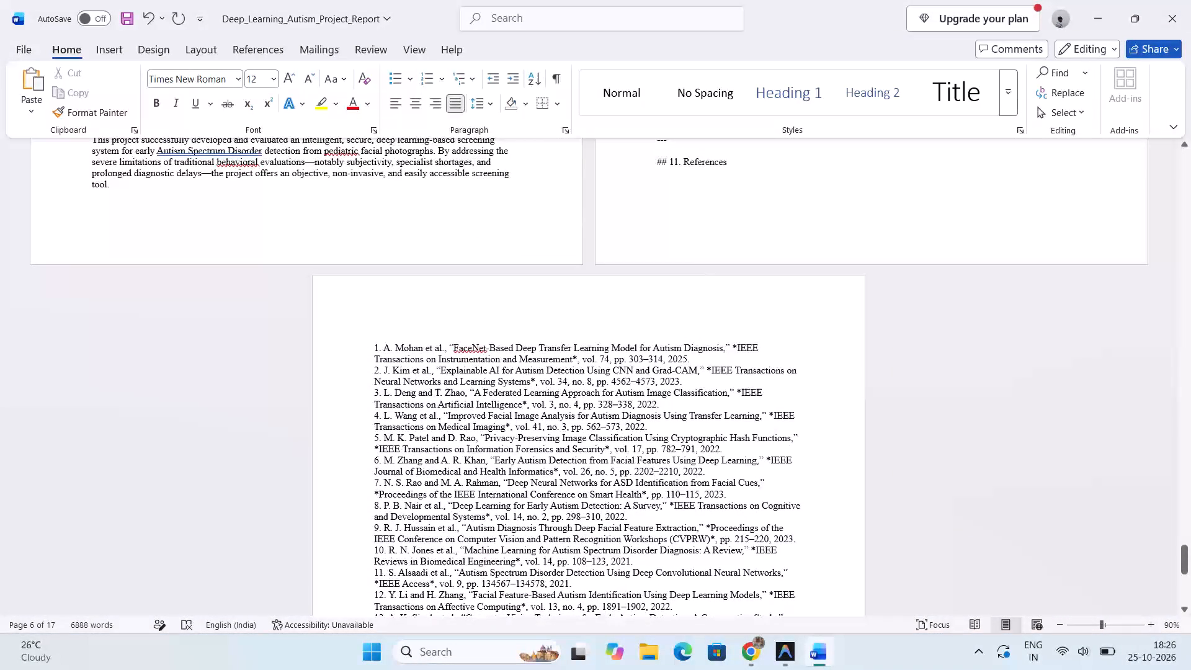
{"action": "scroll", "coordinate": [618, 506], "scroll_direction": "up", "scroll_amount": 1}
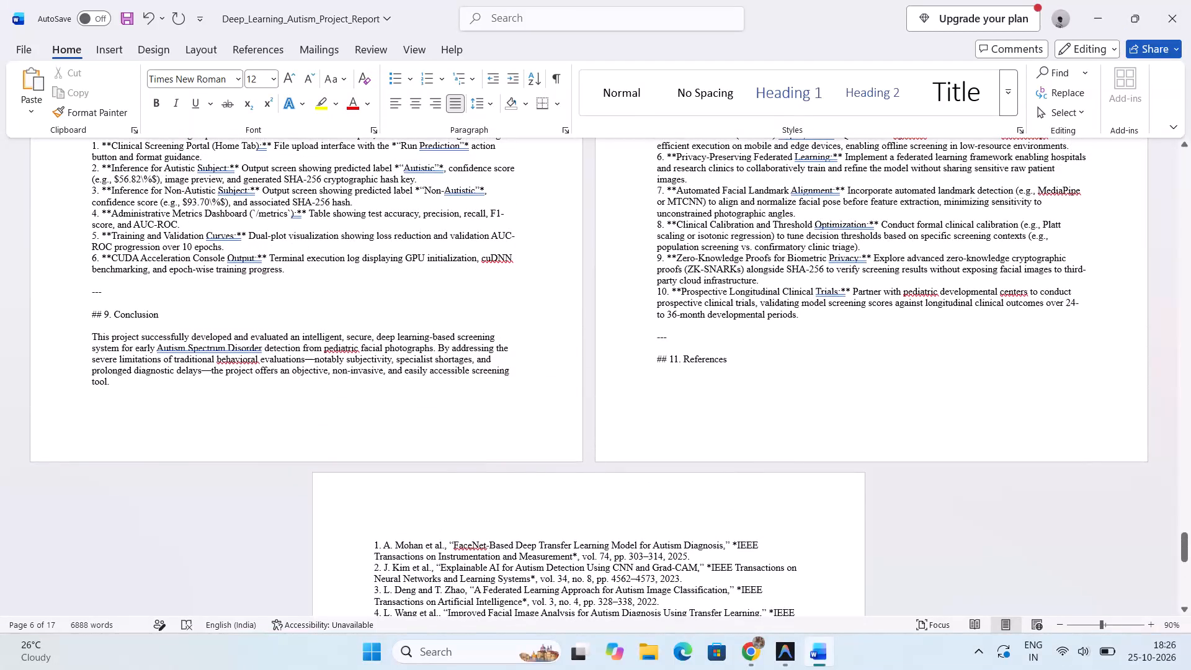
{"action": "left_click", "coordinate": [656, 360]}
{"action": "key", "text": "Return"}
{"action": "key", "text": "Return"}
{"action": "key", "text": "Return"}
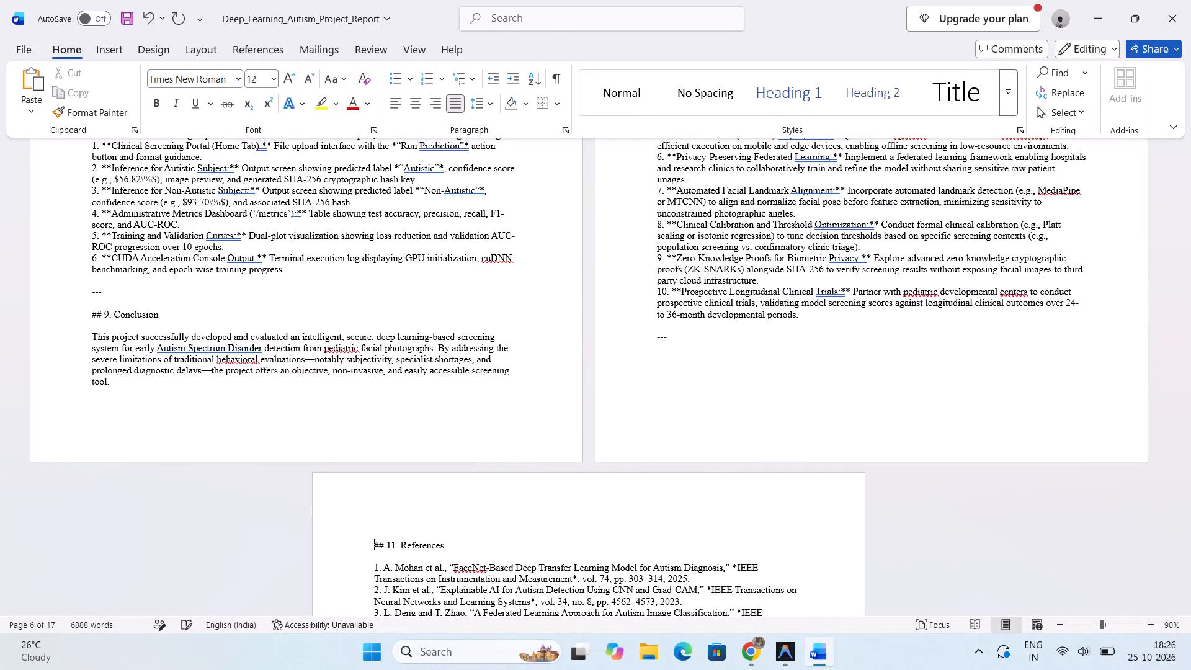
Remove the ## marker and its trailing space from the 11. References heading.
{"action": "left_click", "coordinate": [385, 546]}
{"action": "key", "text": "BackSpace"}
{"action": "key", "text": "BackSpace"}
{"action": "key", "text": "BackSpace"}
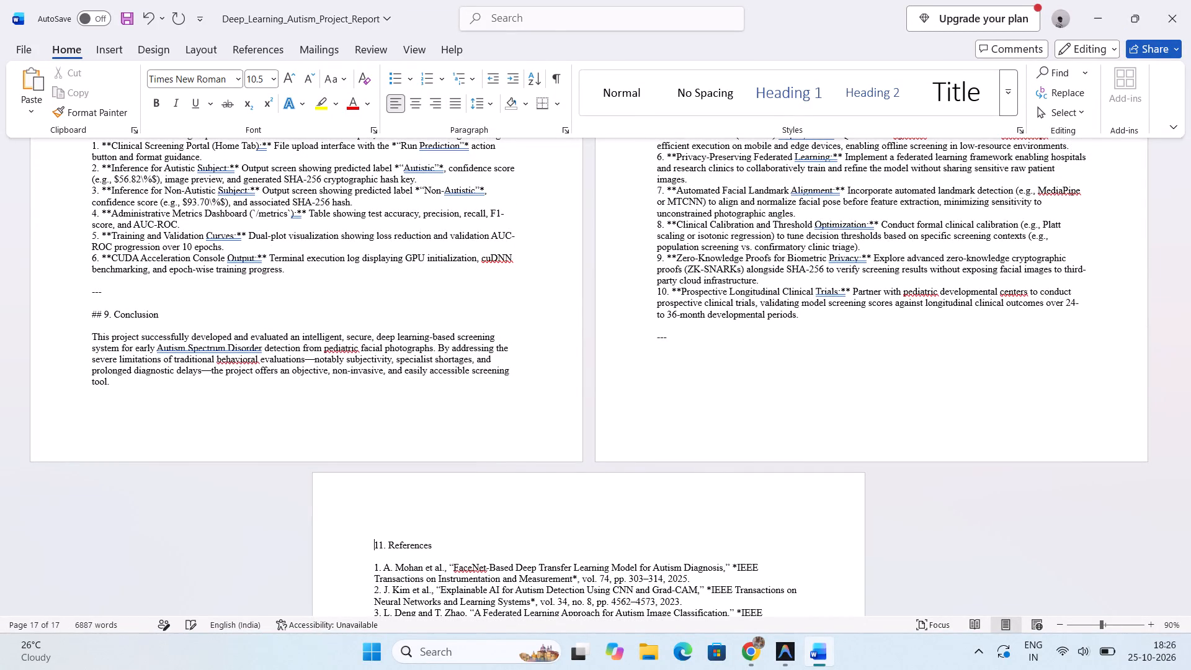
Format the 11. References heading in bold at 14 pt.
{"action": "left_click_drag", "start_coordinate": [372, 548], "coordinate": [445, 538]}
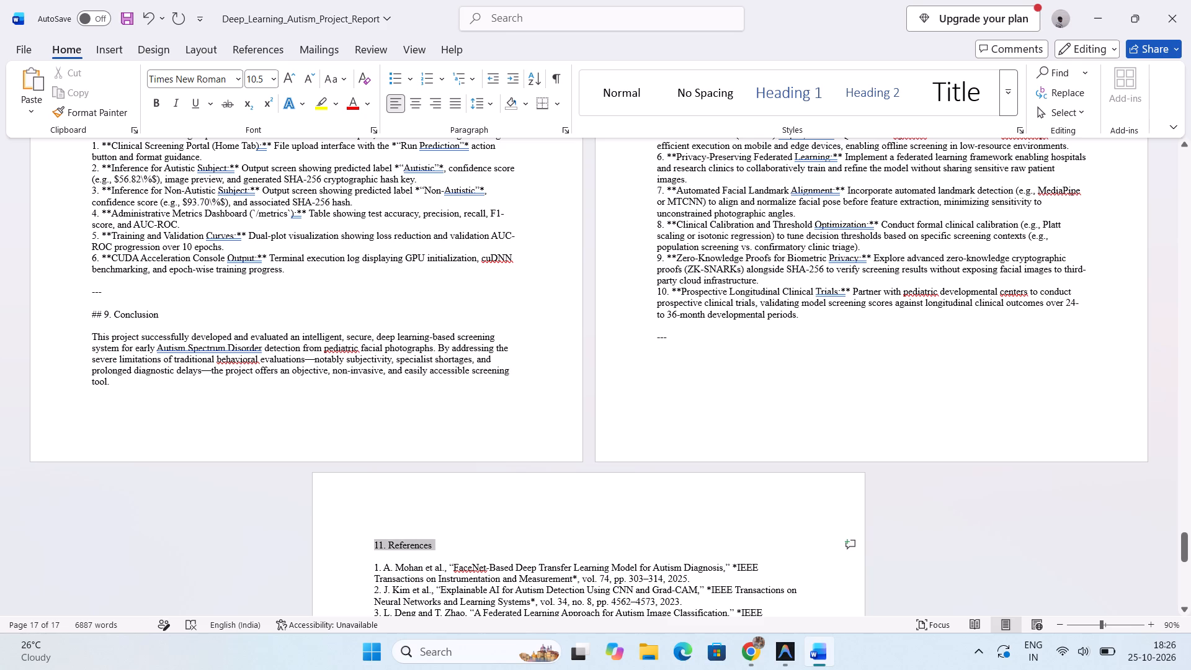
{"action": "left_click_drag", "start_coordinate": [445, 538], "coordinate": [444, 547]}
{"action": "left_click", "coordinate": [453, 524]}
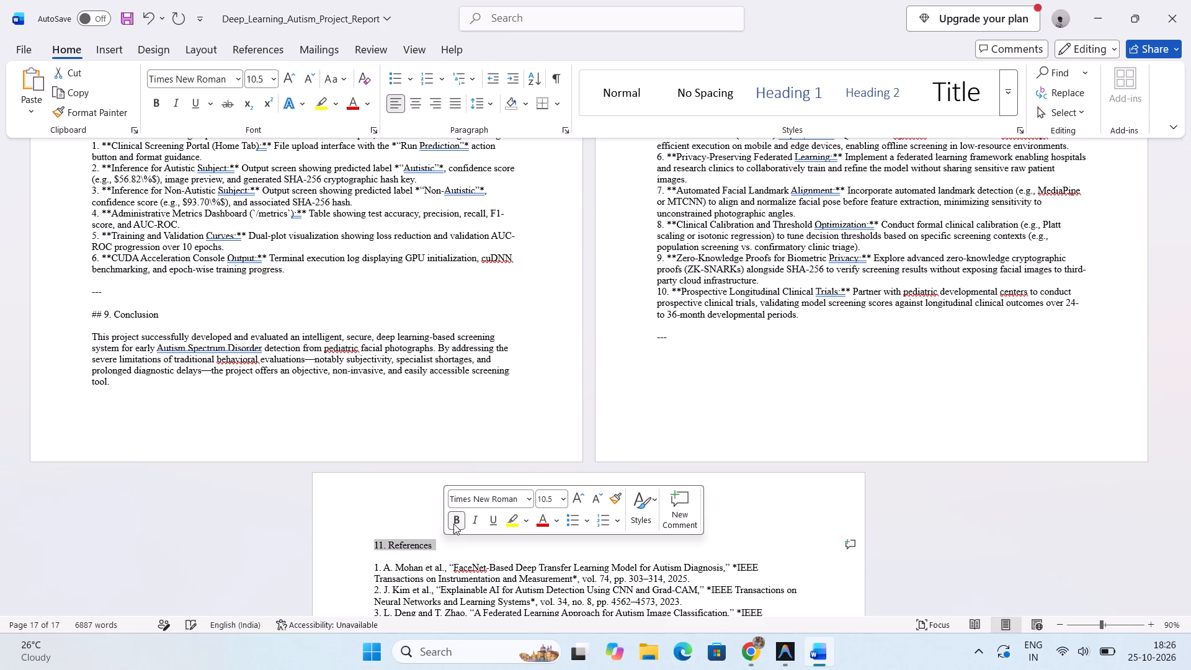
{"action": "left_click", "coordinate": [552, 499]}
{"action": "type", "text": "12"}
{"action": "key", "text": "Return"}
{"action": "type", "text": "14"}
{"action": "key", "text": "Return"}
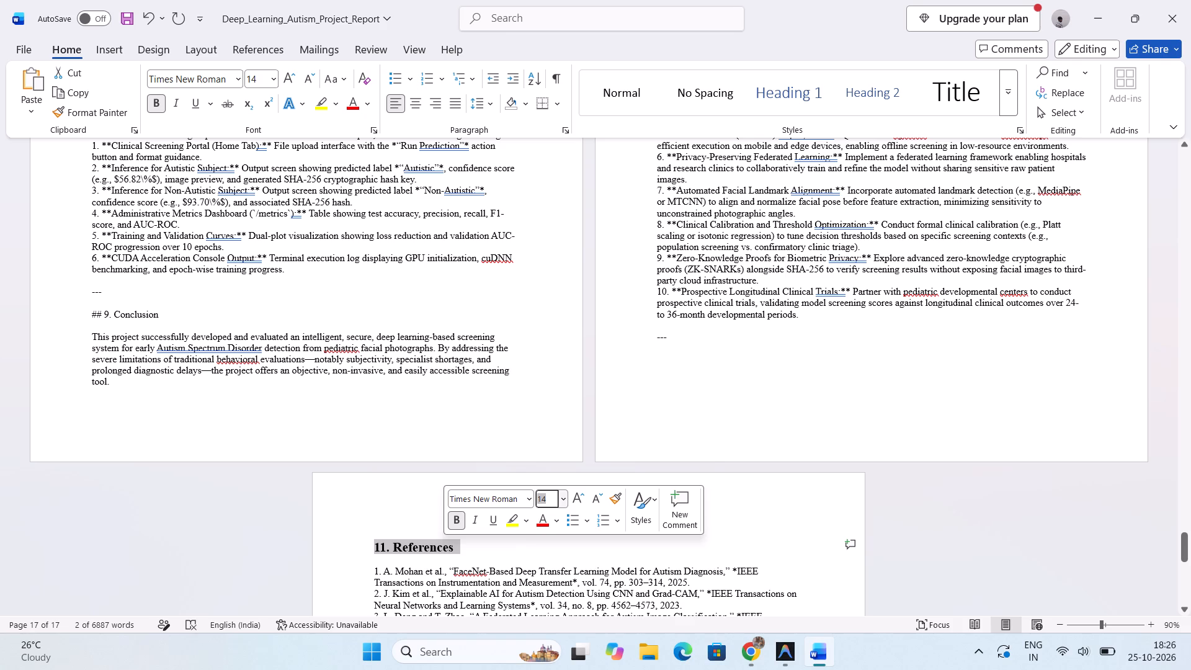
{"action": "left_click", "coordinate": [507, 556]}
Insert one blank line before references 2 and 3, undoing the automatic numbered-list conversion so the entries stay plain text.
{"action": "scroll", "coordinate": [507, 556], "scroll_direction": "down", "scroll_amount": 2}
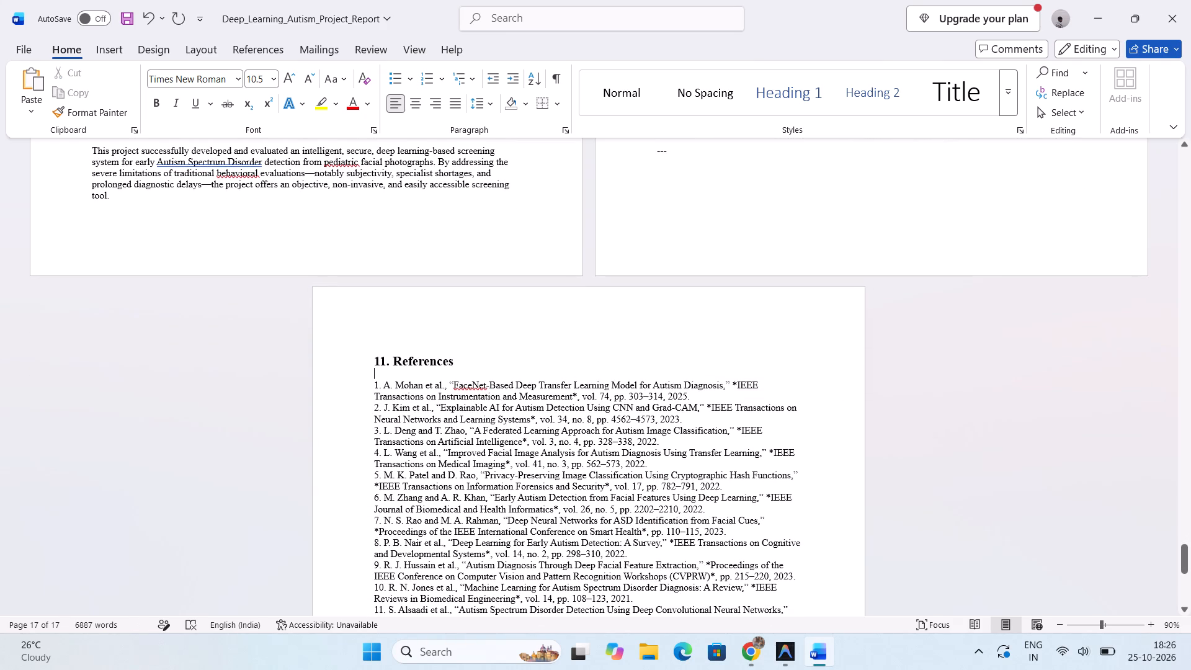
{"action": "left_click", "coordinate": [717, 396]}
{"action": "key", "text": "Return"}
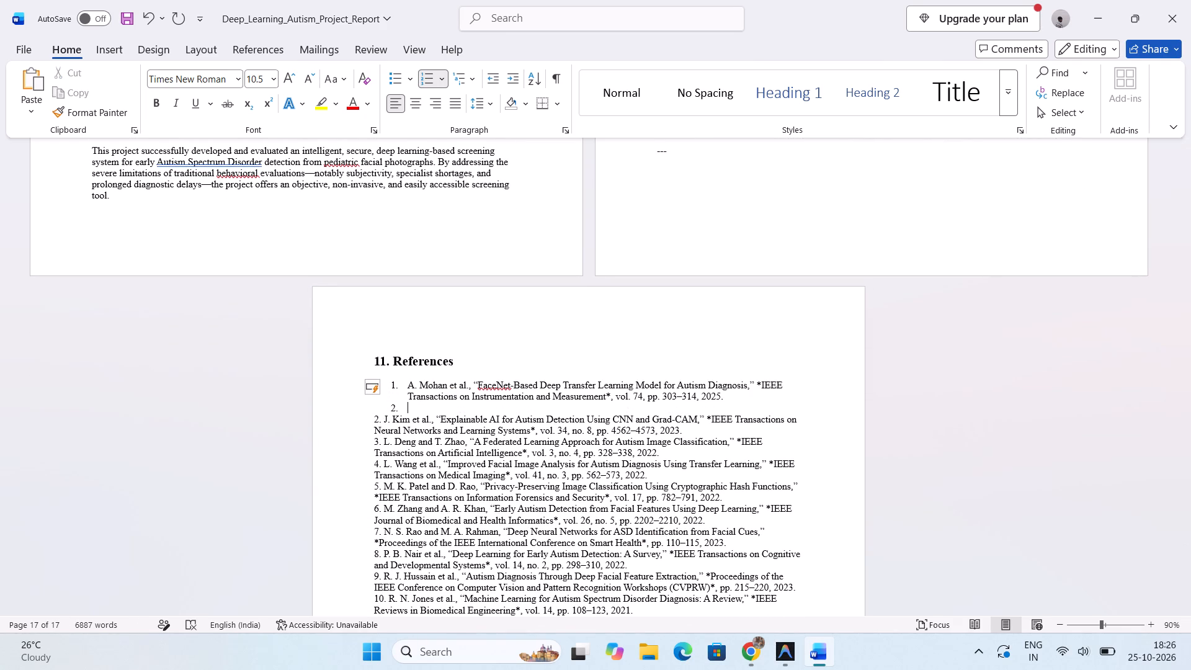
{"action": "key", "text": "ctrl+z"}
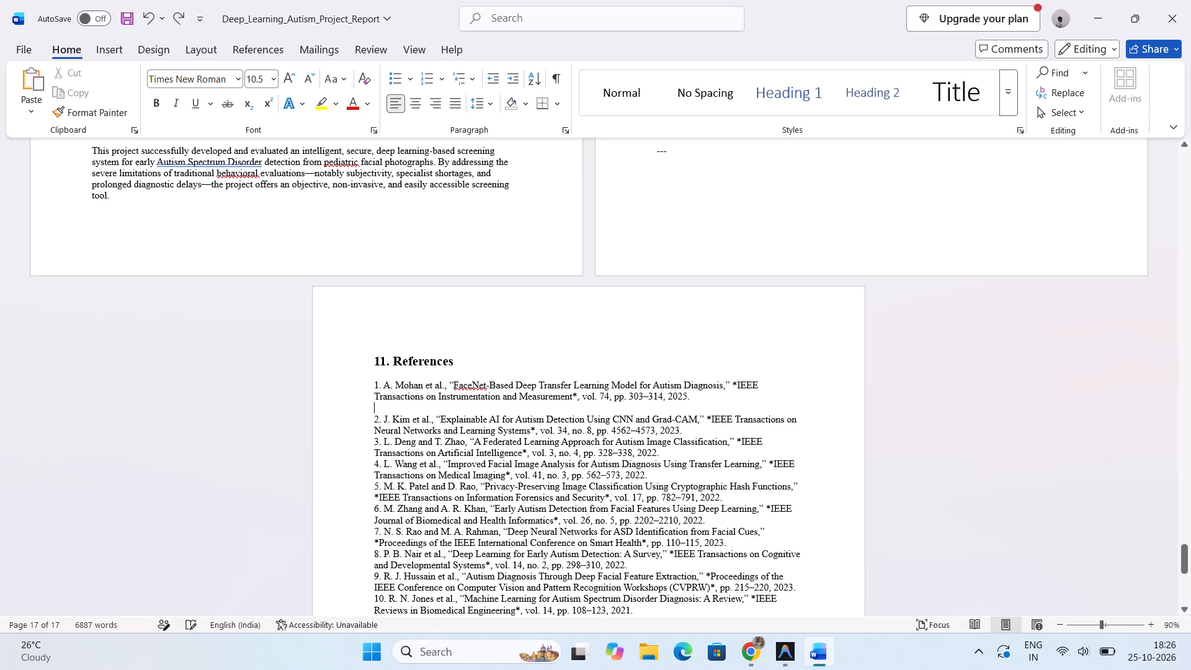
{"action": "key", "text": "Down"}
{"action": "key", "text": "Down"}
{"action": "key", "text": "Down"}
{"action": "key", "text": "Return"}
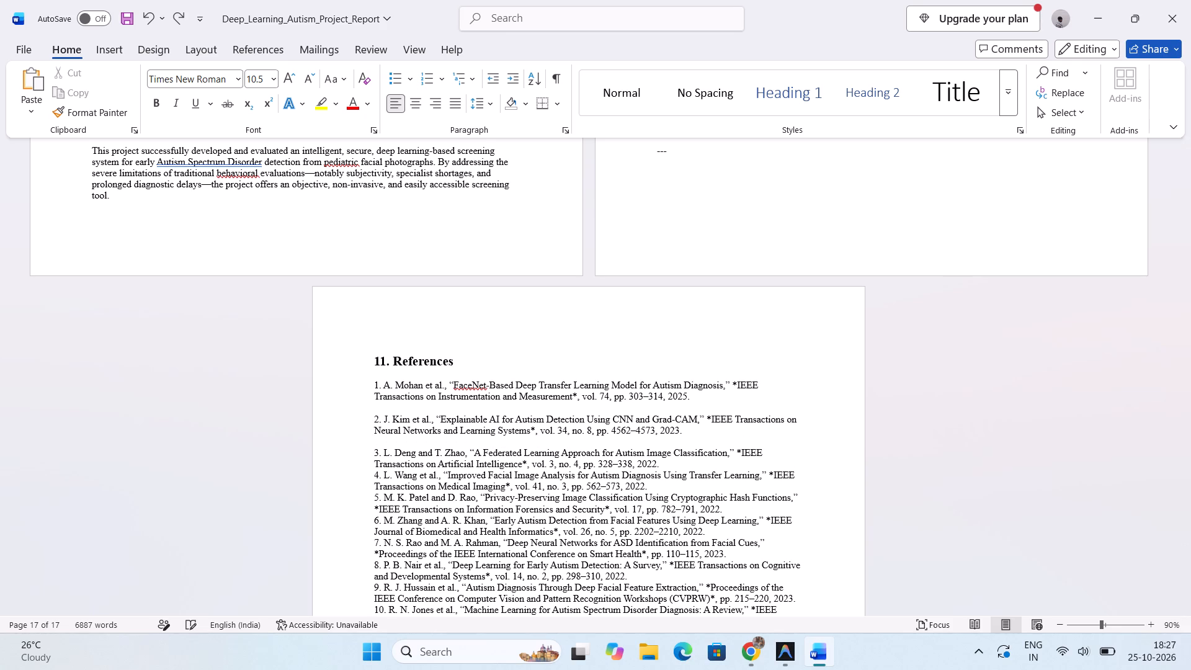
Insert one blank line before each of references 4, 5 and 6 in the References section.
{"action": "key", "text": "Up"}
{"action": "key", "text": "Down"}
{"action": "key", "text": "Down"}
{"action": "key", "text": "Down"}
{"action": "key", "text": "Return"}
{"action": "key", "text": "Down"}
{"action": "key", "text": "Down"}
{"action": "key", "text": "Return"}
{"action": "key", "text": "Down"}
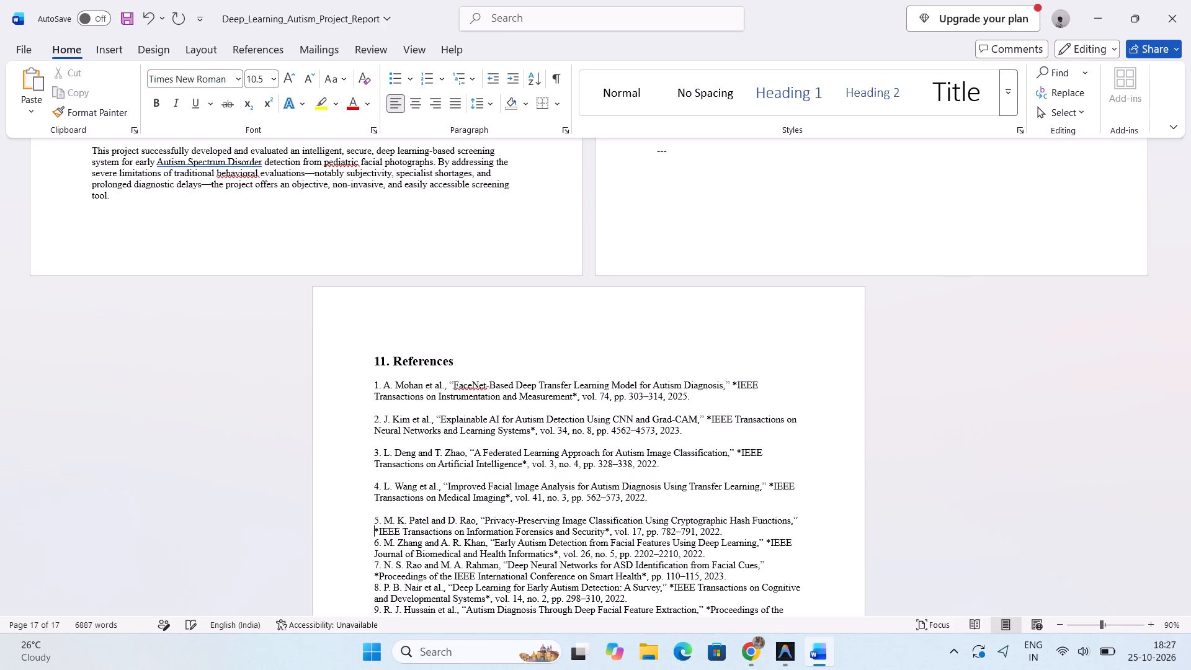
{"action": "key", "text": "Down"}
{"action": "key", "text": "Down"}
{"action": "key", "text": "Up"}
{"action": "key", "text": "Return"}
Insert one blank line before references 7 and 8 in the References section.
{"action": "key", "text": "Down"}
{"action": "key", "text": "Down"}
{"action": "key", "text": "Down"}
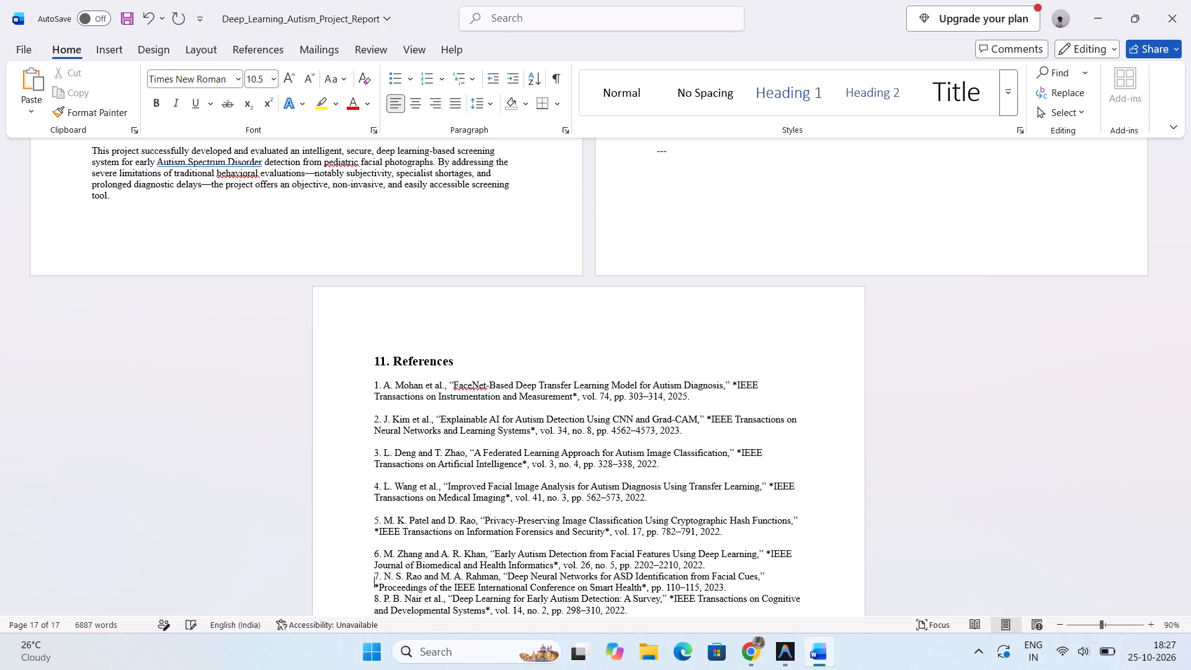
{"action": "key", "text": "Up"}
{"action": "key", "text": "Return"}
{"action": "key", "text": "Down"}
{"action": "key", "text": "Down"}
{"action": "key", "text": "Down"}
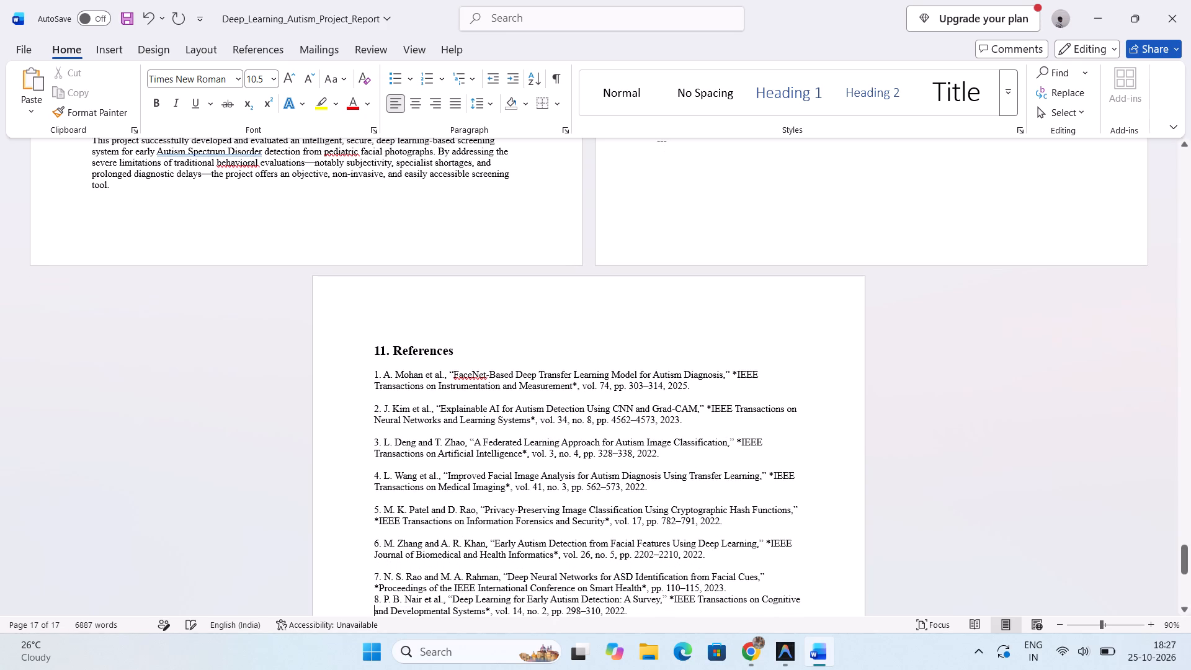
{"action": "key", "text": "Up"}
{"action": "key", "text": "Return"}
Insert one blank line before references 9 and 10 in the References section.
{"action": "key", "text": "Down"}
{"action": "key", "text": "Down"}
{"action": "key", "text": "Down"}
{"action": "key", "text": "Down"}
{"action": "key", "text": "Up"}
{"action": "key", "text": "Up"}
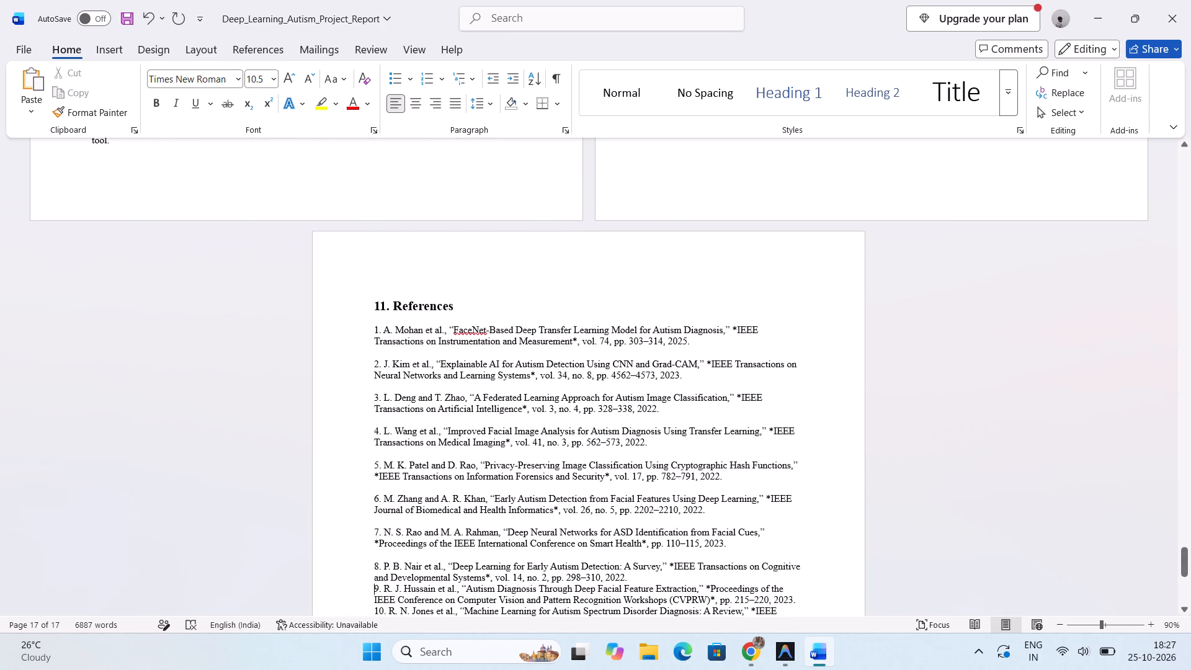
{"action": "key", "text": "Return"}
{"action": "key", "text": "Down"}
{"action": "key", "text": "Down"}
{"action": "key", "text": "Down"}
{"action": "key", "text": "Down"}
{"action": "key", "text": "Up"}
{"action": "key", "text": "Up"}
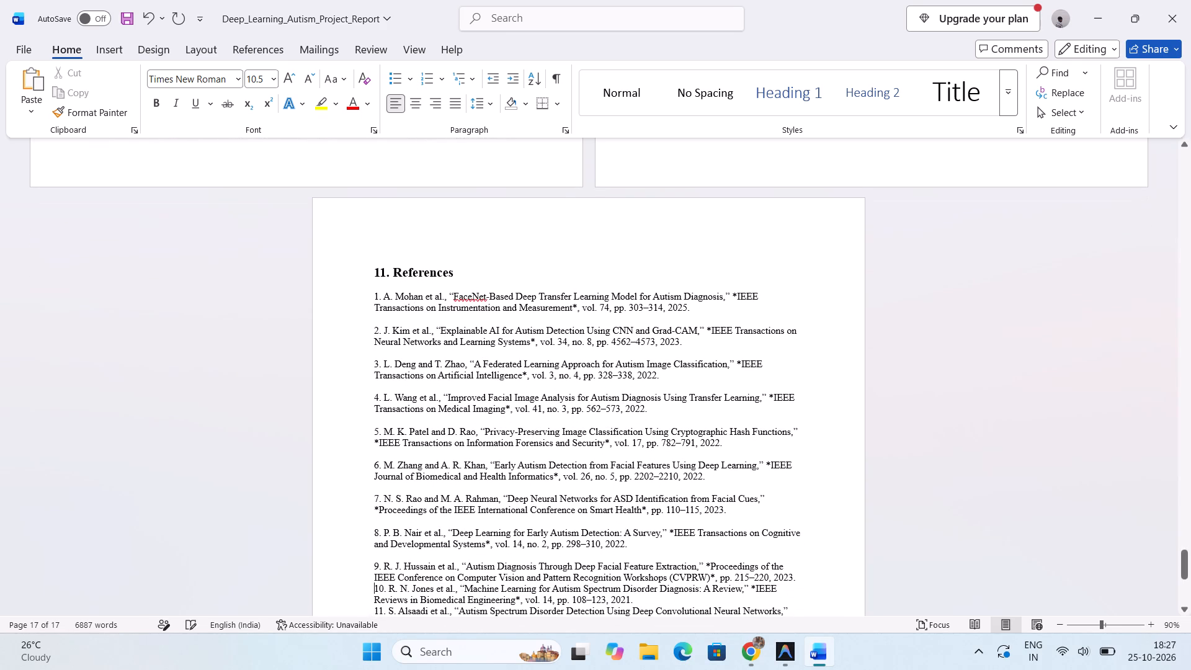
{"action": "key", "text": "Return"}
Insert one blank line before references 11 and 12 in the References section.
{"action": "key", "text": "Down"}
{"action": "key", "text": "Down"}
{"action": "key", "text": "Down"}
{"action": "key", "text": "Up"}
{"action": "key", "text": "Return"}
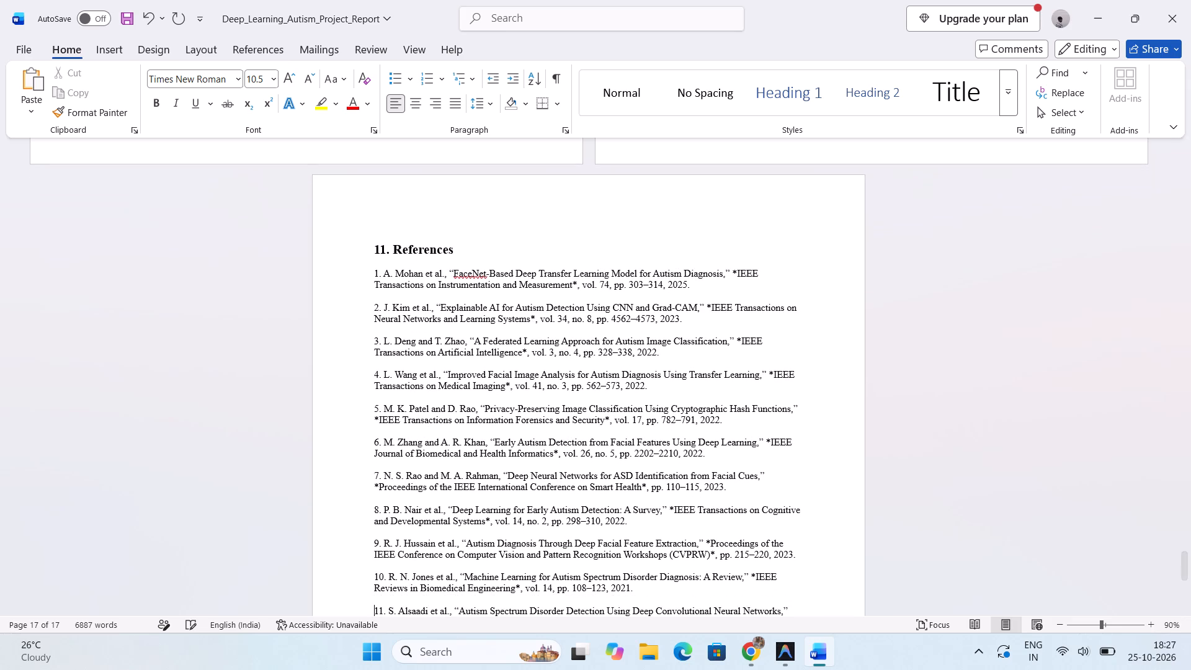
{"action": "key", "text": "Down"}
{"action": "key", "text": "Down"}
{"action": "key", "text": "Down"}
{"action": "key", "text": "Down"}
{"action": "key", "text": "Up"}
{"action": "key", "text": "Up"}
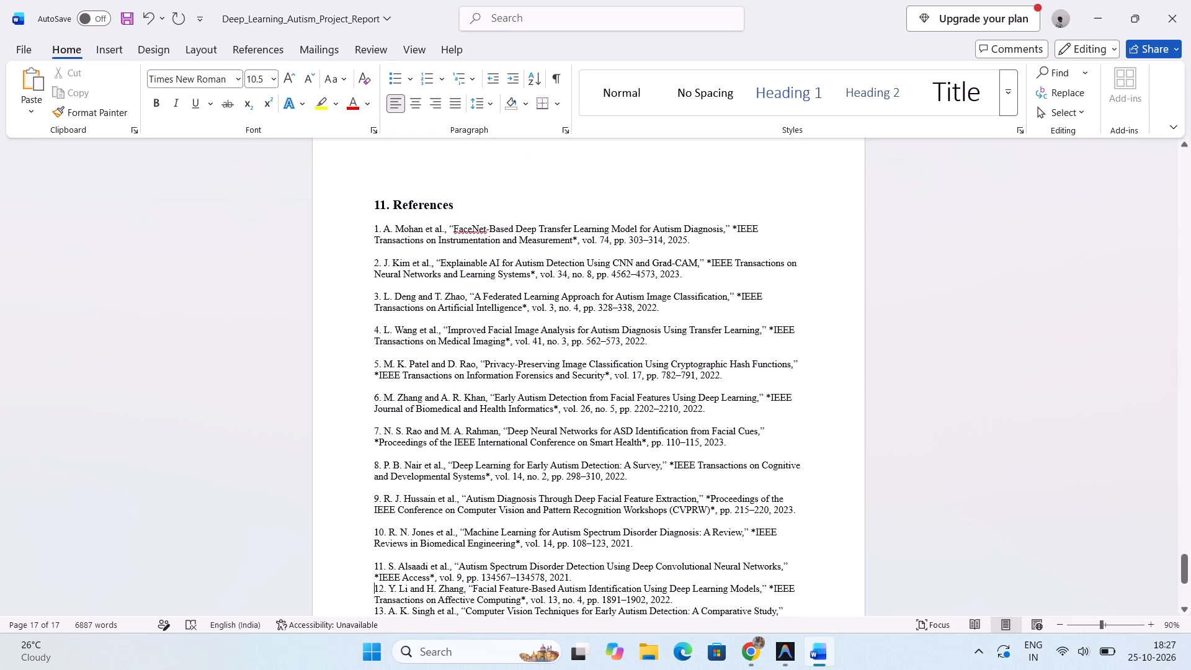
{"action": "key", "text": "Return"}
Insert one blank line before references 13 and 14 in the References section.
{"action": "key", "text": "Down"}
{"action": "key", "text": "Up"}
{"action": "key", "text": "Down"}
{"action": "key", "text": "Down"}
{"action": "key", "text": "Down"}
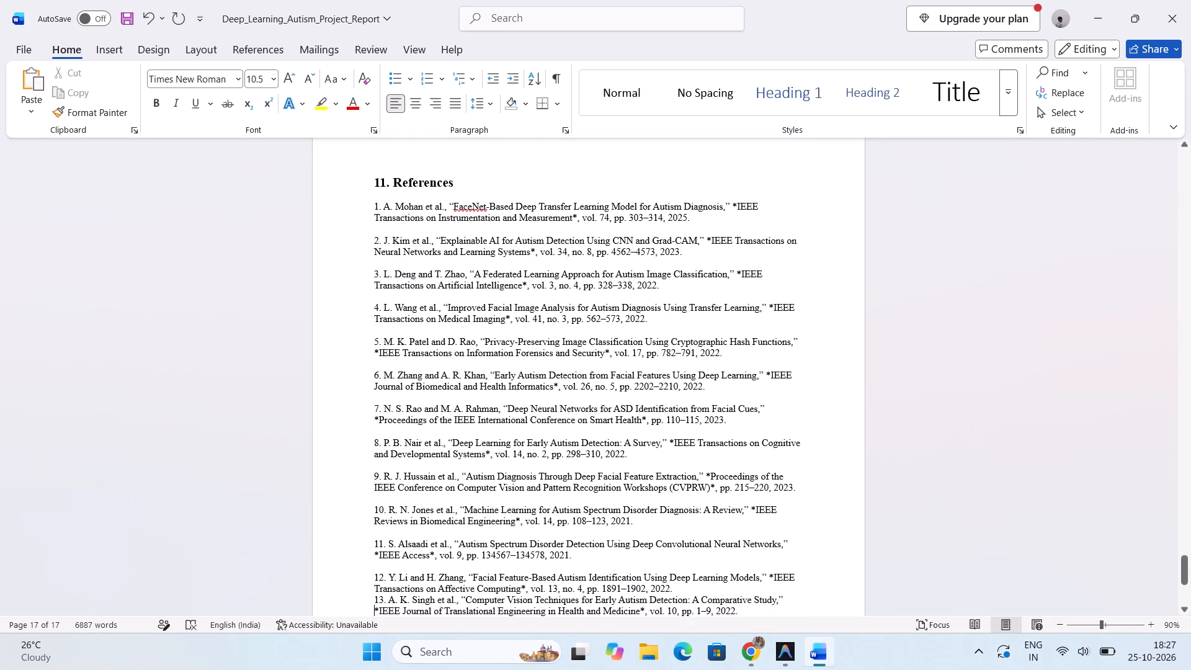
{"action": "key", "text": "Up"}
{"action": "key", "text": "Return"}
{"action": "key", "text": "Down"}
{"action": "key", "text": "Down"}
{"action": "key", "text": "Up"}
{"action": "key", "text": "Down"}
{"action": "key", "text": "Up"}
{"action": "key", "text": "Down"}
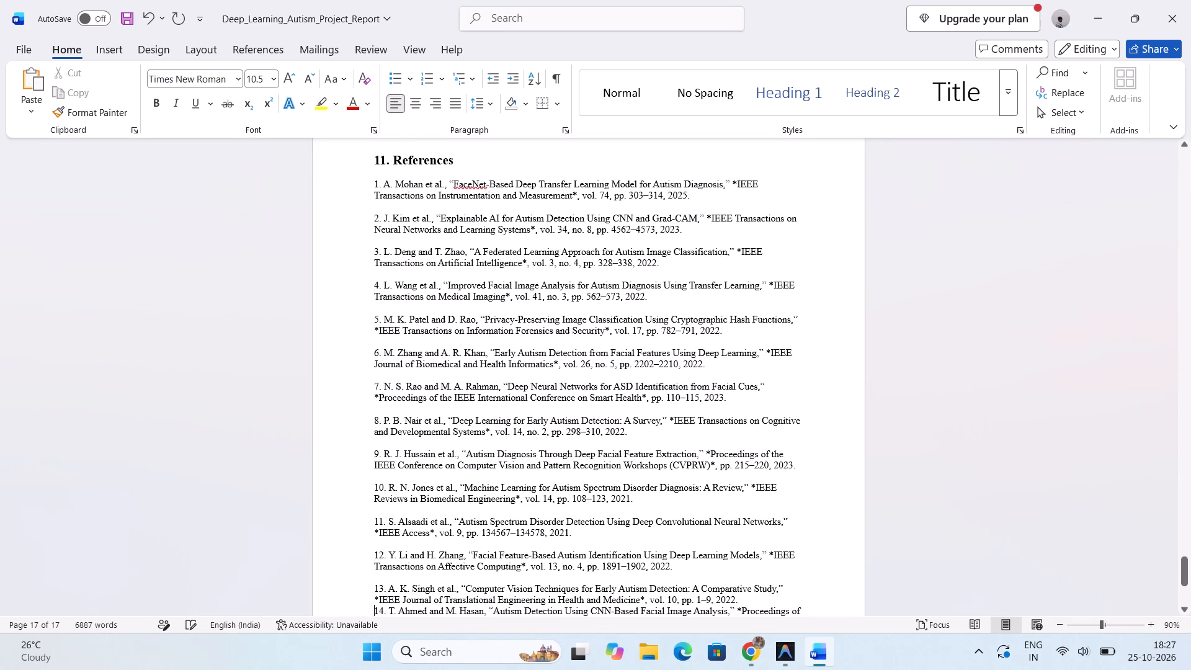
{"action": "key", "text": "Return"}
Insert one blank line before references 15 and 16 in the References section.
{"action": "key", "text": "Down"}
{"action": "key", "text": "Up"}
{"action": "key", "text": "Up"}
{"action": "key", "text": "Down"}
{"action": "key", "text": "Down"}
{"action": "key", "text": "Down"}
{"action": "key", "text": "Down"}
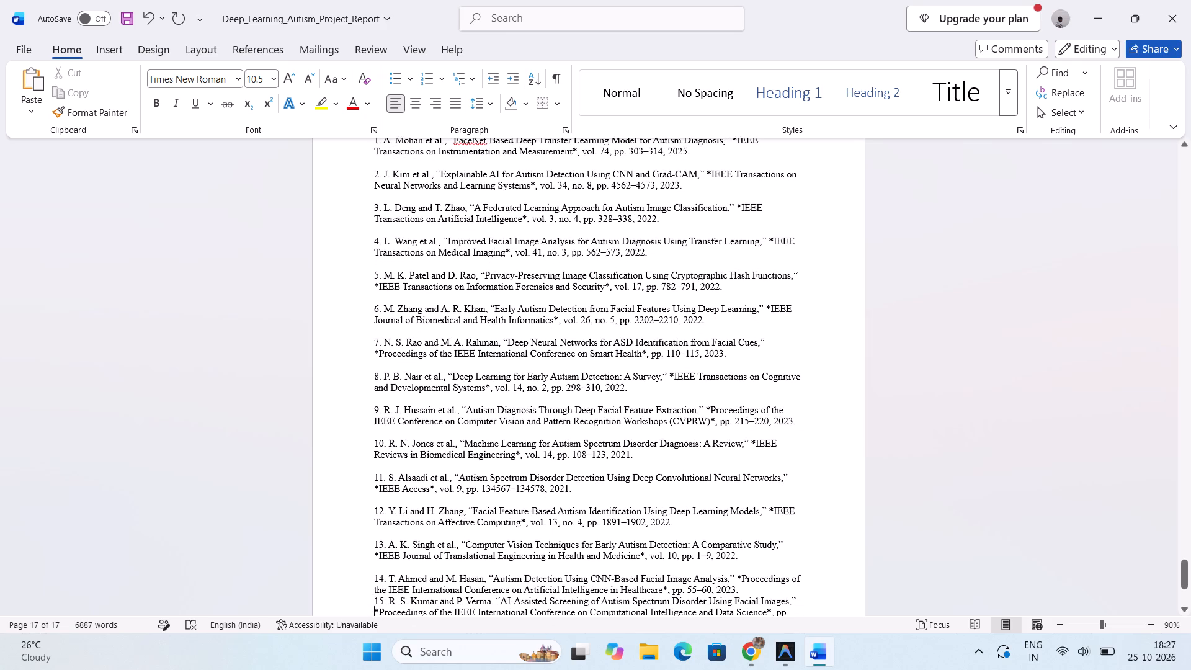
{"action": "key", "text": "Up"}
{"action": "key", "text": "Return"}
{"action": "key", "text": "Down"}
{"action": "key", "text": "Down"}
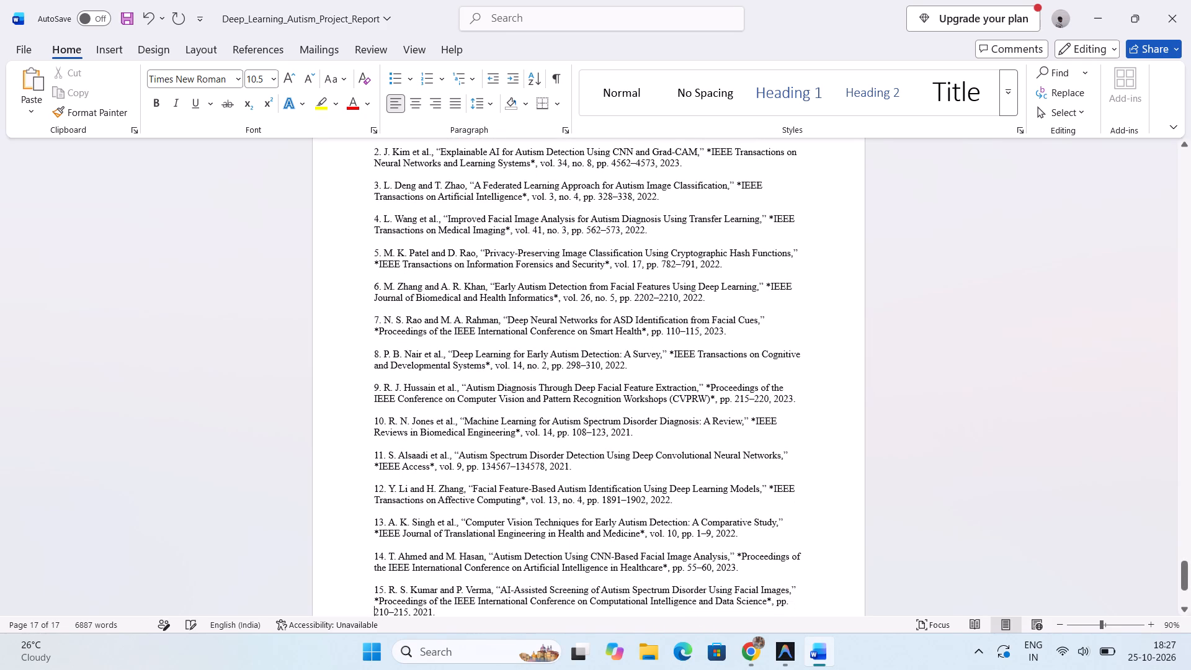
{"action": "key", "text": "Down"}
{"action": "key", "text": "Down"}
{"action": "key", "text": "Up"}
{"action": "key", "text": "Return"}
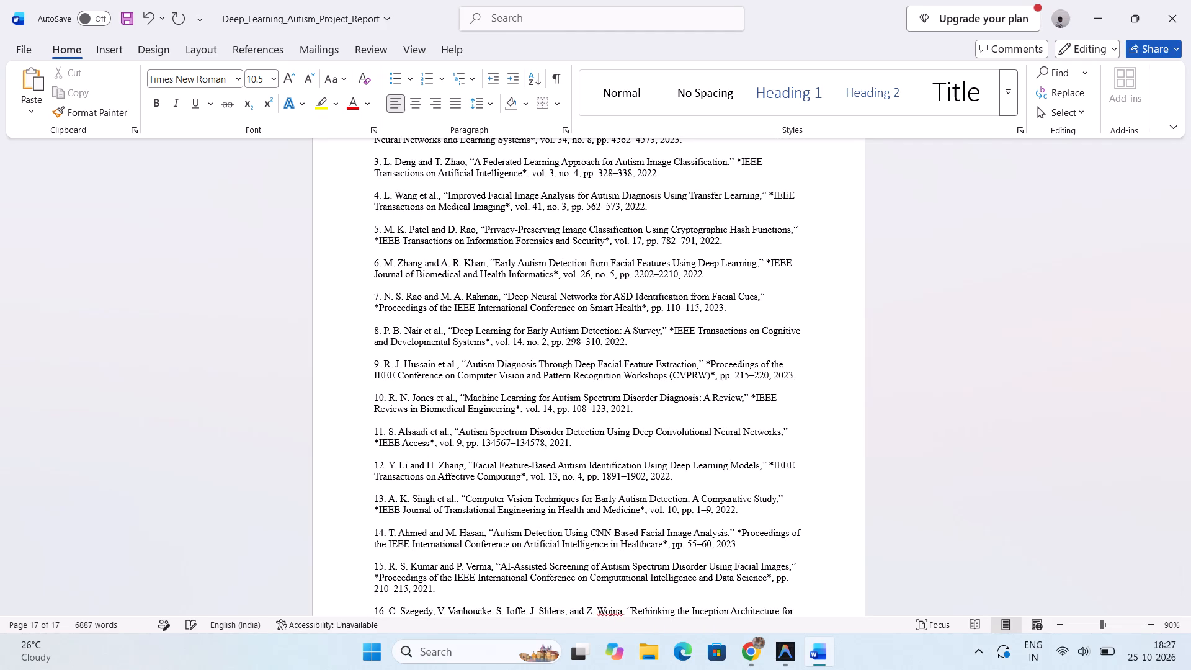
Insert one blank line before references 17 and 18 in the References section.
{"action": "key", "text": "Down"}
{"action": "key", "text": "Down"}
{"action": "key", "text": "Down"}
{"action": "key", "text": "Return"}
{"action": "key", "text": "Down"}
{"action": "key", "text": "Up"}
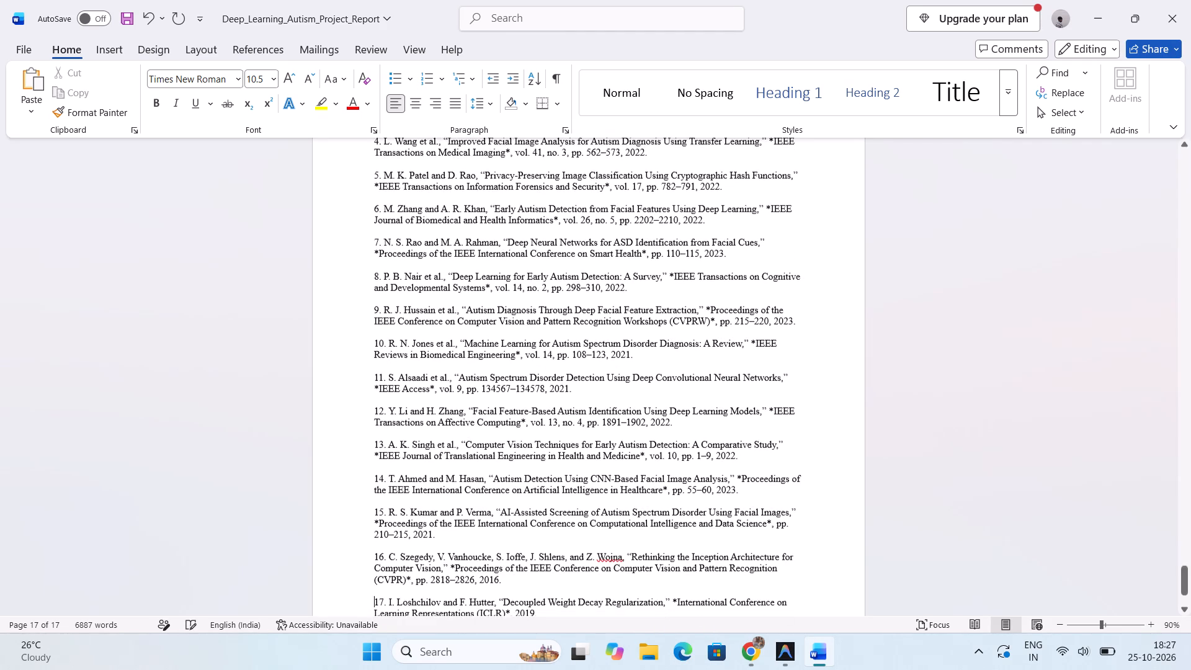
{"action": "key", "text": "Down"}
{"action": "key", "text": "Down"}
{"action": "key", "text": "Down"}
{"action": "key", "text": "Up"}
{"action": "key", "text": "Return"}
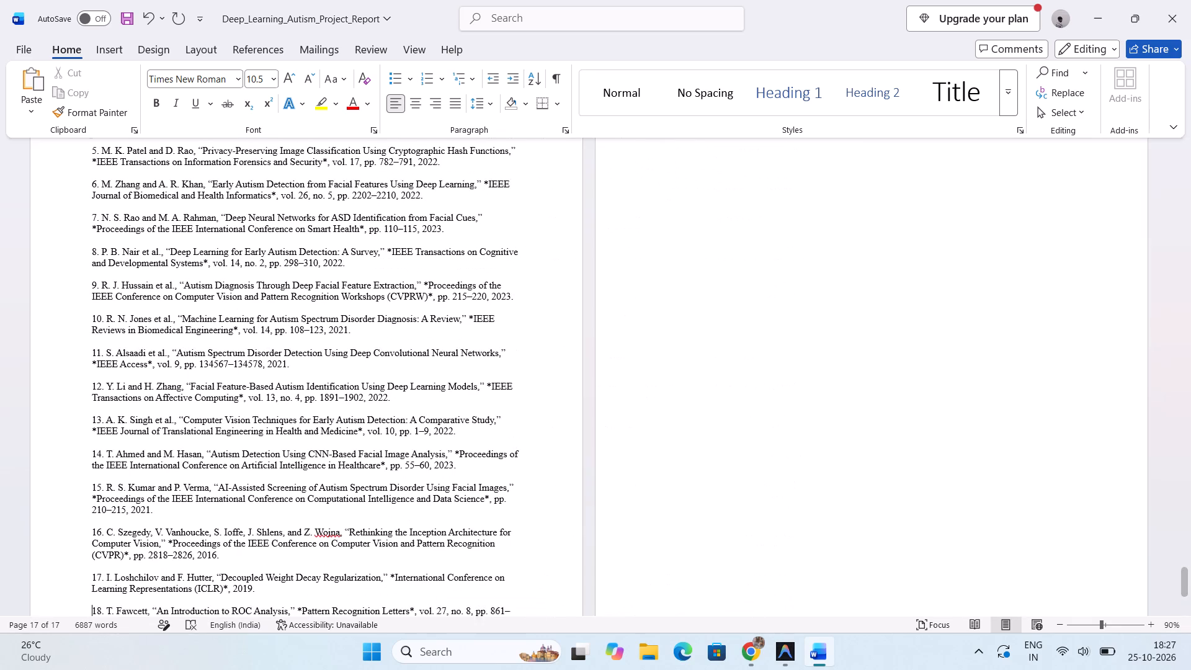
Review the spacing of the References list and the Conclusion and Future Enhancements pages before it.
{"action": "key", "text": "Down"}
{"action": "key", "text": "Down"}
{"action": "key", "text": "Down"}
{"action": "key", "text": "Down"}
{"action": "key", "text": "Down"}
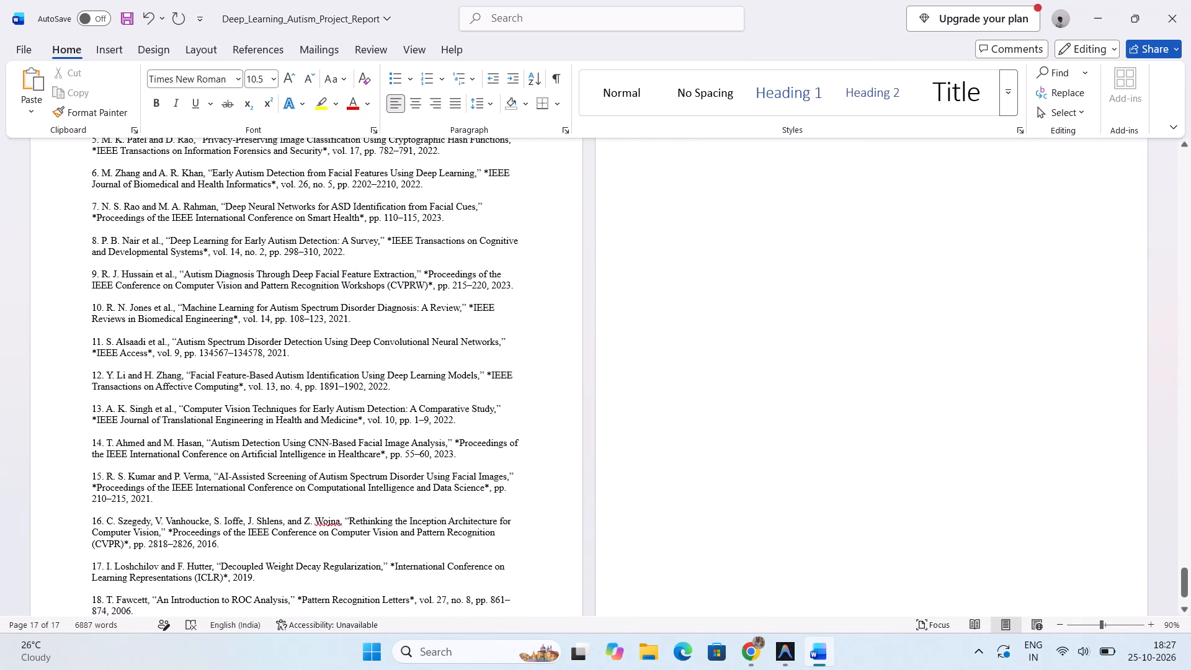
{"action": "scroll", "coordinate": [411, 423], "scroll_direction": "down", "scroll_amount": 2}
{"action": "scroll", "coordinate": [411, 423], "scroll_direction": "up", "scroll_amount": 5}
{"action": "scroll", "coordinate": [411, 423], "scroll_direction": "down", "scroll_amount": 2}
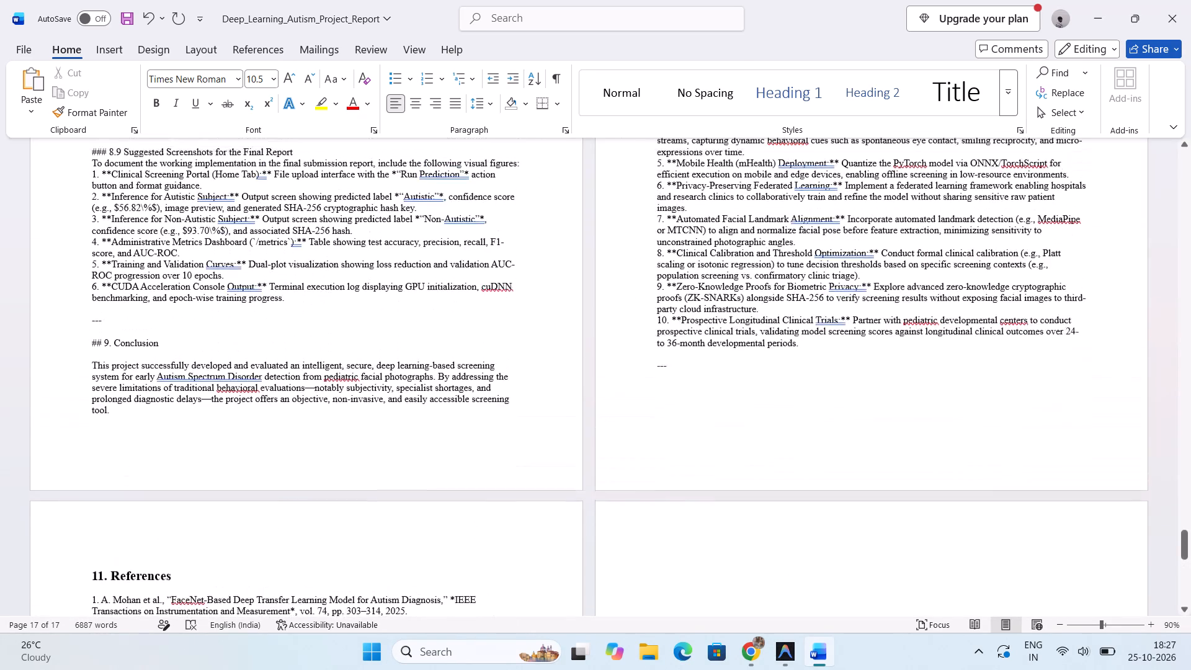
{"action": "scroll", "coordinate": [411, 423], "scroll_direction": "down", "scroll_amount": 7}
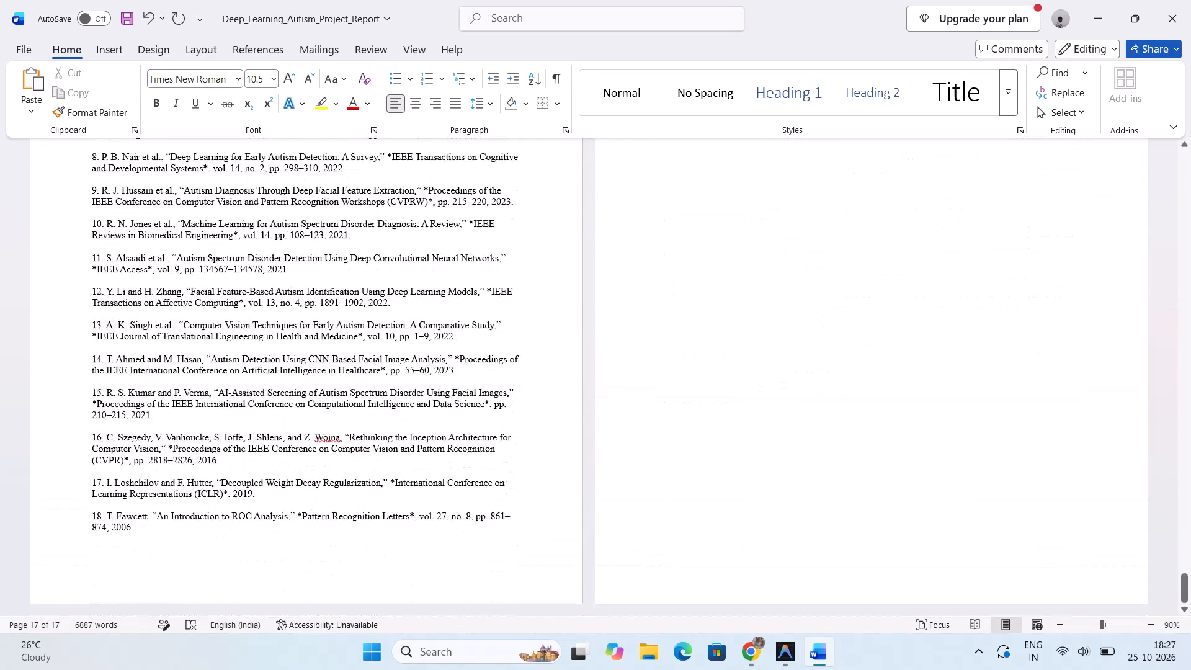
{"action": "scroll", "coordinate": [411, 423], "scroll_direction": "down", "scroll_amount": 3}
{"action": "scroll", "coordinate": [411, 423], "scroll_direction": "up", "scroll_amount": 7}
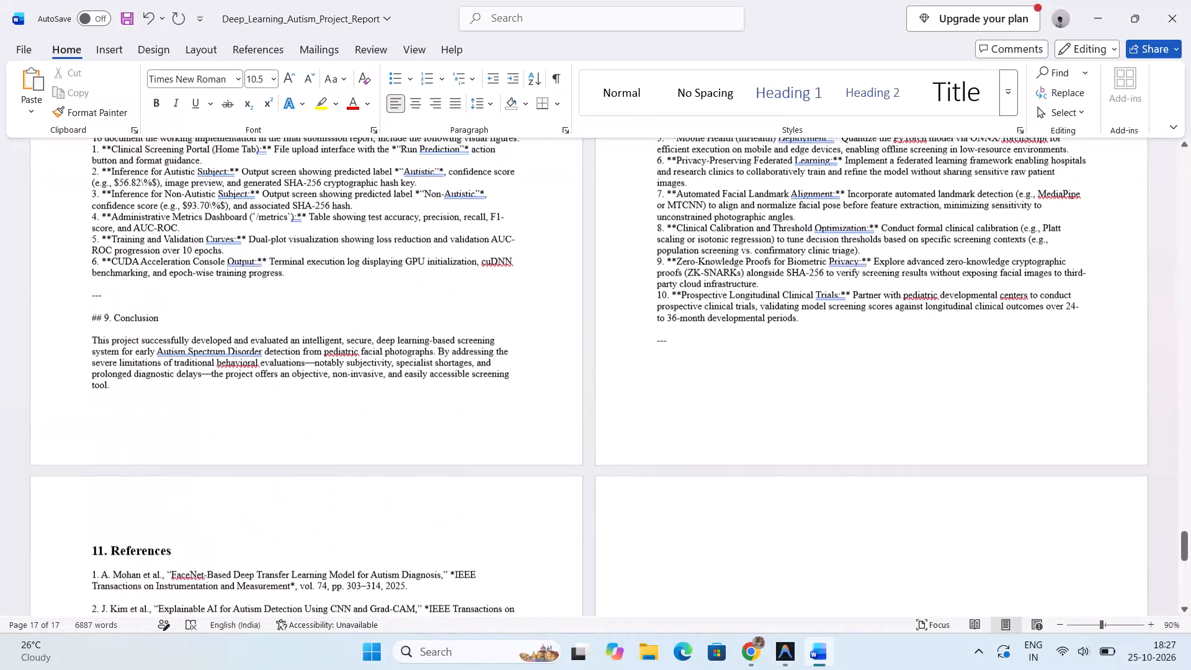
{"action": "scroll", "coordinate": [411, 423], "scroll_direction": "up", "scroll_amount": 2}
{"action": "scroll", "coordinate": [411, 423], "scroll_direction": "down", "scroll_amount": 2}
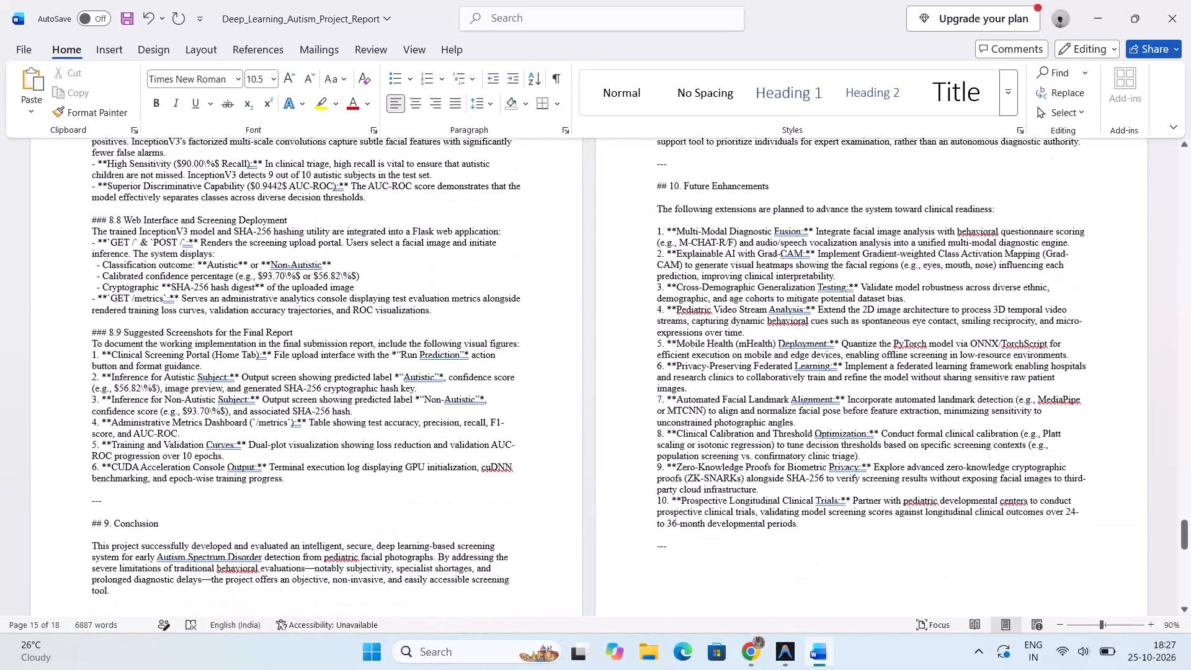
{"action": "scroll", "coordinate": [411, 423], "scroll_direction": "down", "scroll_amount": 6}
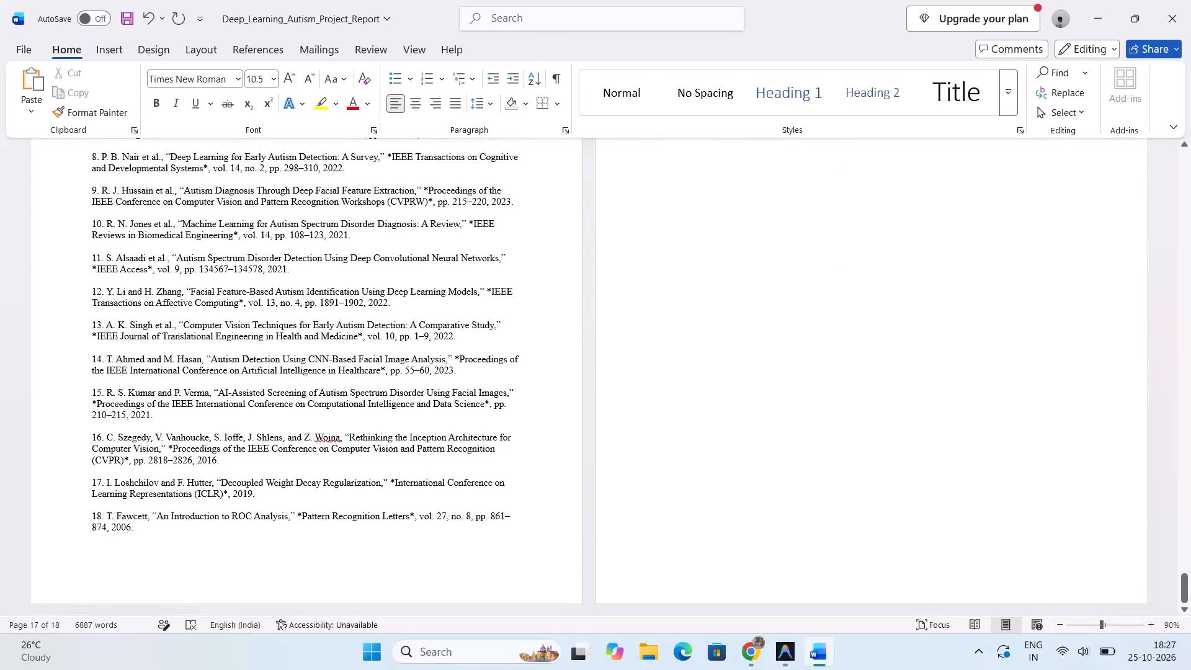
Set the font size of all 18 entries in the References section to 12.
{"action": "scroll", "coordinate": [411, 423], "scroll_direction": "up", "scroll_amount": 2}
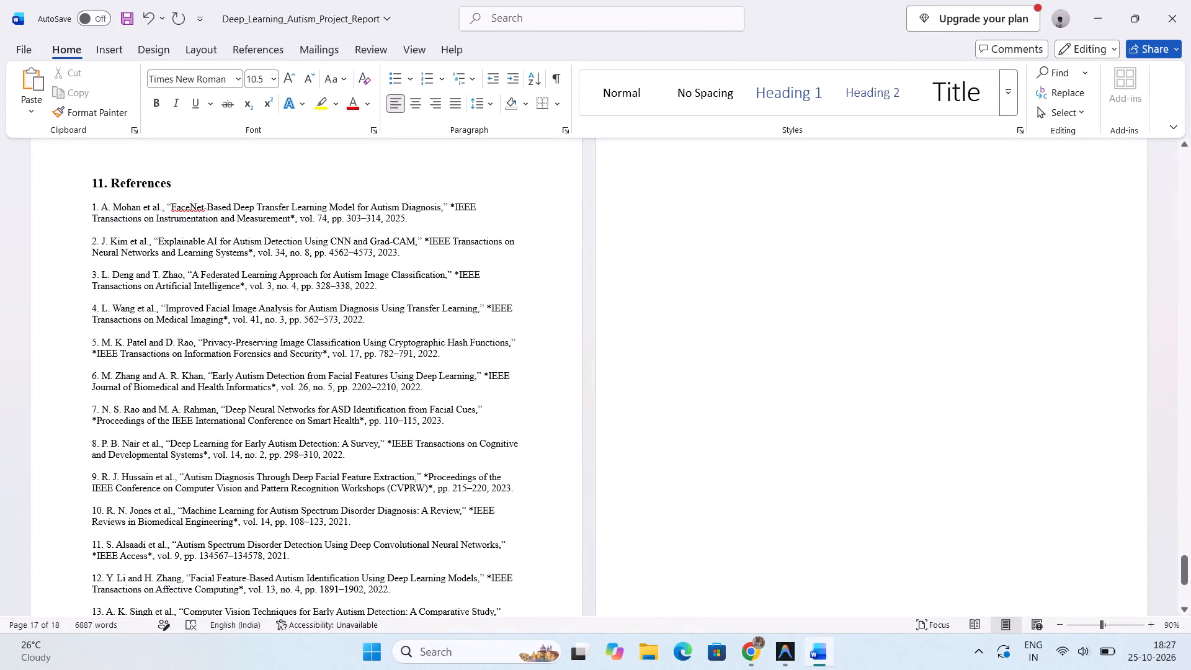
{"action": "left_click_drag", "start_coordinate": [89, 205], "coordinate": [243, 669]}
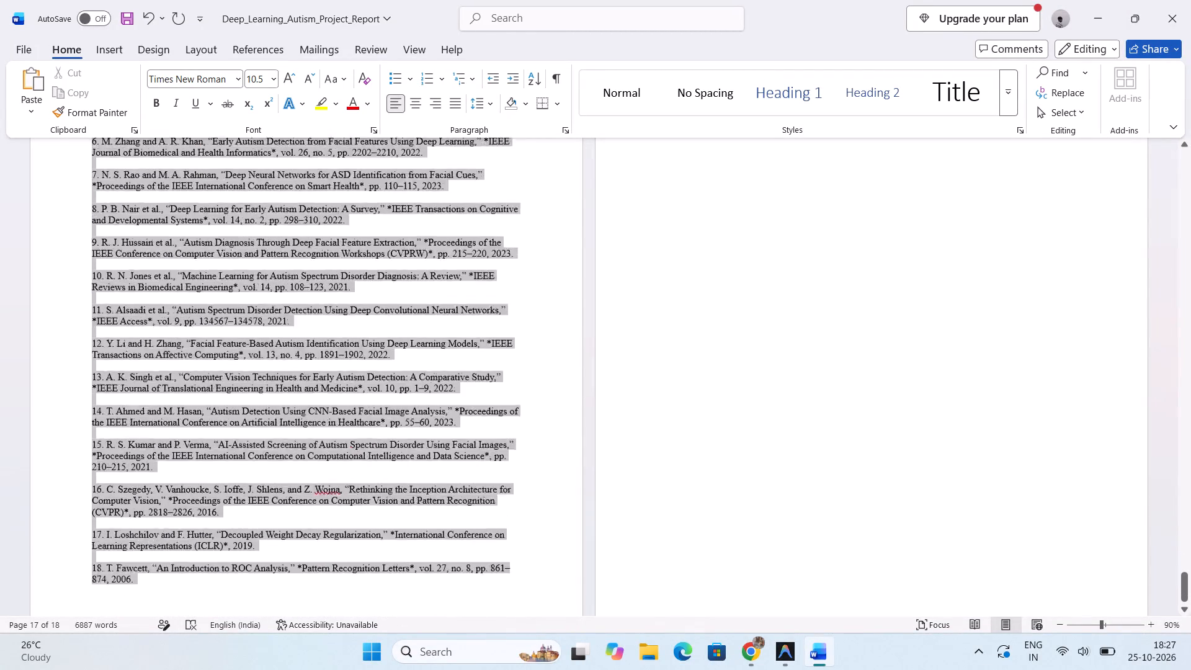
{"action": "left_click_drag", "start_coordinate": [243, 669], "coordinate": [160, 538]}
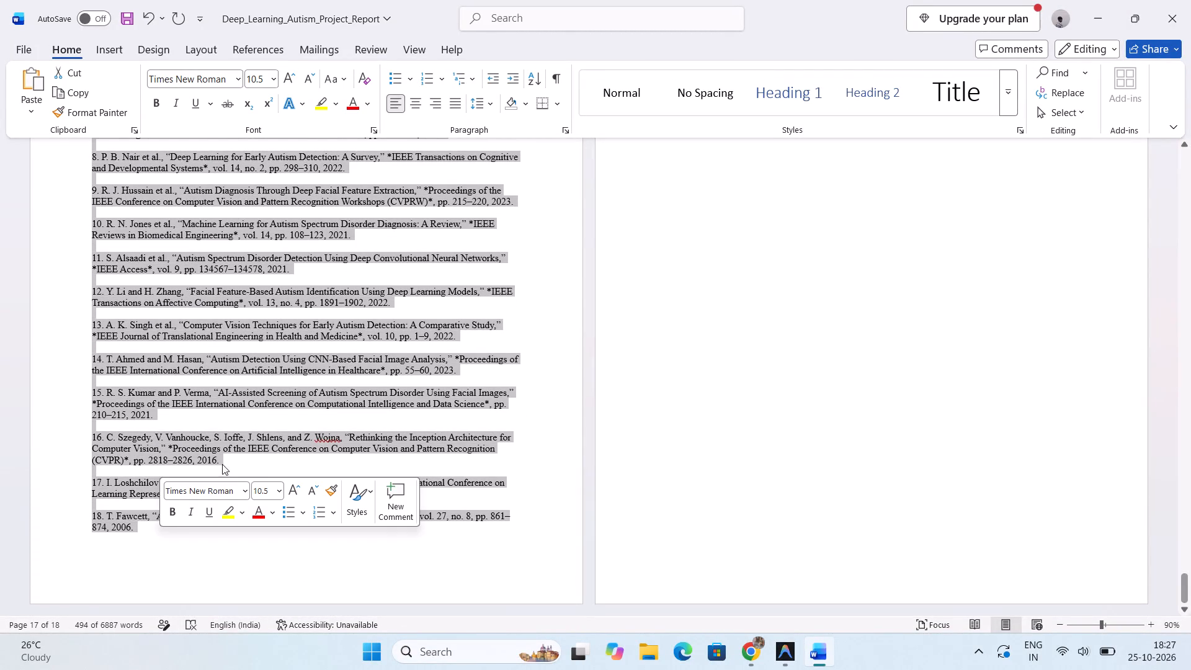
{"action": "left_click", "coordinate": [268, 491]}
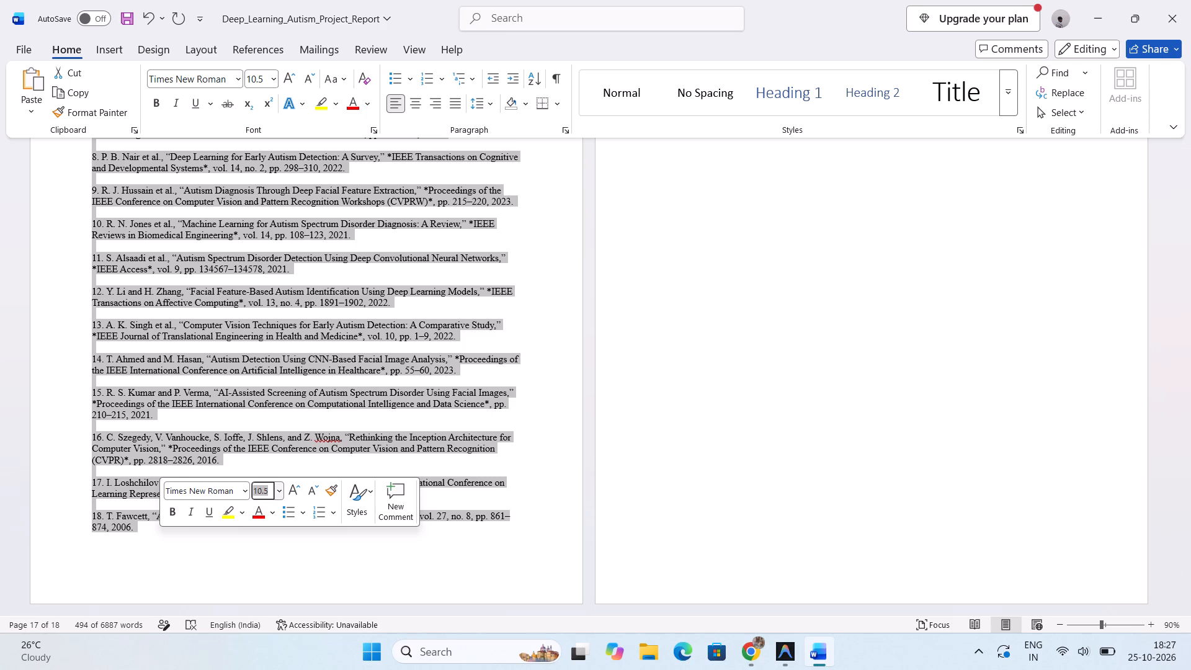
{"action": "type", "text": "12"}
{"action": "key", "text": "Return"}
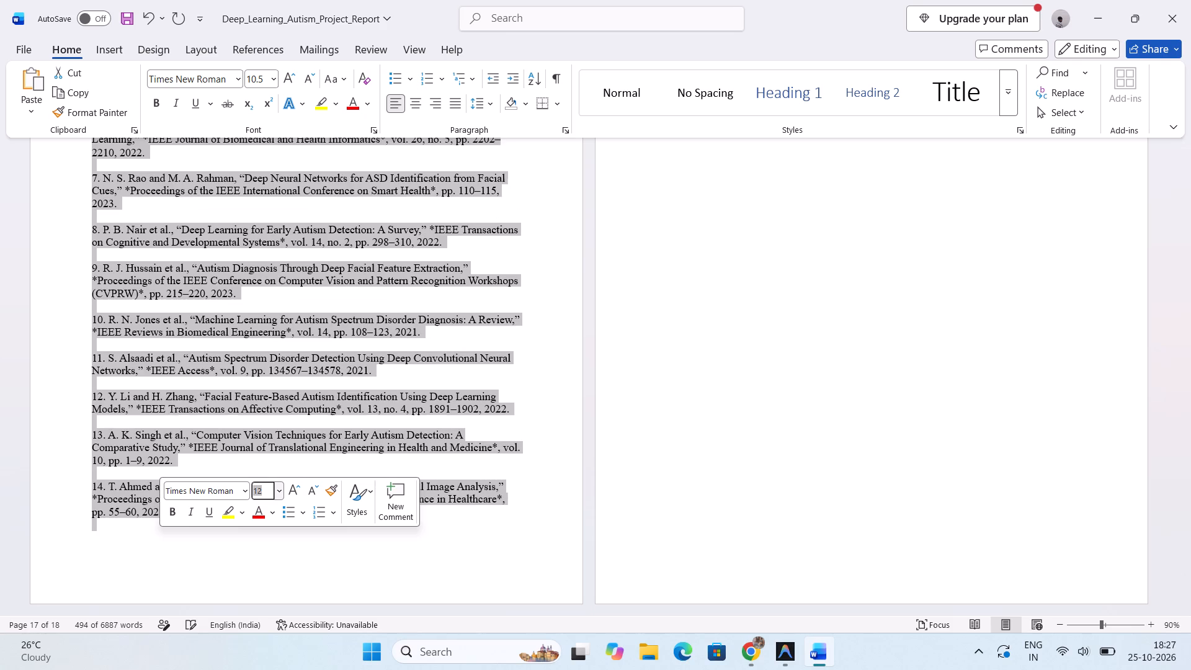
{"action": "left_click", "coordinate": [298, 551]}
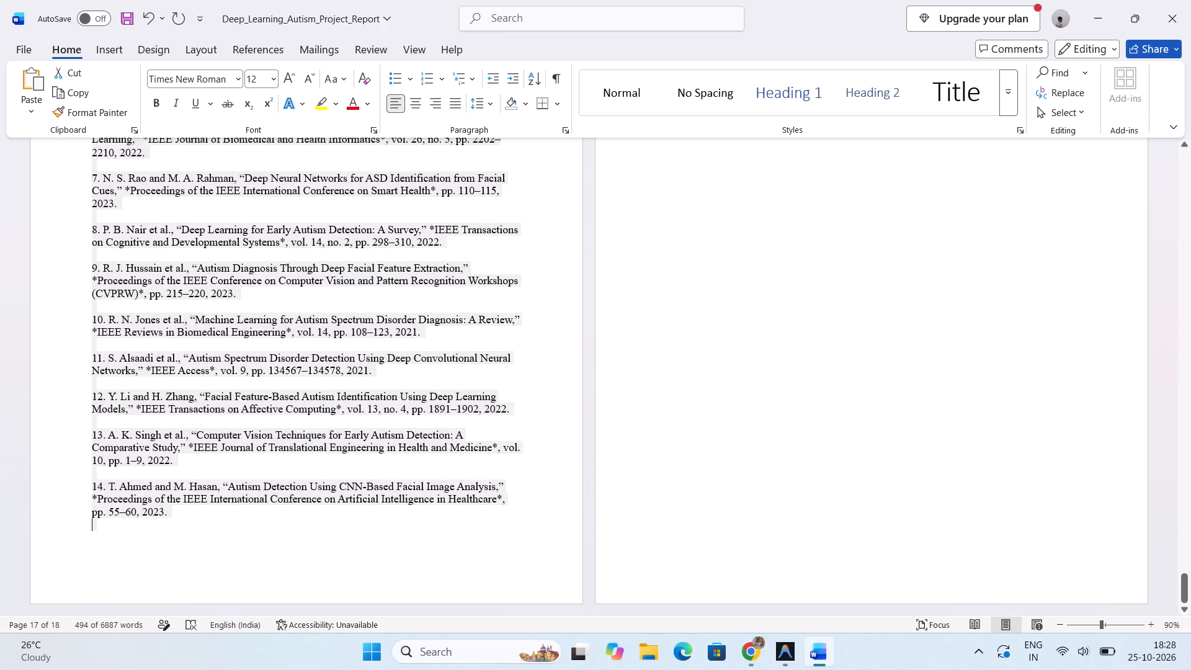
Replace the asterisks around "IEEE Transactions on Instrumentation and Measurement" in reference 1 with double quotation marks.
{"action": "scroll", "coordinate": [298, 551], "scroll_direction": "up", "scroll_amount": 4}
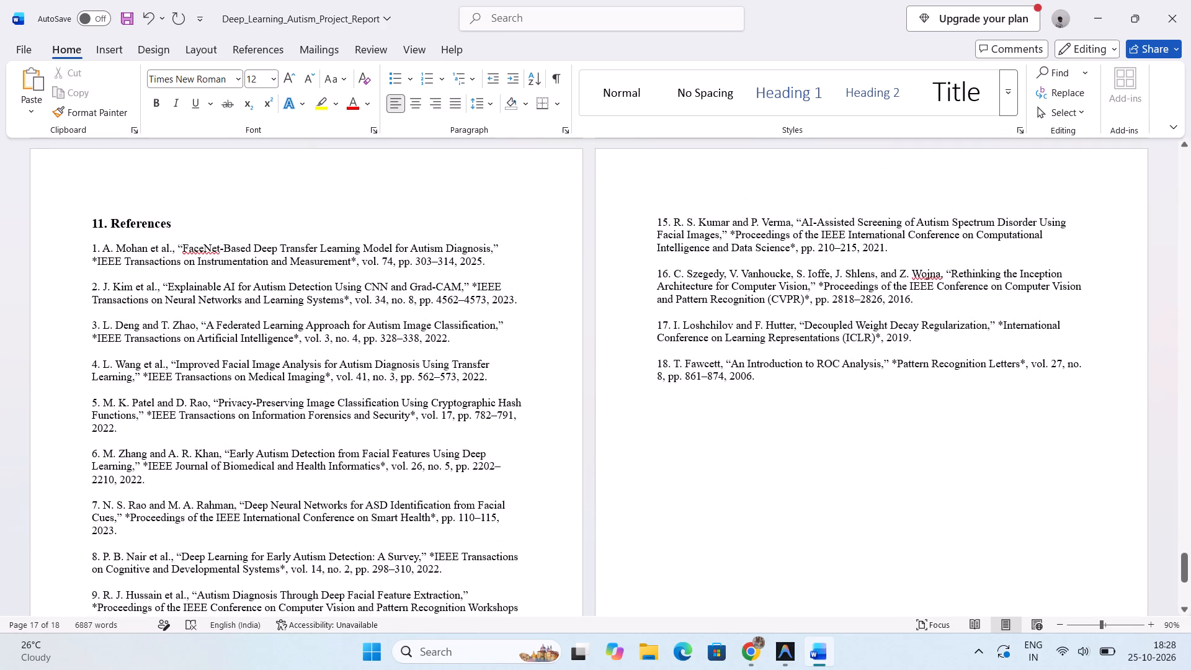
{"action": "left_click", "coordinate": [97, 260]}
{"action": "key", "text": "BackSpace"}
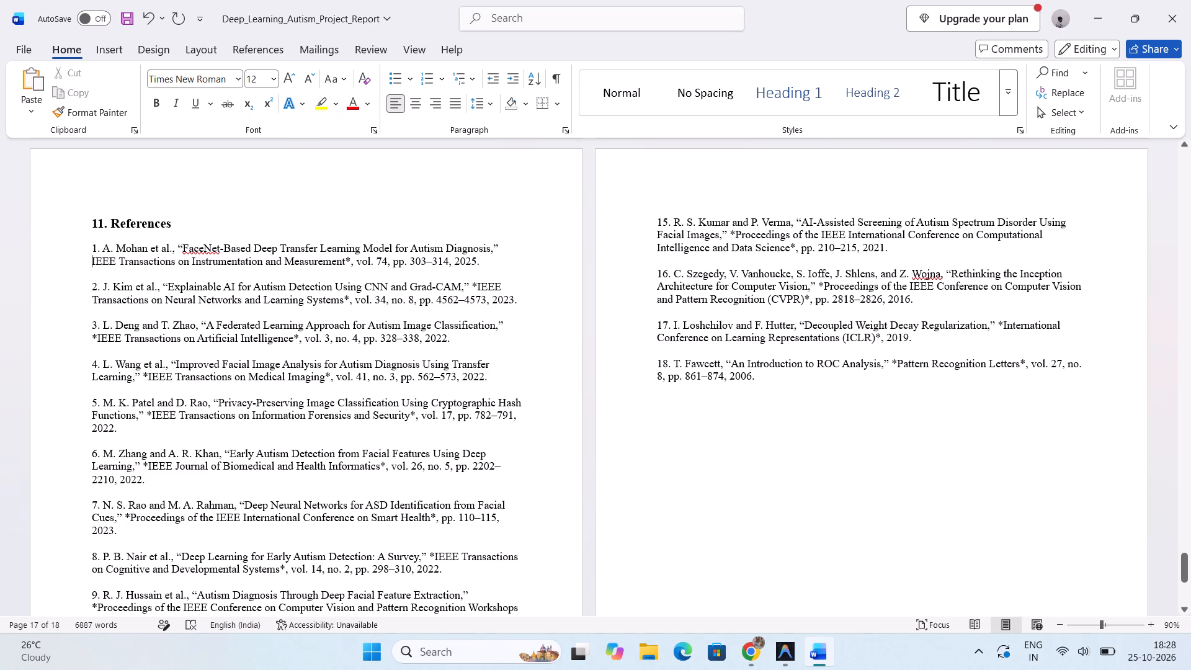
{"action": "key", "text": "shift+quotedbl"}
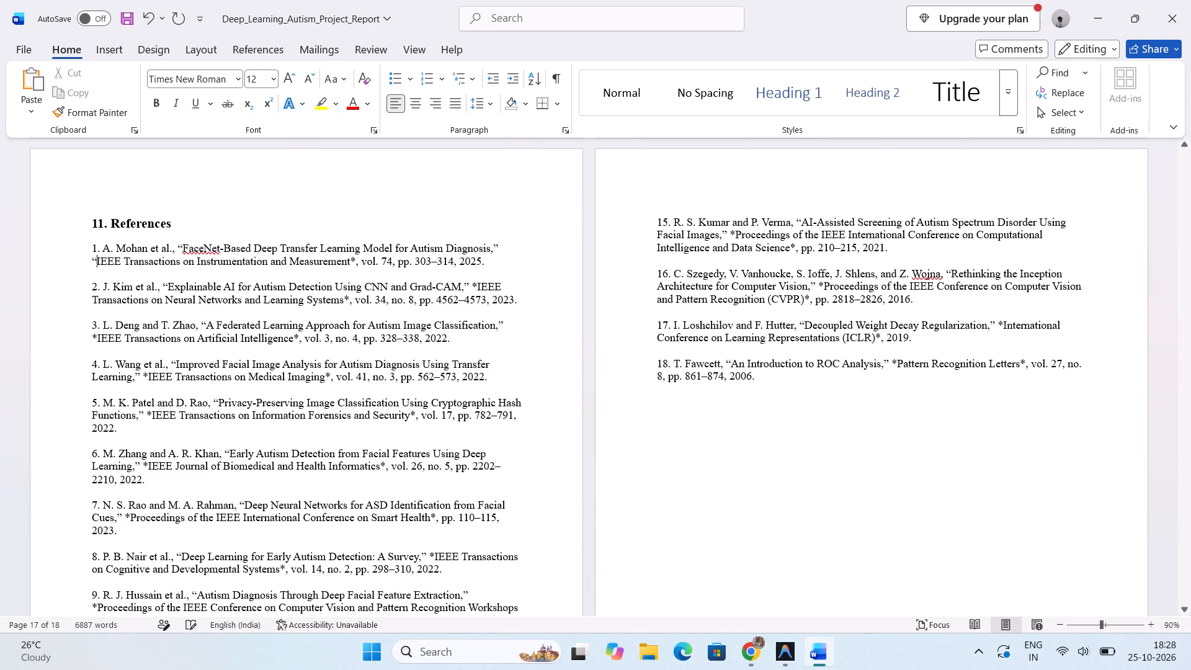
{"action": "left_click", "coordinate": [353, 259]}
{"action": "key", "text": "BackSpace"}
{"action": "key", "text": "shift+quotedbl"}
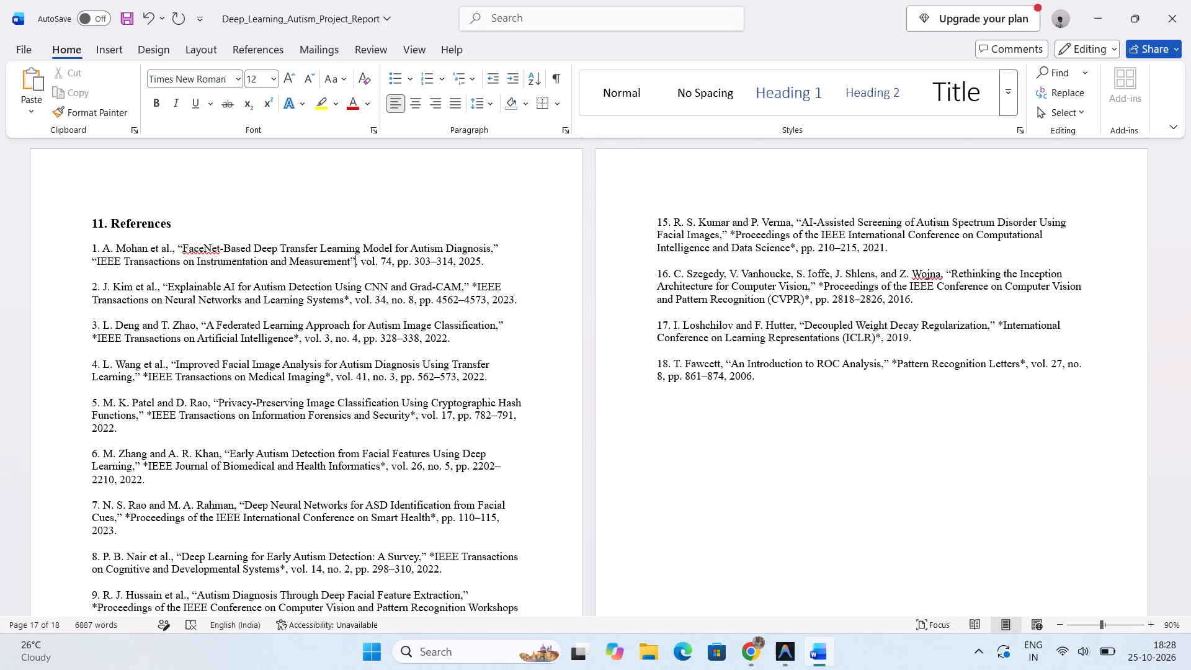
Replace the asterisks around "IEEE Transactions on Artificial Intelligence" in reference 3 with double quotation marks.
{"action": "left_click", "coordinate": [298, 337]}
{"action": "key", "text": "BackSpace"}
{"action": "key", "text": "BackSpace"}
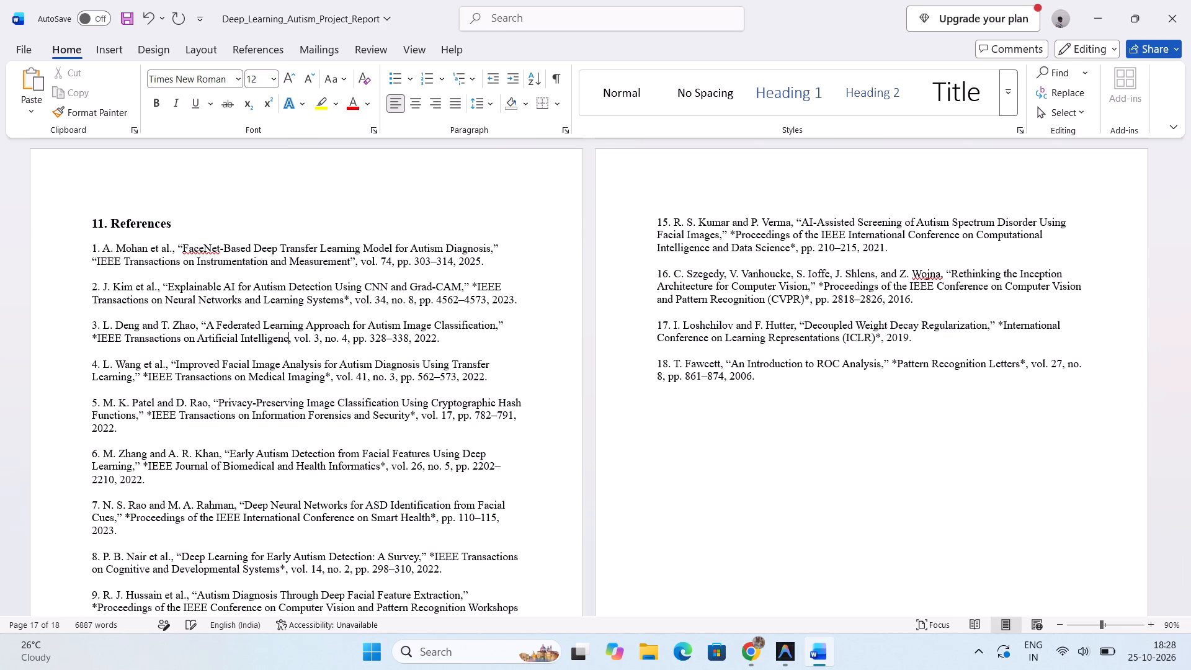
{"action": "key", "text": "ctrl+z"}
{"action": "key", "text": "shift+quotedbl"}
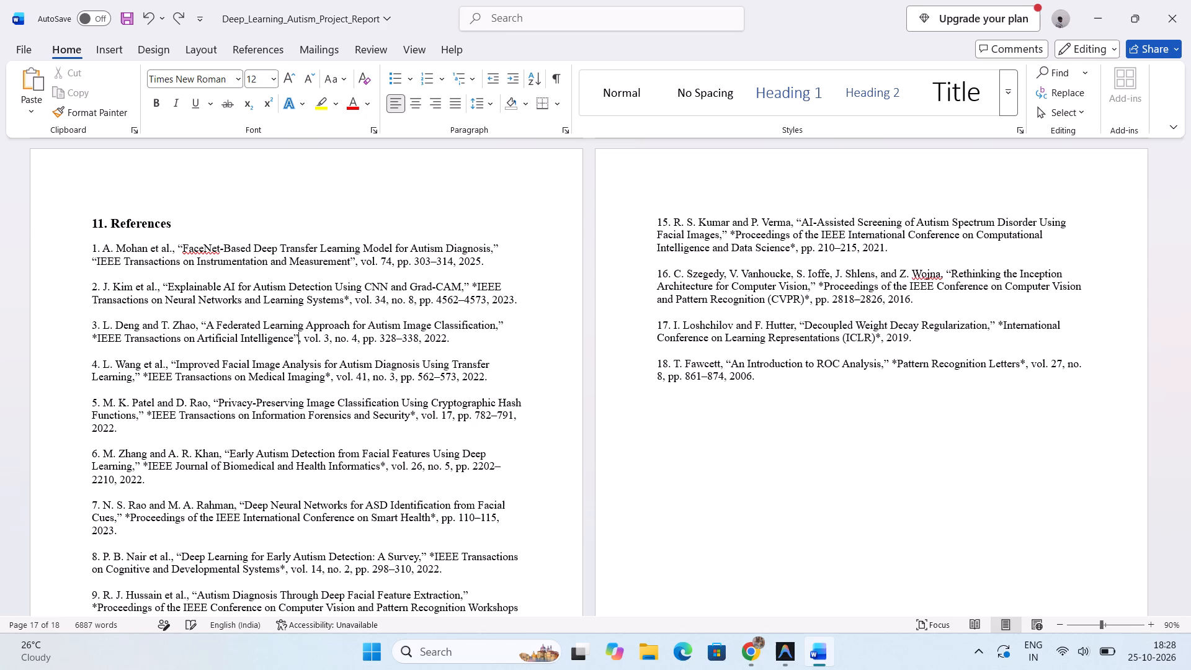
{"action": "key", "text": "Left"}
{"action": "key", "text": "Left"}
{"action": "key", "text": "Left"}
{"action": "key", "text": "Left"}
{"action": "key", "text": "Left"}
{"action": "key", "text": "Left"}
{"action": "key", "text": "Left"}
{"action": "key", "text": "Left"}
{"action": "key", "text": "Left"}
{"action": "key", "text": "Left"}
{"action": "key", "text": "Left"}
{"action": "key", "text": "Left"}
{"action": "key", "text": "Left"}
{"action": "key", "text": "Left"}
{"action": "key", "text": "Left"}
{"action": "key", "text": "Left"}
{"action": "key", "text": "Left"}
{"action": "key", "text": "Left"}
{"action": "key", "text": "Left"}
{"action": "key", "text": "Left"}
{"action": "key", "text": "Right"}
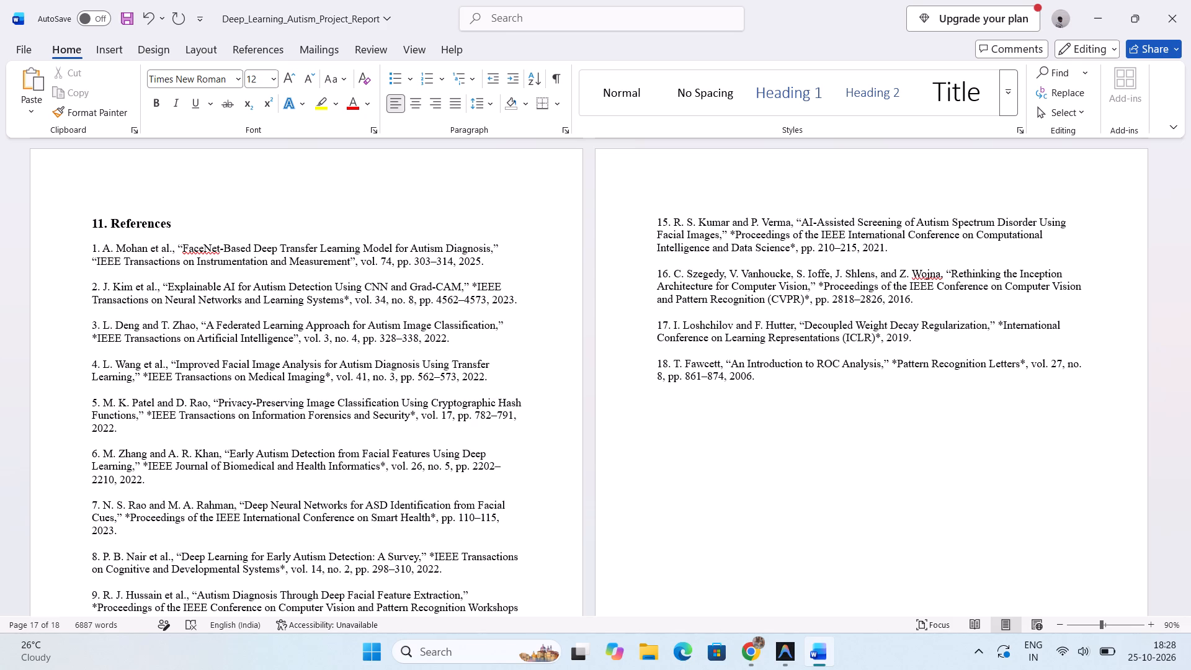
{"action": "key", "text": "BackSpace"}
{"action": "key", "text": "shift+quotedbl"}
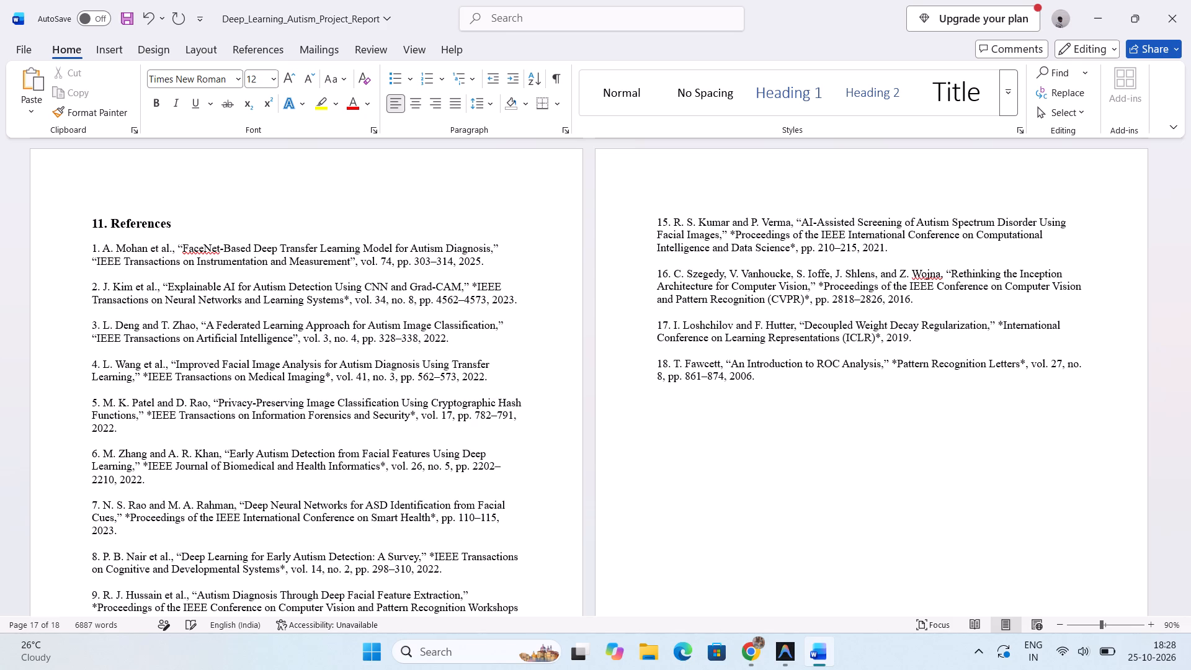
Replace the asterisks around "IEEE Transactions on Neural Networks and Learning Systems" in reference 2 with double quotation marks.
{"action": "left_click", "coordinate": [347, 296]}
{"action": "key", "text": "BackSpace"}
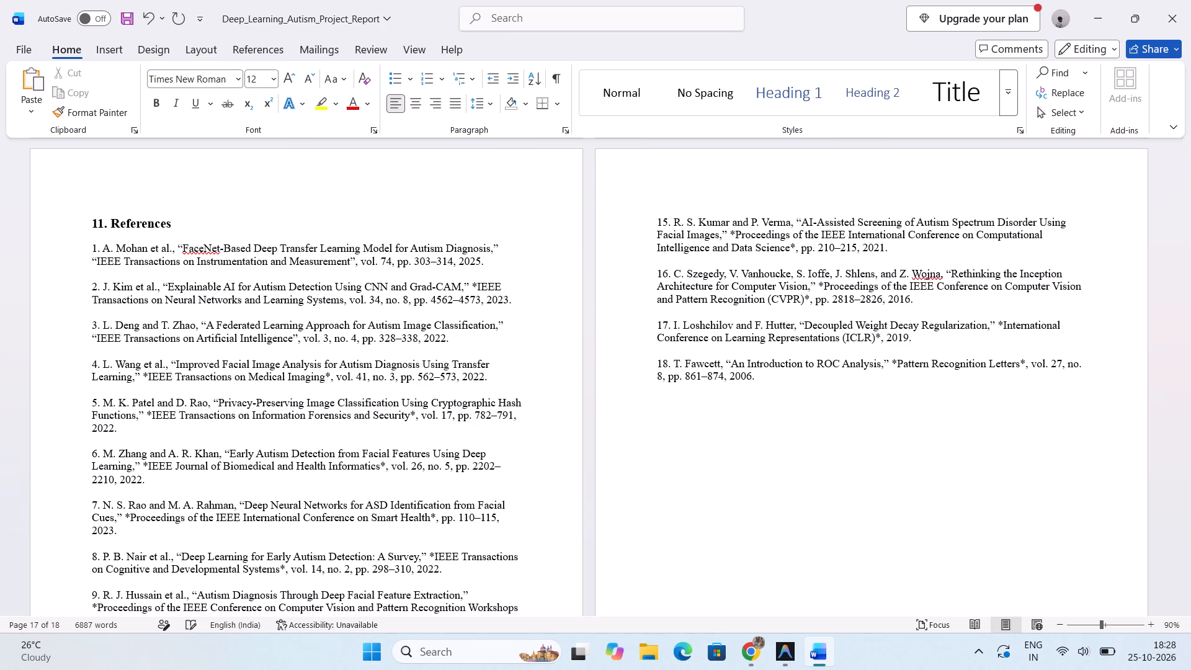
{"action": "key", "text": "shift+quotedbl"}
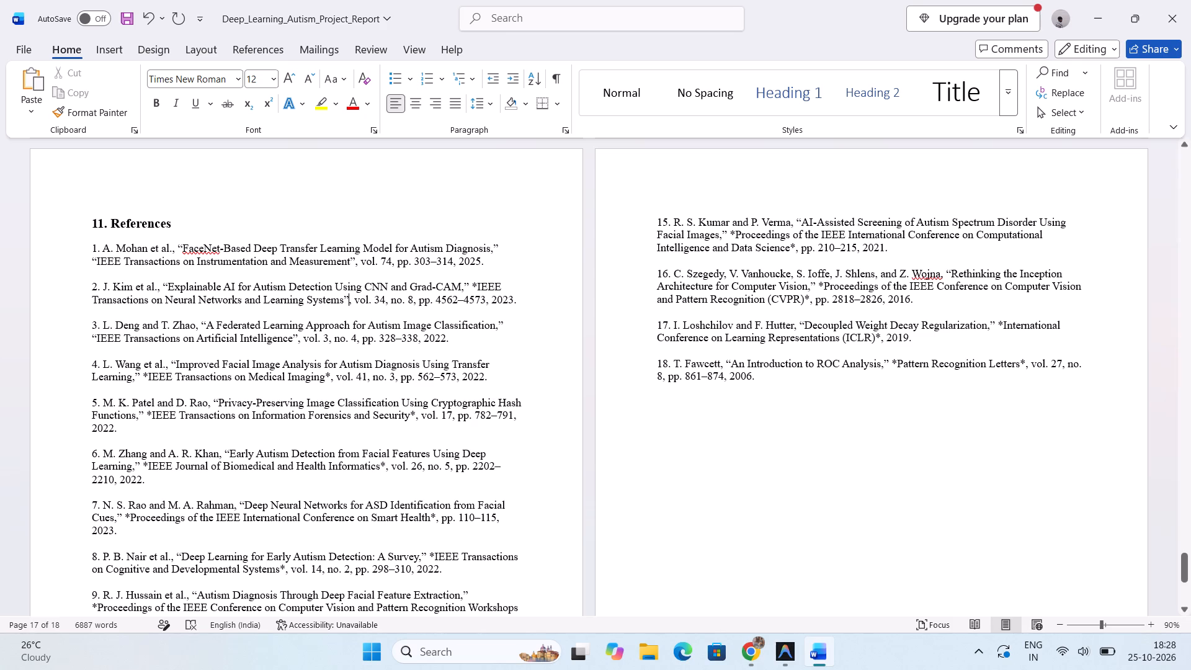
{"action": "left_click", "coordinate": [477, 287]}
{"action": "key", "text": "BackSpace"}
{"action": "key", "text": "shift+quotedbl"}
Replace the asterisks around "IEEE Transactions on Medical Imaging" in reference 4 with double quotation marks.
{"action": "left_click", "coordinate": [329, 377]}
{"action": "key", "text": "BackSpace"}
{"action": "key", "text": "shift+quotedbl"}
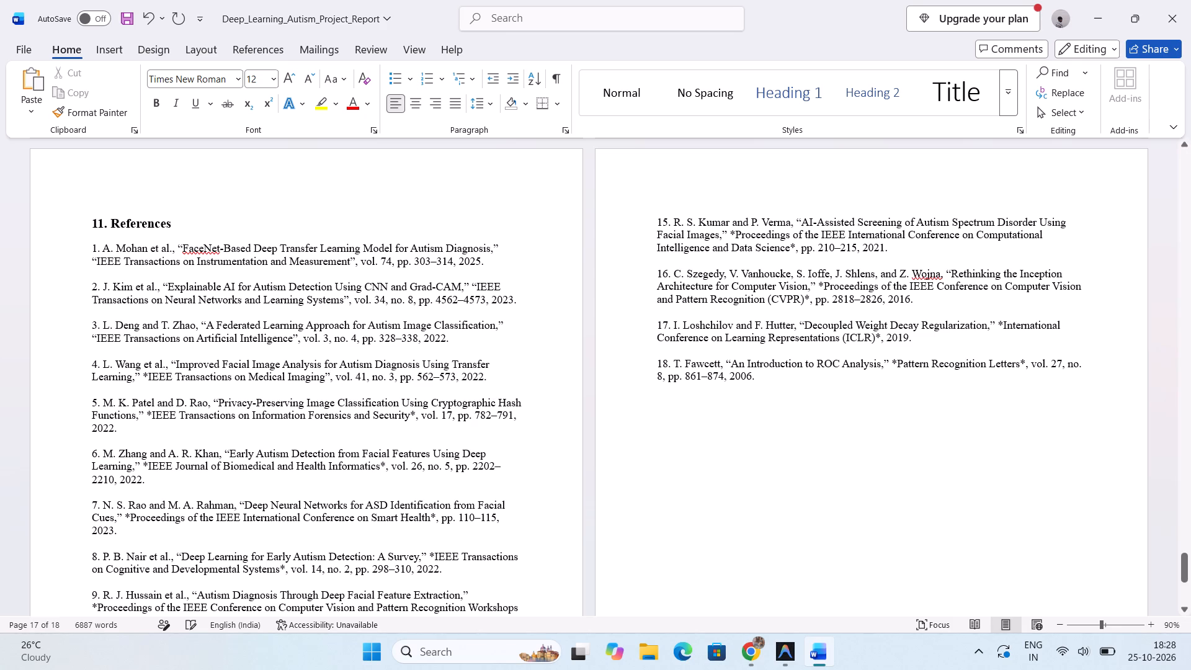
{"action": "left_click", "coordinate": [146, 376]}
{"action": "key", "text": "BackSpace"}
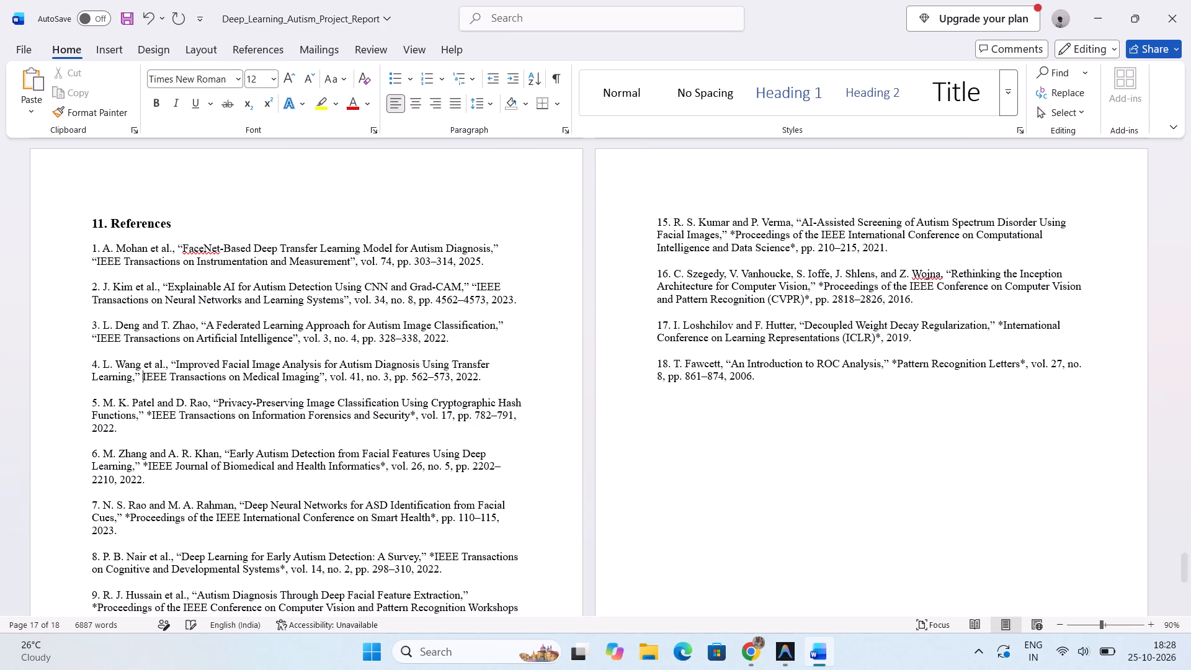
{"action": "key", "text": "shift+quotedbl"}
Replace the asterisks around "IEEE Transactions on Information Forensics and Security" in reference 5 with double quotation marks.
{"action": "scroll", "coordinate": [146, 376], "scroll_direction": "down", "scroll_amount": 1}
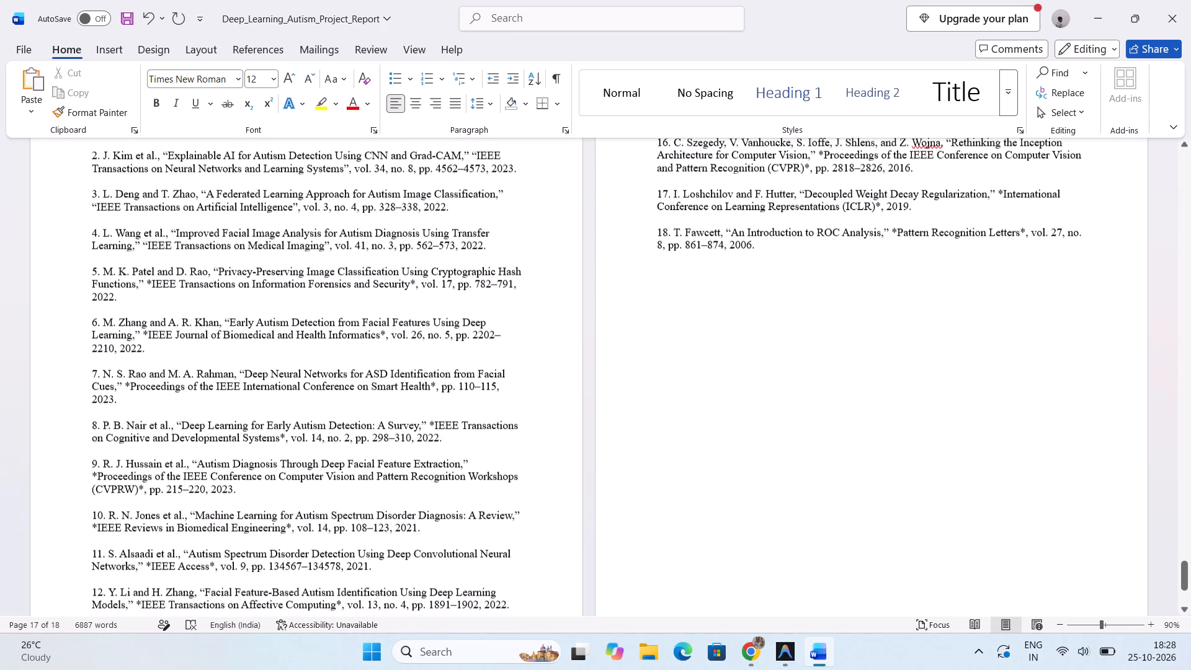
{"action": "left_click", "coordinate": [151, 278]}
{"action": "key", "text": "BackSpace"}
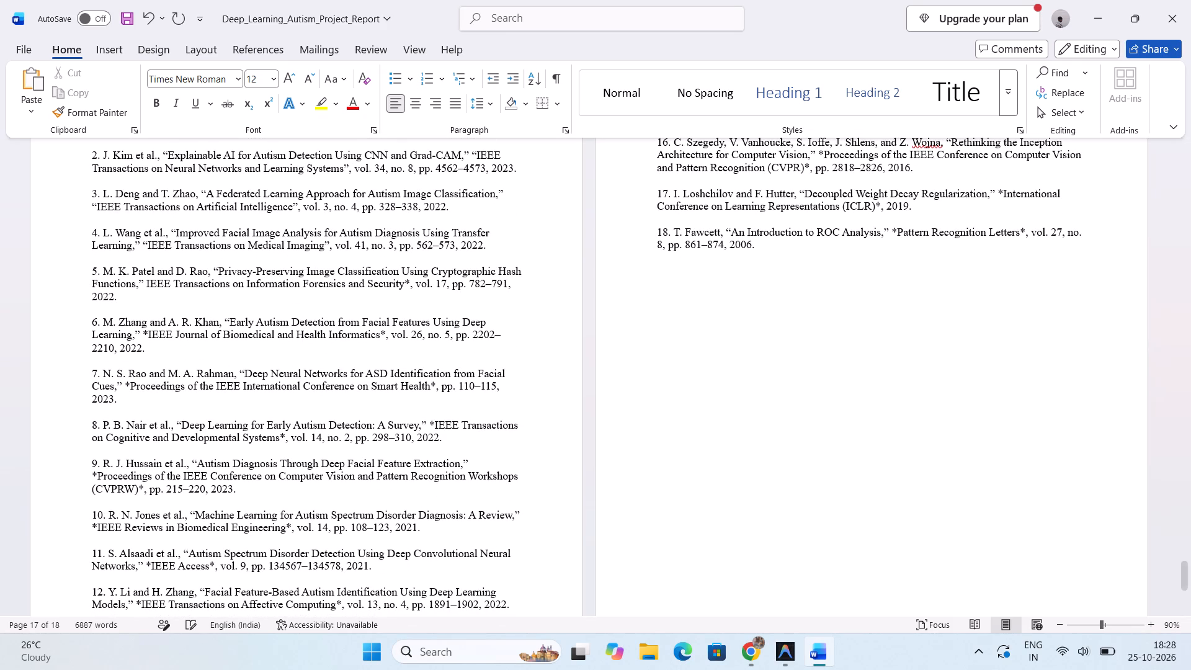
{"action": "key", "text": "shift+quotedbl"}
{"action": "key", "text": "Right"}
{"action": "key", "text": "Right"}
{"action": "key", "text": "Right"}
{"action": "key", "text": "Right"}
{"action": "key", "text": "Right"}
{"action": "key", "text": "Right"}
{"action": "key", "text": "Right"}
{"action": "key", "text": "Right"}
{"action": "key", "text": "Right"}
{"action": "key", "text": "Right"}
{"action": "key", "text": "Right"}
{"action": "key", "text": "Right"}
{"action": "key", "text": "Right"}
{"action": "key", "text": "Right"}
{"action": "key", "text": "Right"}
{"action": "key", "text": "Right"}
{"action": "key", "text": "Right"}
{"action": "key", "text": "Right"}
{"action": "key", "text": "Right"}
{"action": "key", "text": "Right"}
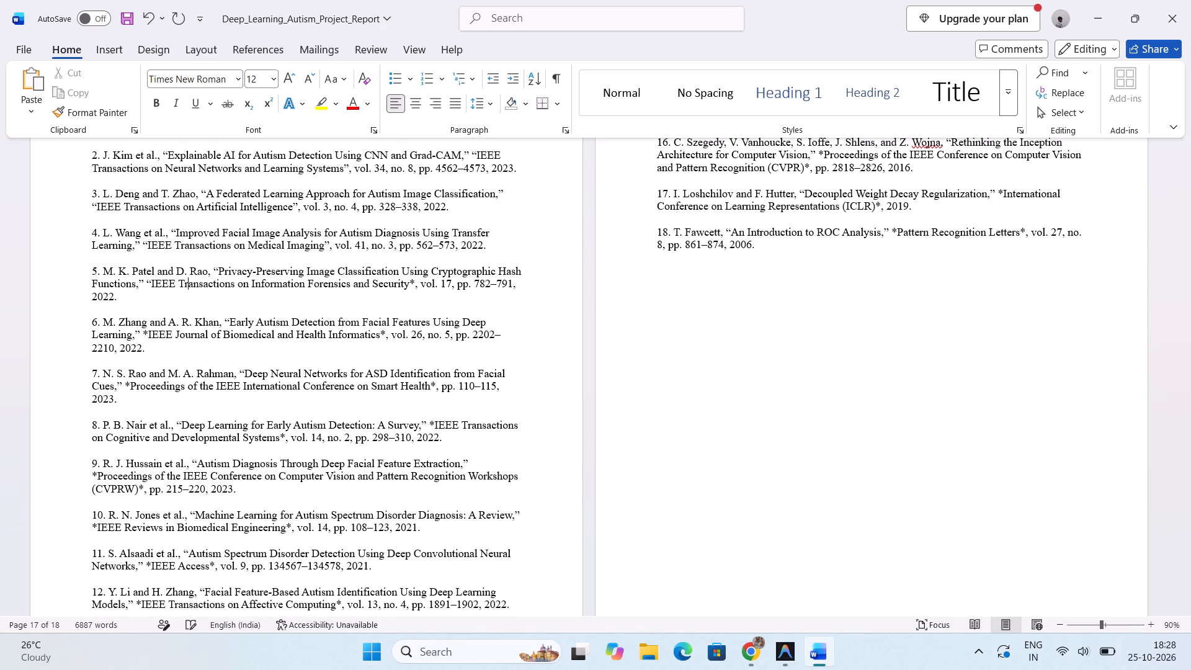
{"action": "key", "text": "Right"}
{"action": "key", "text": "Right"}
{"action": "key", "text": "Right"}
{"action": "key", "text": "Right"}
{"action": "key", "text": "Right"}
{"action": "key", "text": "Right"}
{"action": "key", "text": "Right"}
{"action": "key", "text": "Left"}
{"action": "key", "text": "BackSpace"}
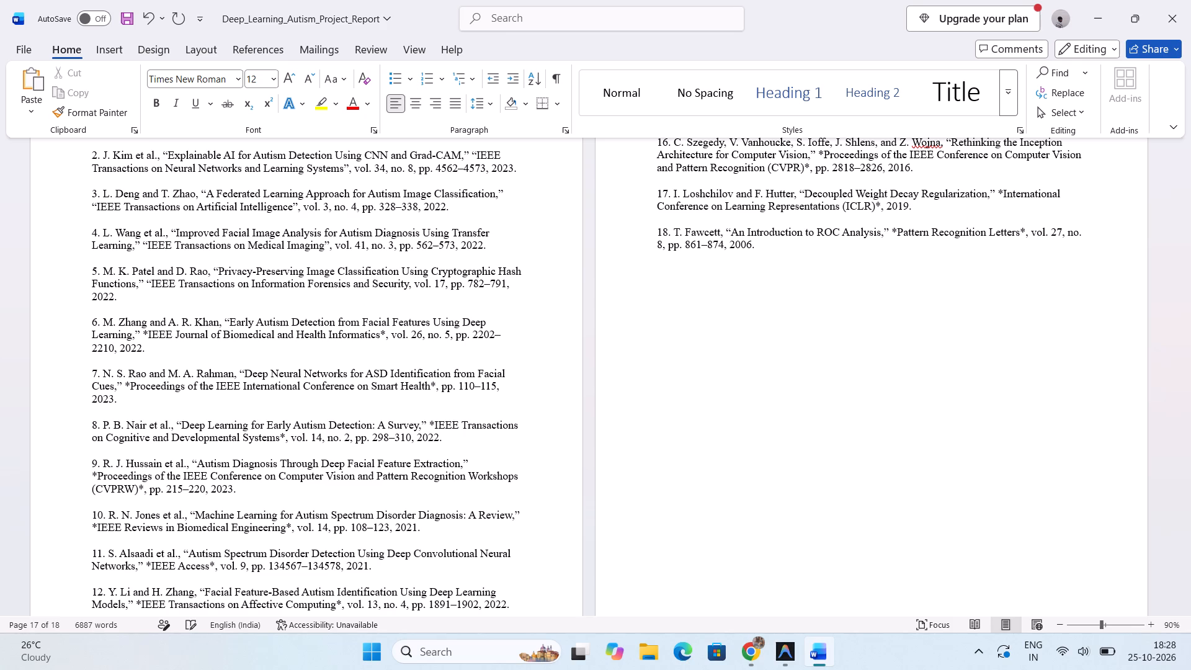
{"action": "key", "text": "shift+quotedbl"}
Replace the asterisks around "IEEE Journal of Biomedical and Health Informatics" in reference 6 with double quotation marks.
{"action": "scroll", "coordinate": [151, 278], "scroll_direction": "down", "scroll_amount": 1}
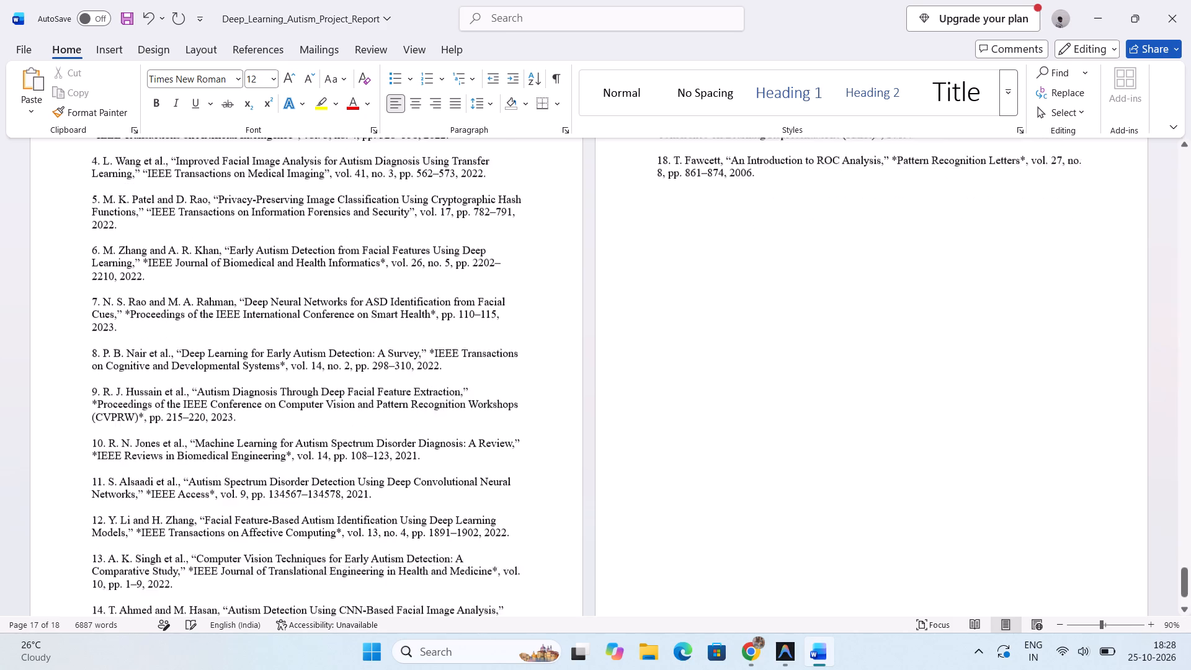
{"action": "scroll", "coordinate": [151, 278], "scroll_direction": "down", "scroll_amount": 1}
{"action": "left_click", "coordinate": [147, 223]}
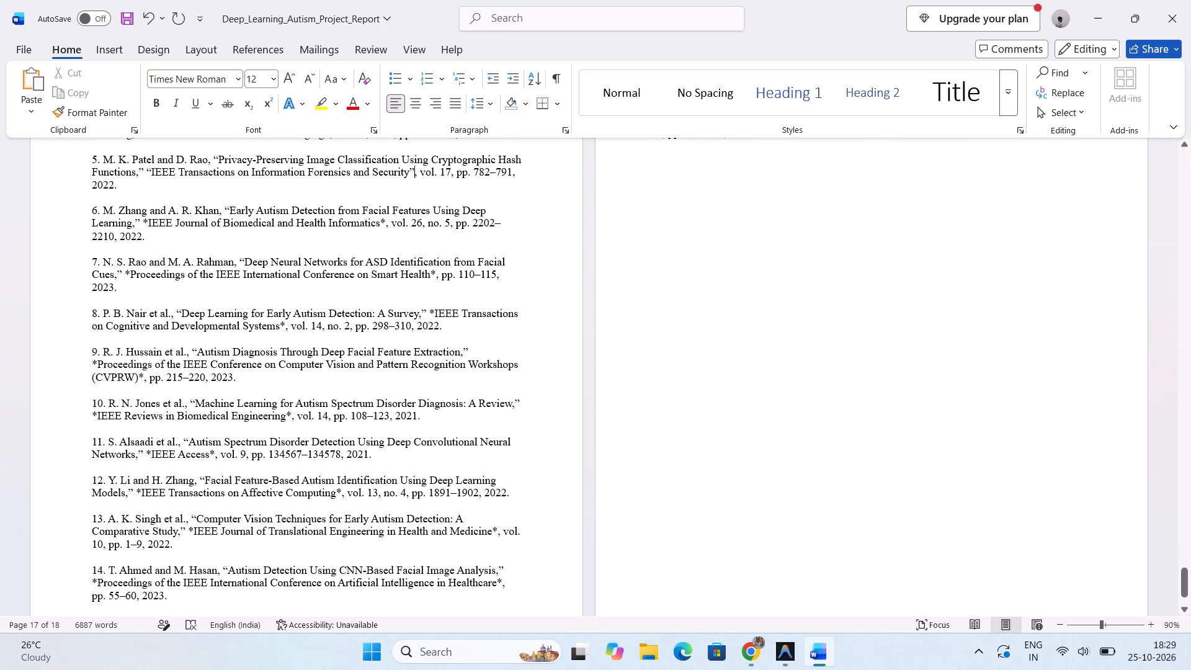
{"action": "key", "text": "BackSpace"}
{"action": "key", "text": "shift+quotedbl"}
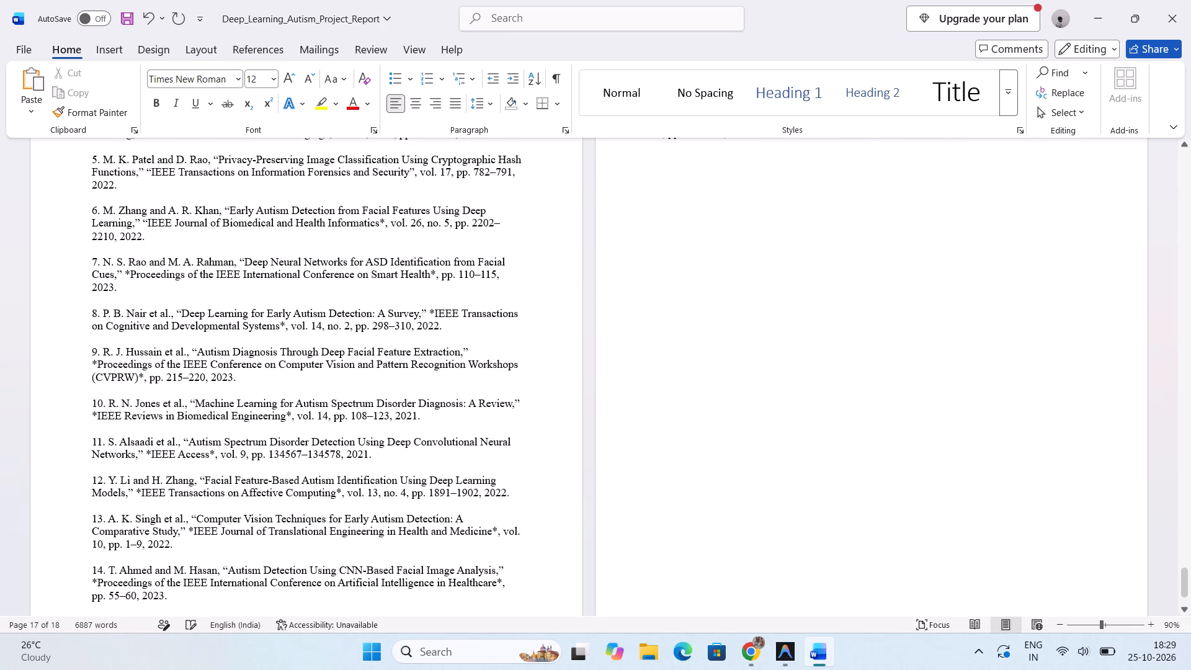
{"action": "left_click", "coordinate": [383, 220]}
{"action": "key", "text": "BackSpace"}
{"action": "key", "text": "shift+quotedbl"}
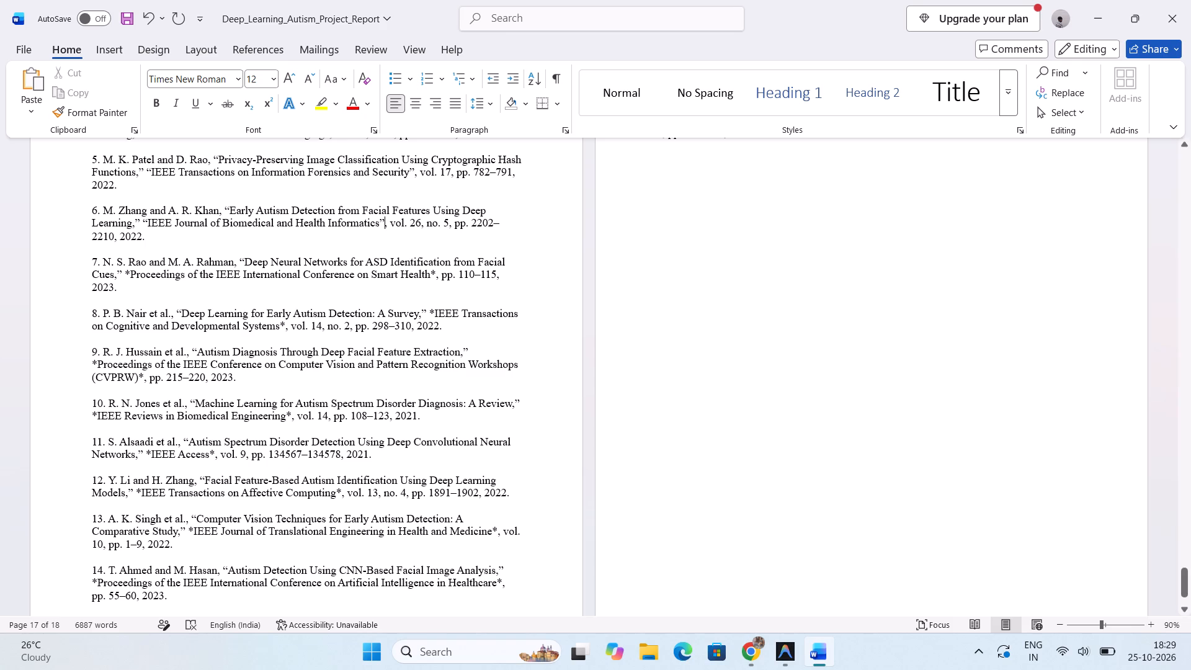
Replace the asterisks around "Proceedings of the IEEE International Conference on Smart Health" in reference 7 with double quotation marks.
{"action": "left_click", "coordinate": [131, 273]}
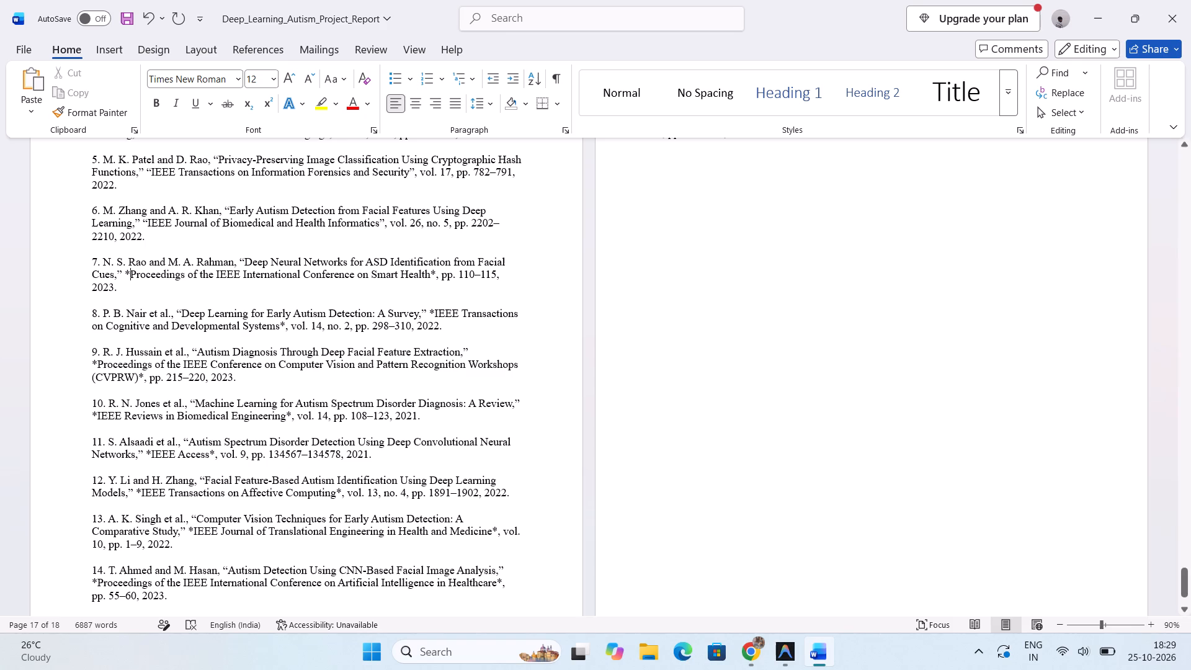
{"action": "key", "text": "BackSpace"}
{"action": "key", "text": "shift+quotedbl"}
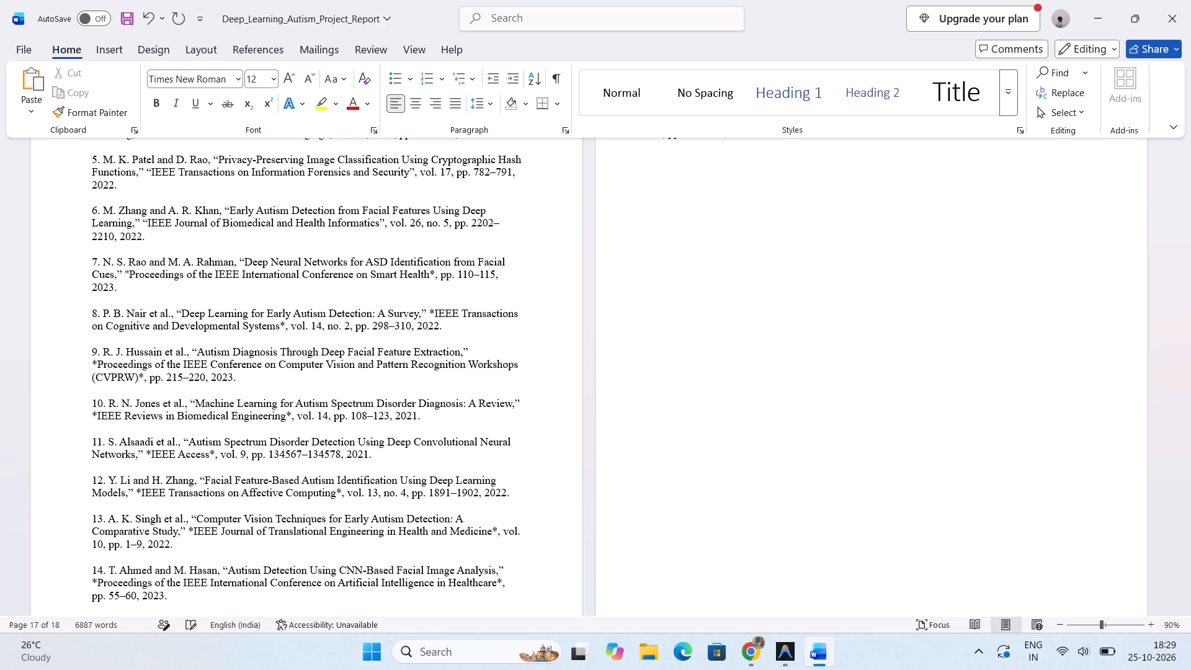
{"action": "left_click", "coordinate": [433, 275]}
{"action": "key", "text": "BackSpace"}
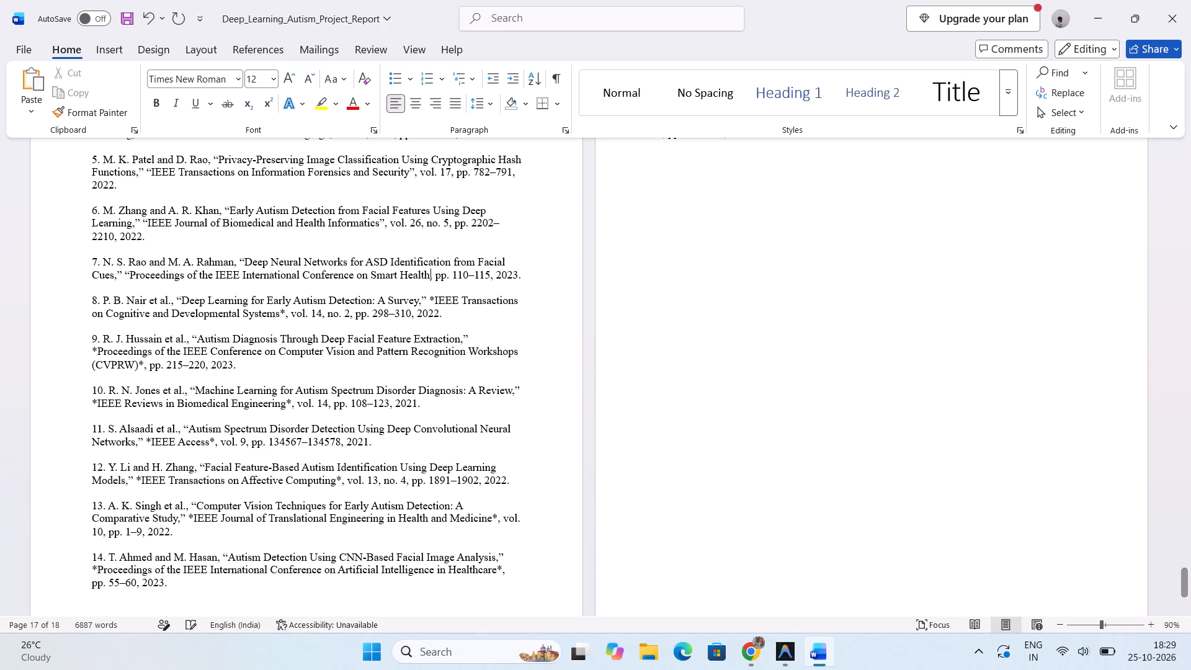
{"action": "key", "text": "shift+quotedbl"}
Replace the asterisks around "IEEE Transactions on Cognitive and Developmental Systems" in reference 8 with double quotation marks.
{"action": "scroll", "coordinate": [433, 275], "scroll_direction": "down", "scroll_amount": 4}
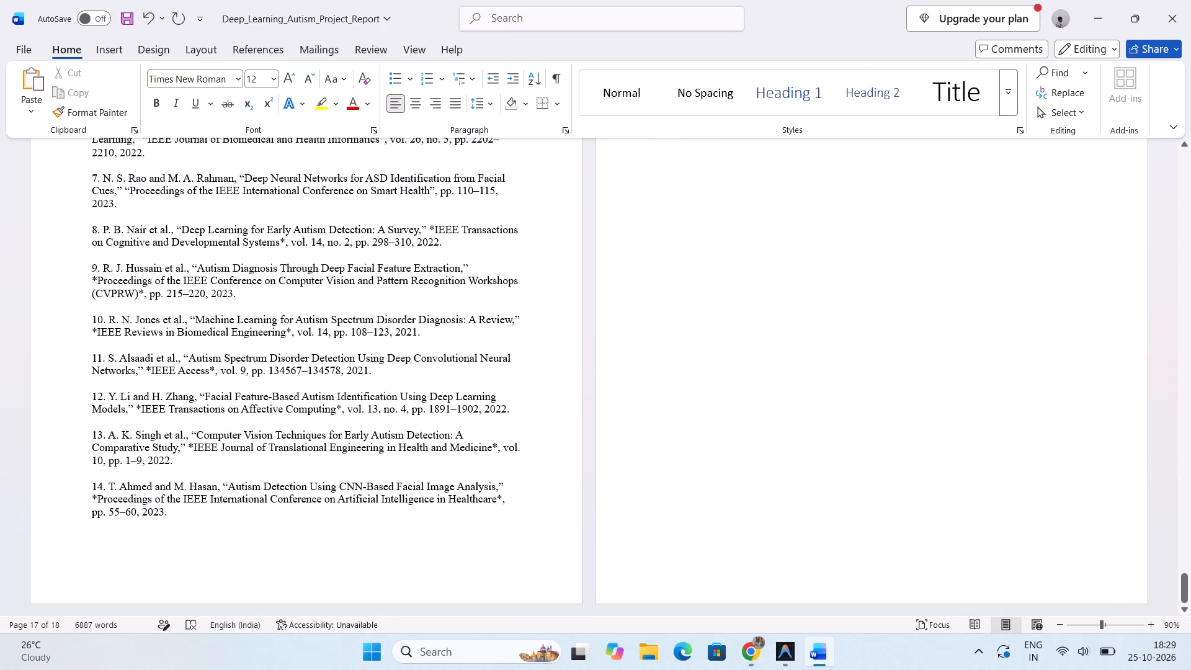
{"action": "left_click", "coordinate": [433, 230]}
{"action": "key", "text": "BackSpace"}
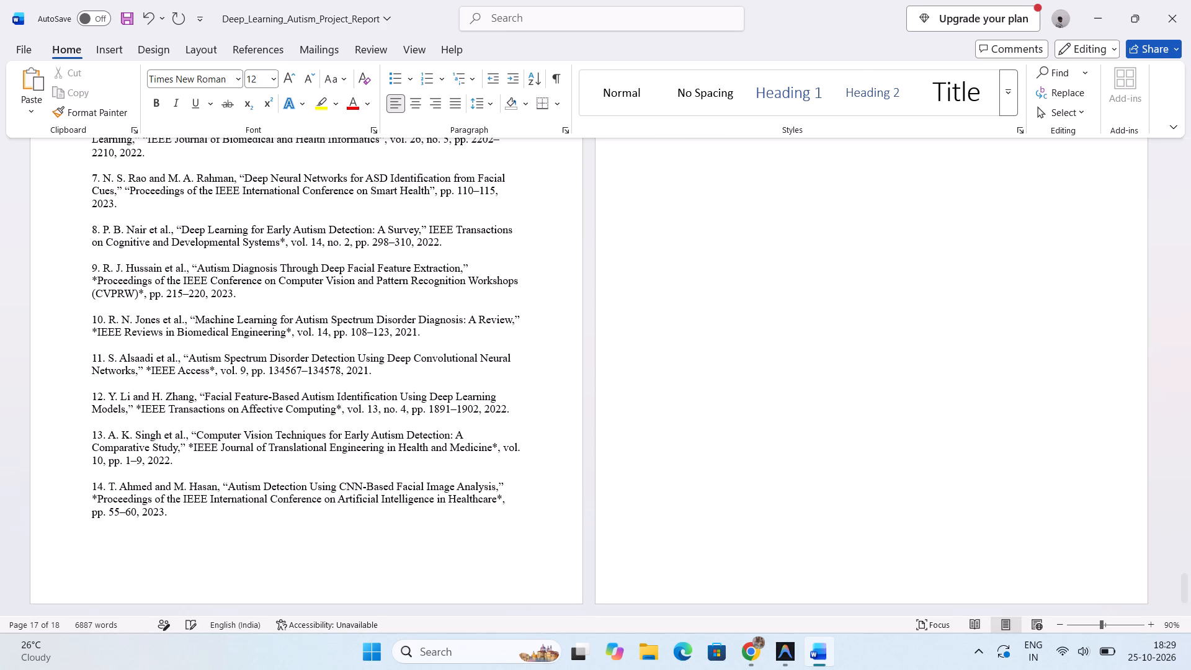
{"action": "key", "text": "shift+quotedbl"}
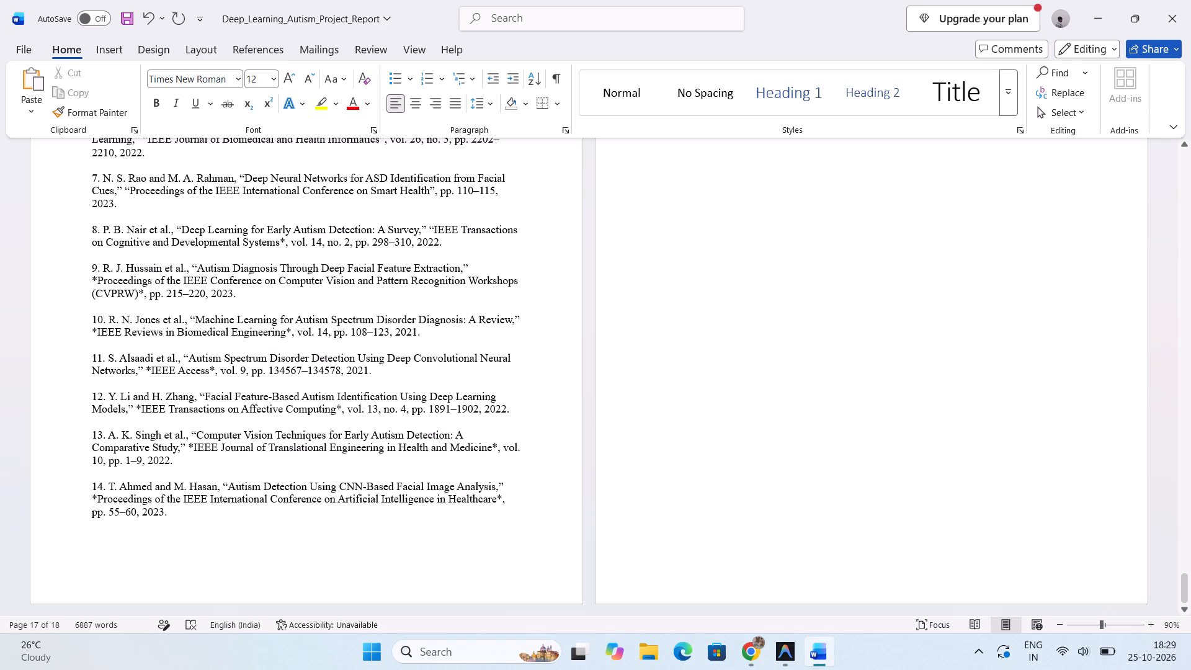
{"action": "left_click", "coordinate": [283, 244]}
{"action": "key", "text": "BackSpace"}
{"action": "key", "text": "shift+quotedbl"}
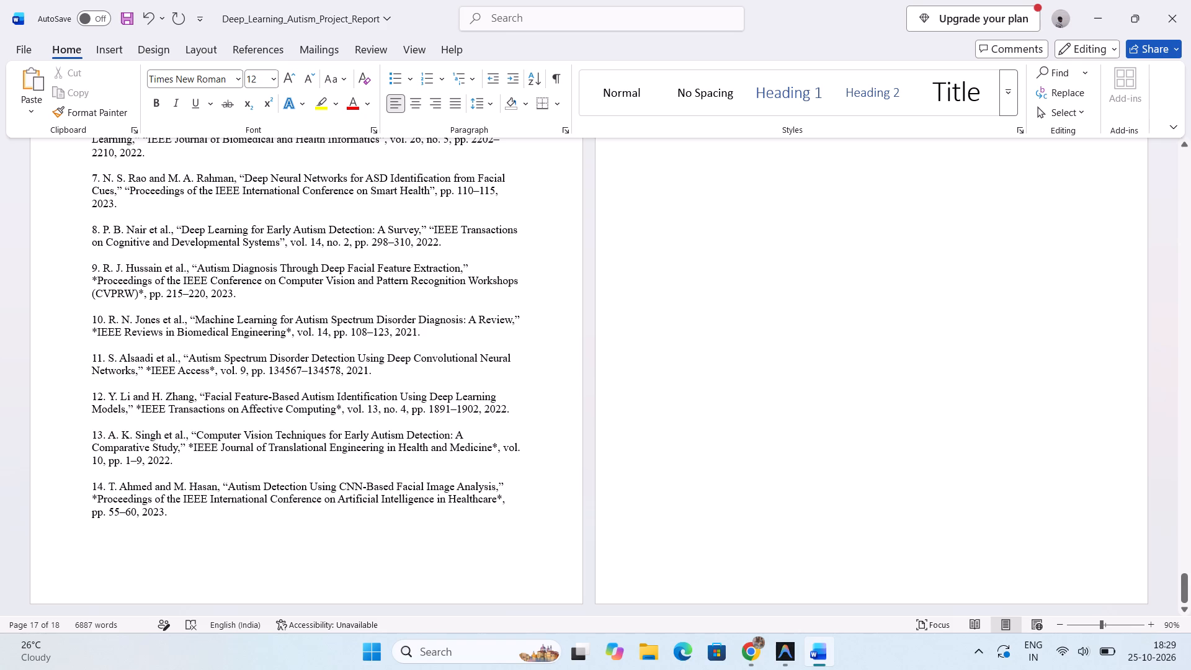
Select the remaining references 9 through 18, across both pages of the reference list.
{"action": "left_click_drag", "start_coordinate": [91, 269], "coordinate": [203, 539]}
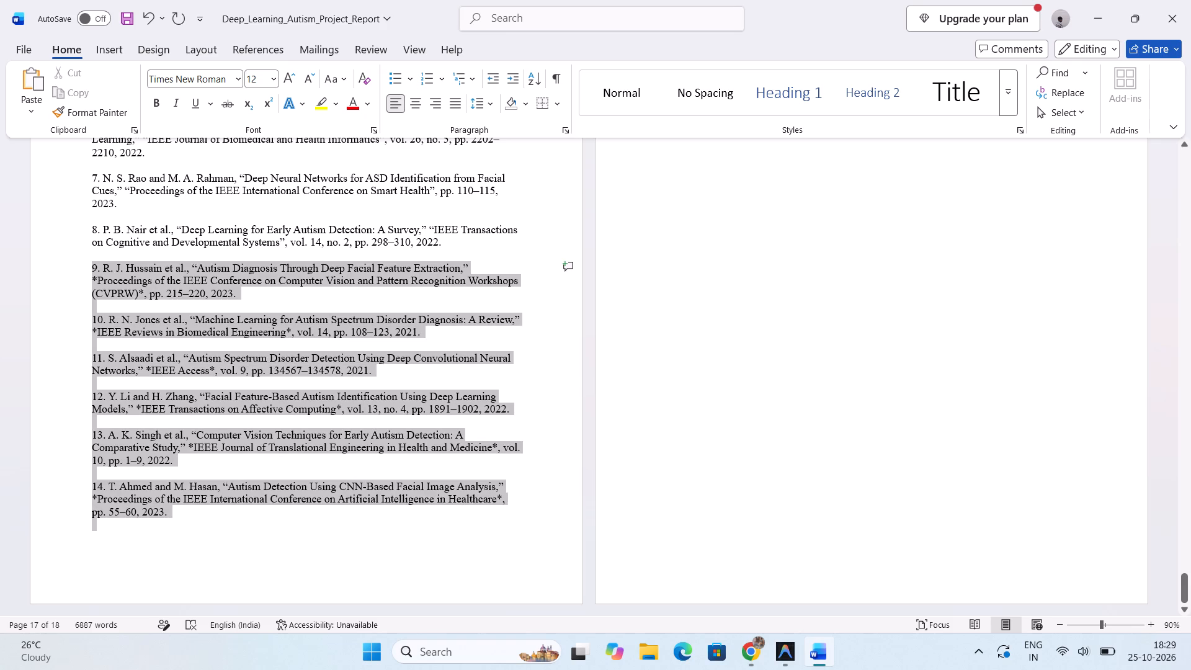
{"action": "left_click_drag", "start_coordinate": [203, 539], "coordinate": [937, 401]}
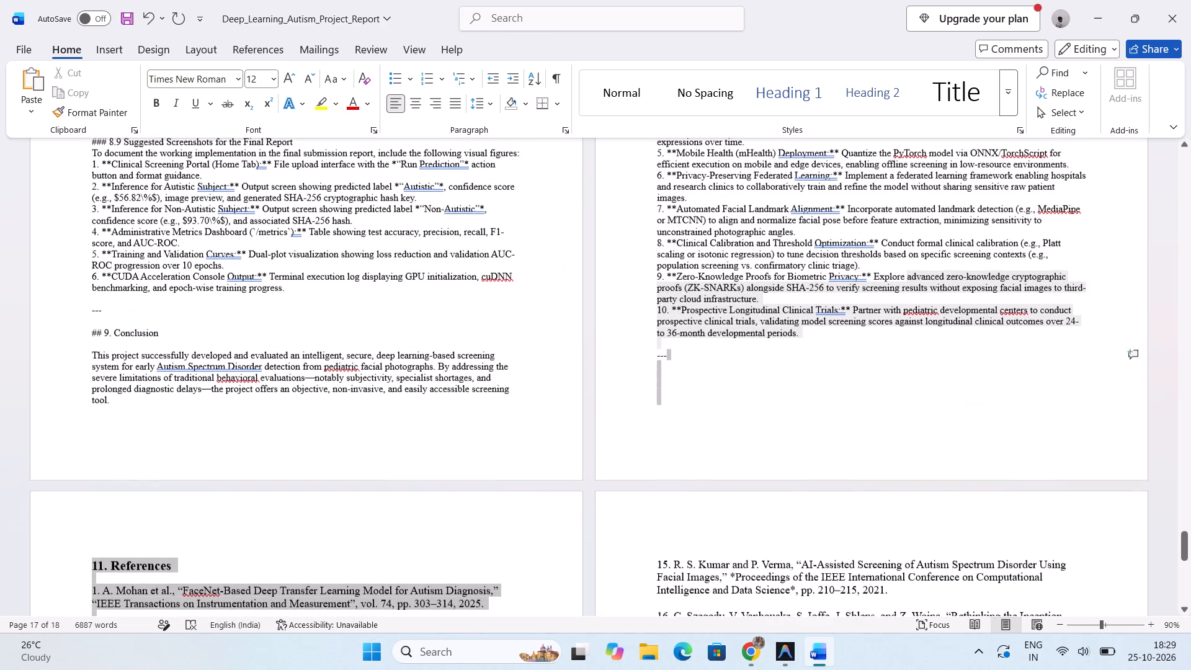
{"action": "left_click_drag", "start_coordinate": [937, 401], "coordinate": [826, 304]}
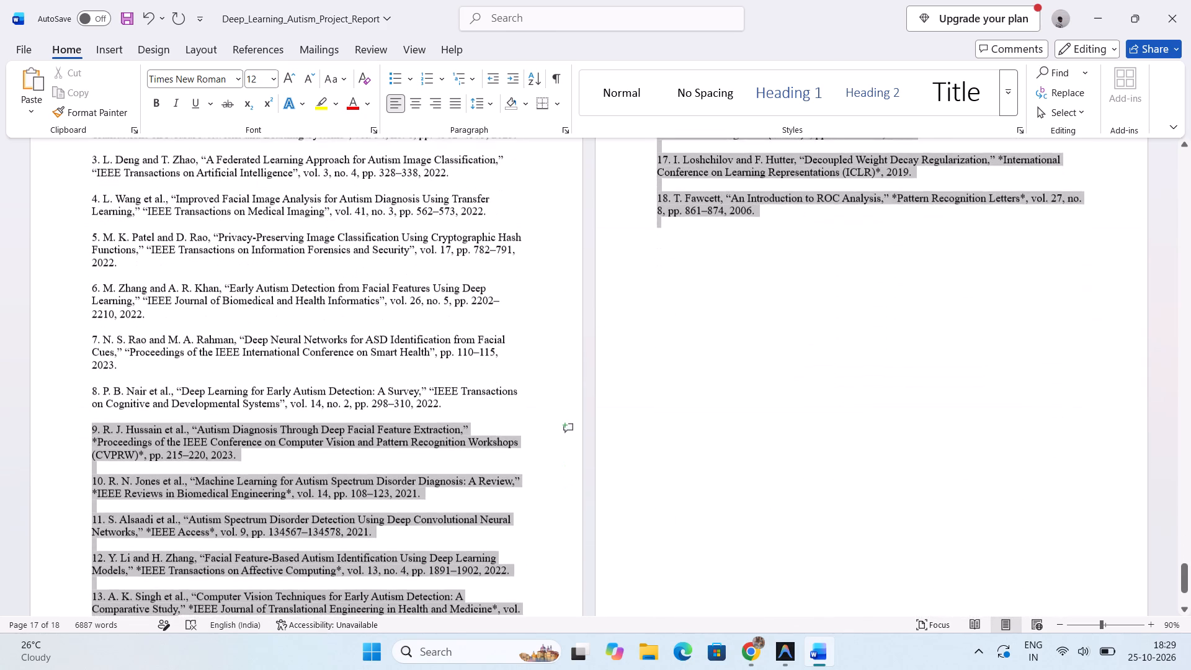
{"action": "left_click_drag", "start_coordinate": [826, 304], "coordinate": [762, 217]}
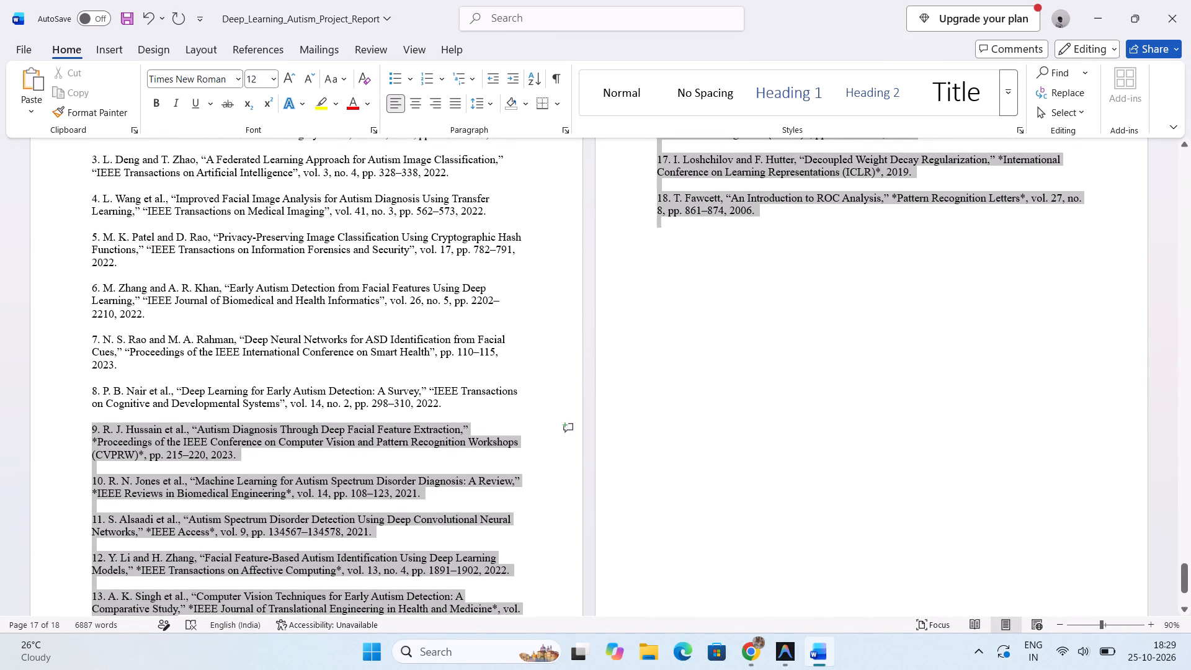
{"action": "left_click_drag", "start_coordinate": [762, 217], "coordinate": [757, 211]}
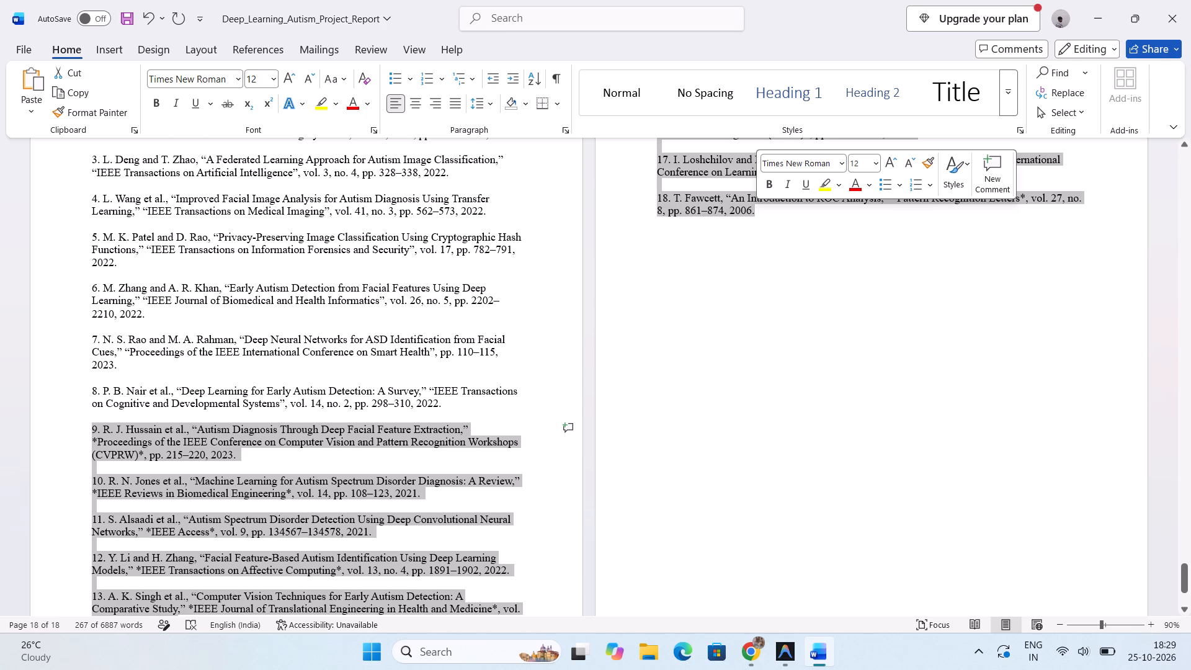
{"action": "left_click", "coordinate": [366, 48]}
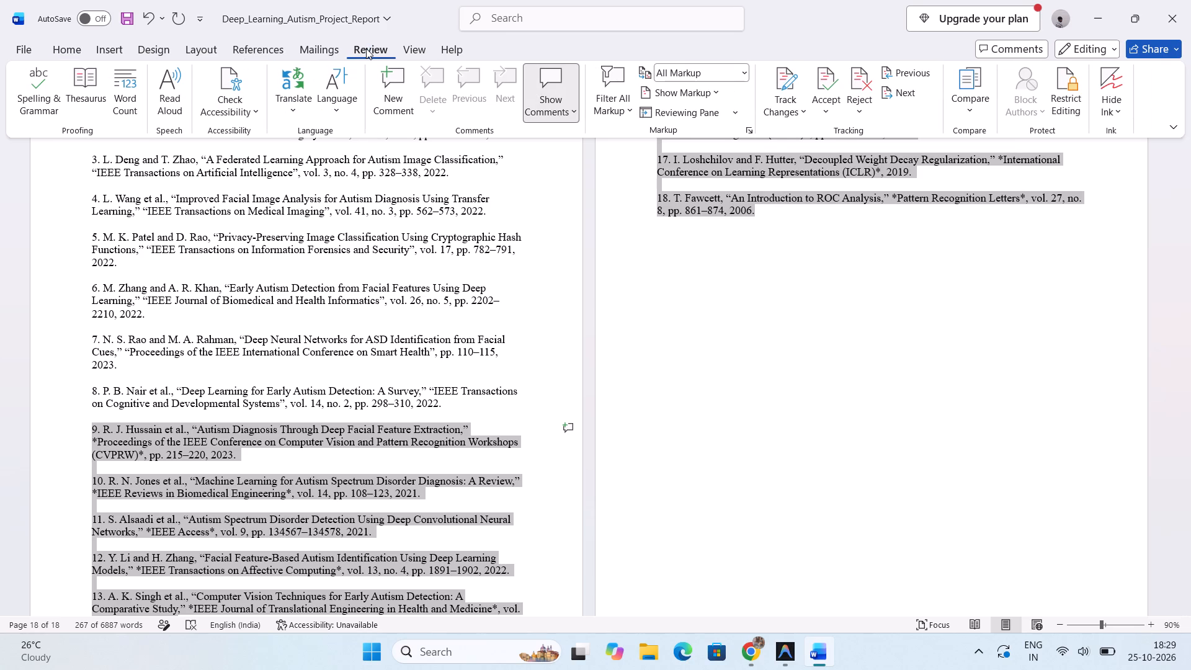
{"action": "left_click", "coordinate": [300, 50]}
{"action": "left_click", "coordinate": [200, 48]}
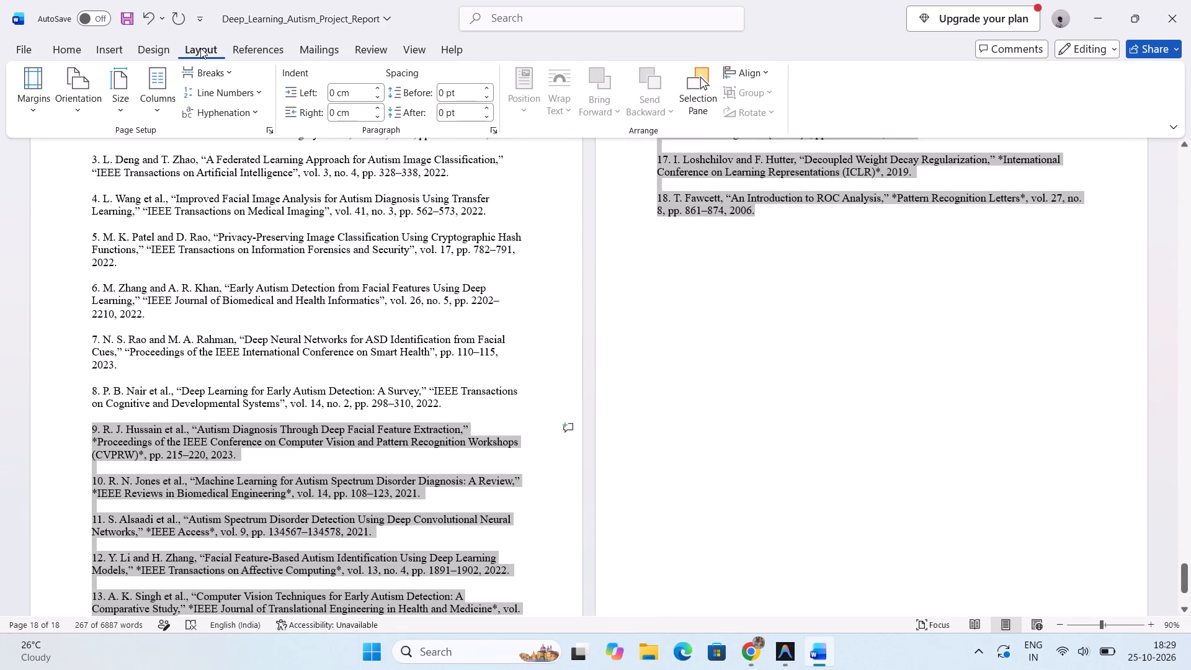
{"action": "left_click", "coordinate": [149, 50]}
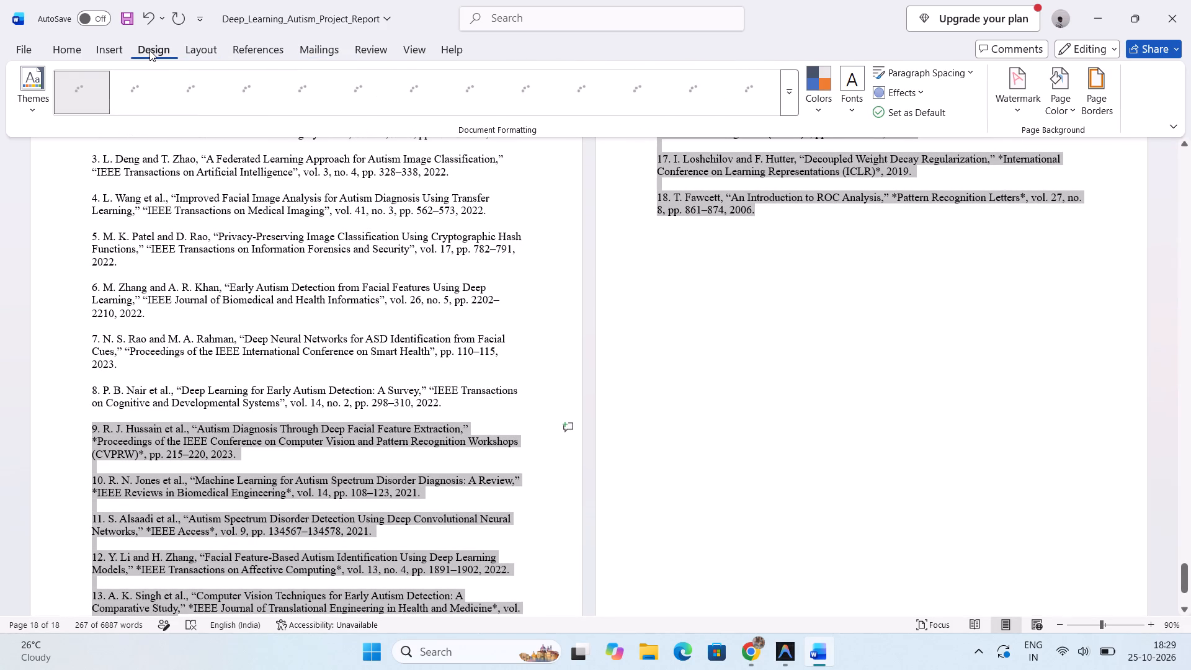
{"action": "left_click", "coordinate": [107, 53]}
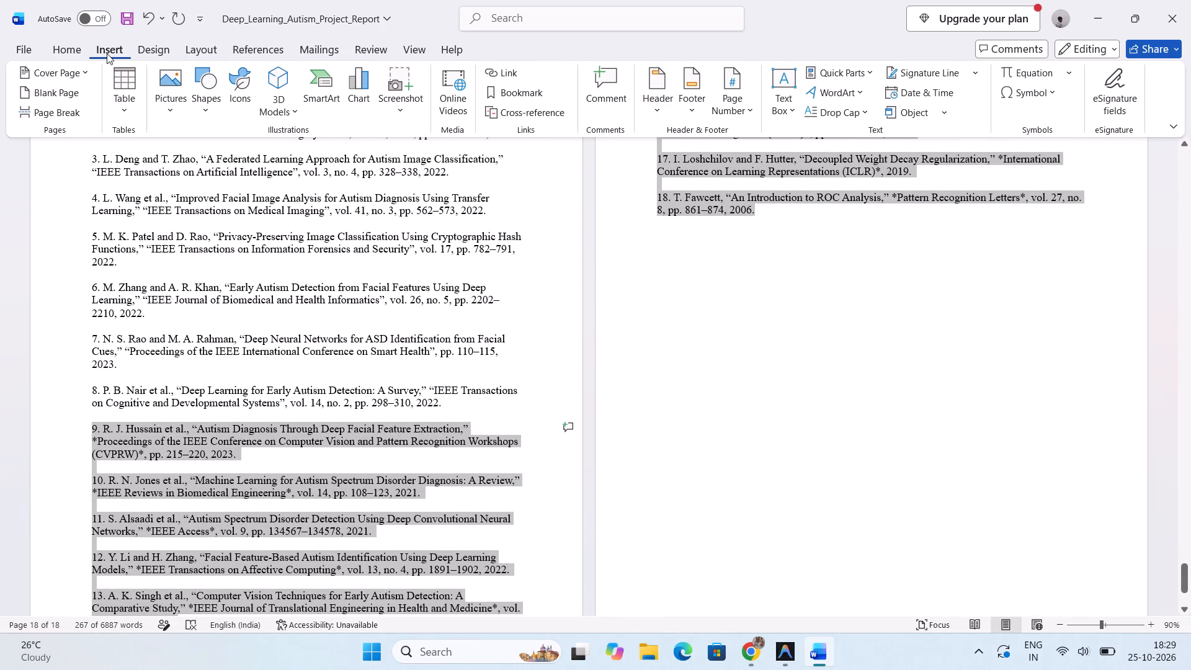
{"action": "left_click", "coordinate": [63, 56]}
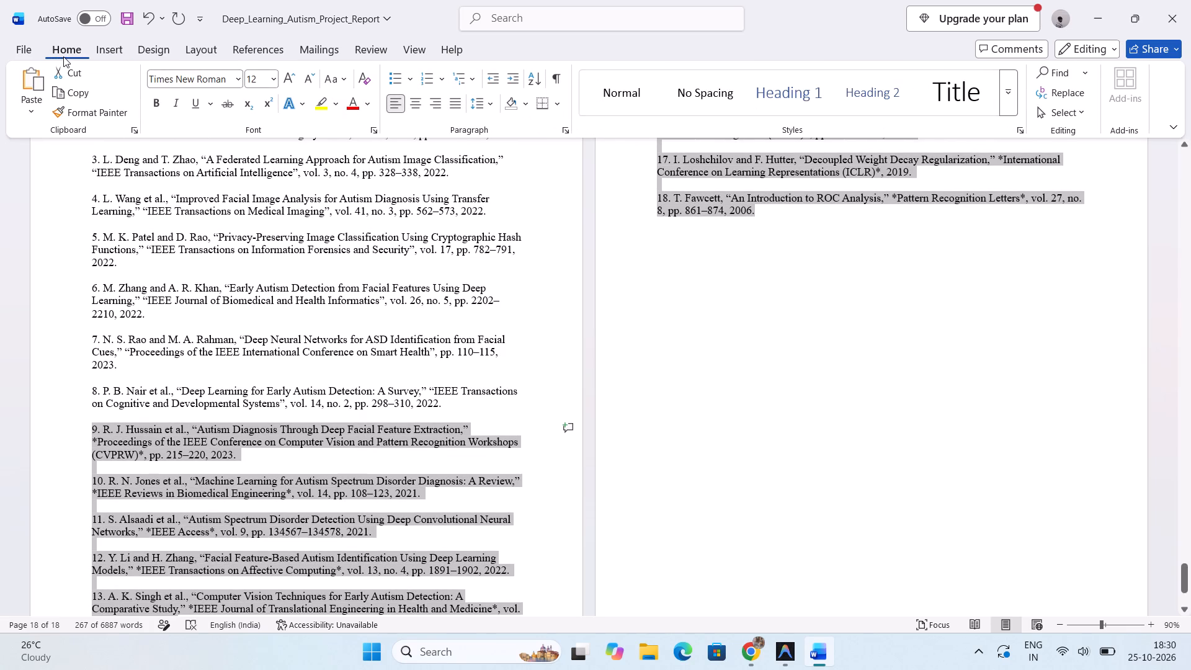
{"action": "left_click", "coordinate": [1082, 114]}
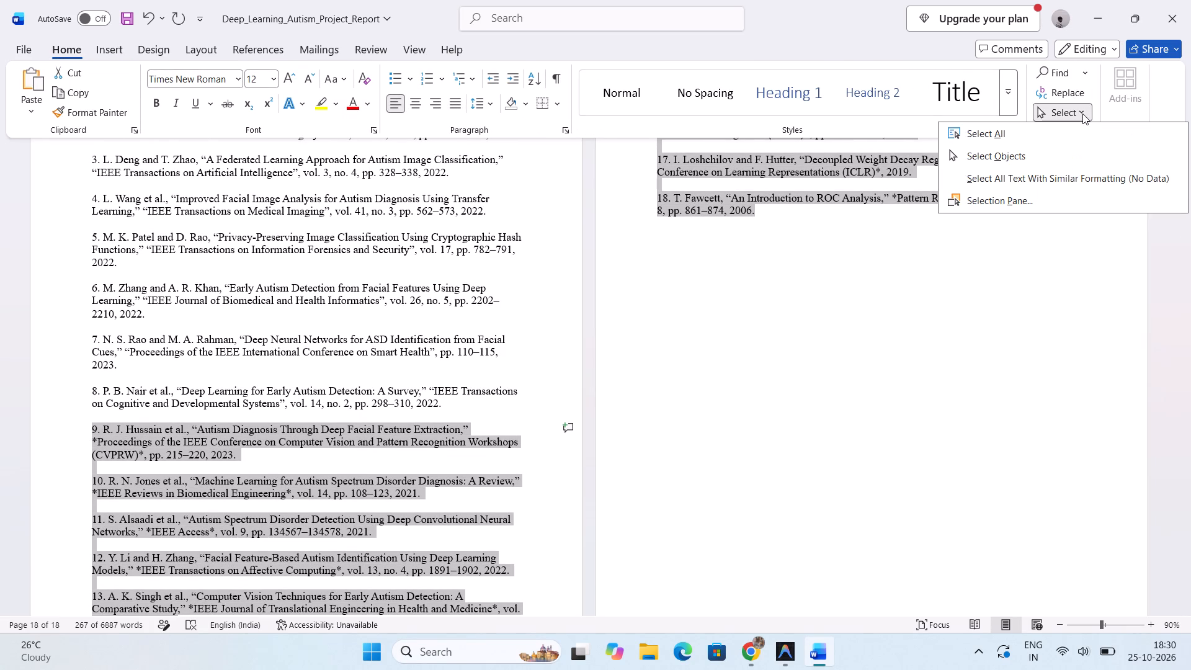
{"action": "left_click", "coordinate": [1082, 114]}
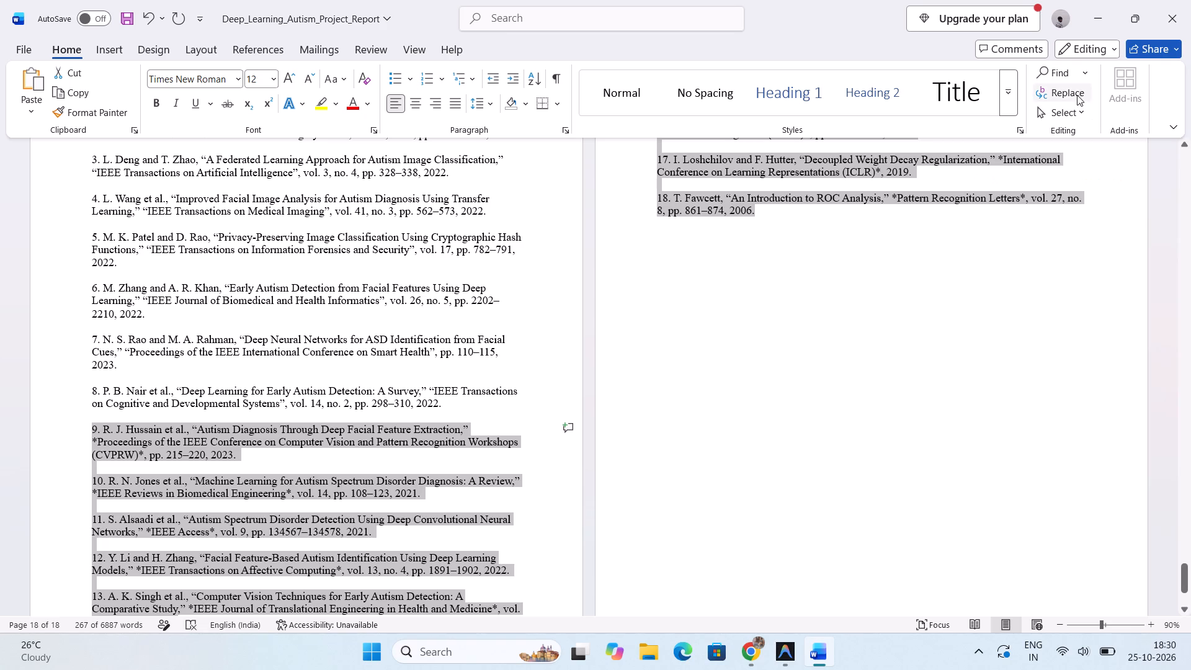
Use Find and Replace to swap each asterisk for a double quotation mark, one by one, around the publication names in references 9 through 14.
{"action": "left_click", "coordinate": [1076, 94]}
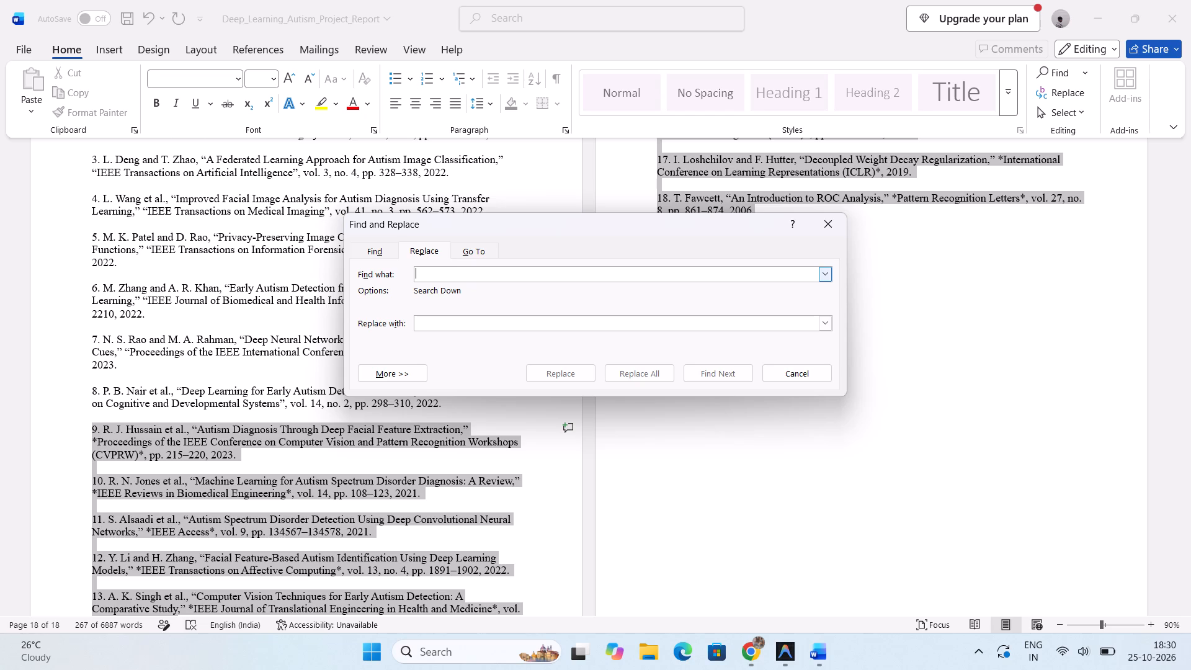
{"action": "key", "text": "shift+asterisk"}
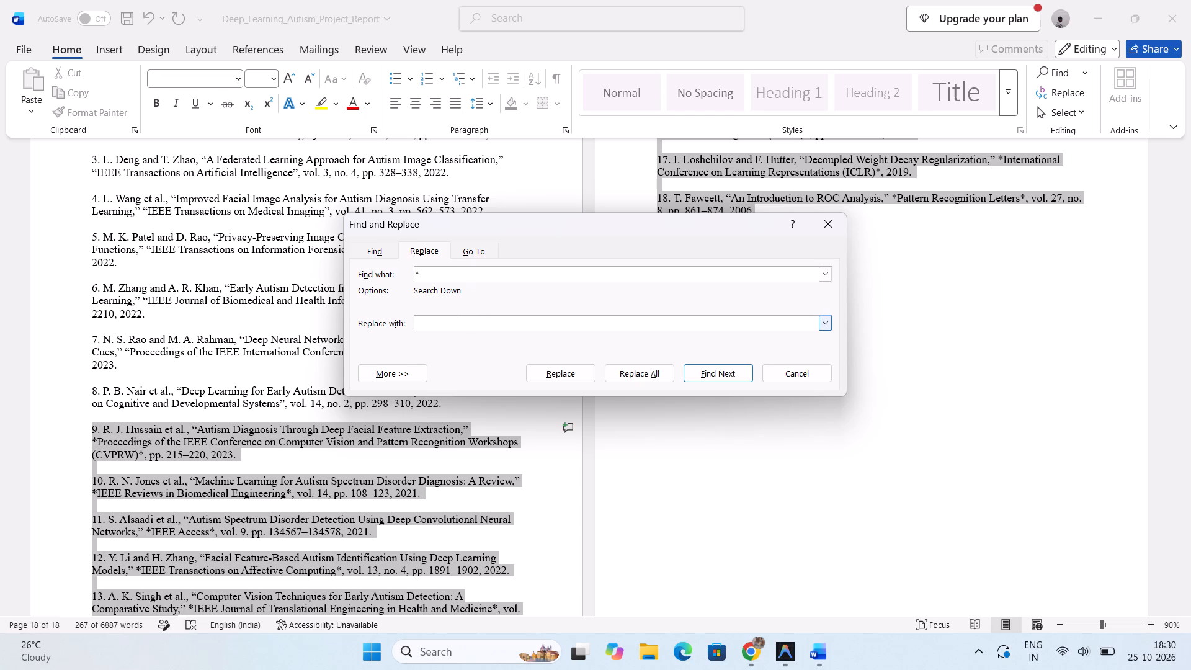
{"action": "left_click", "coordinate": [464, 321]}
{"action": "key", "text": "shift+quotedbl"}
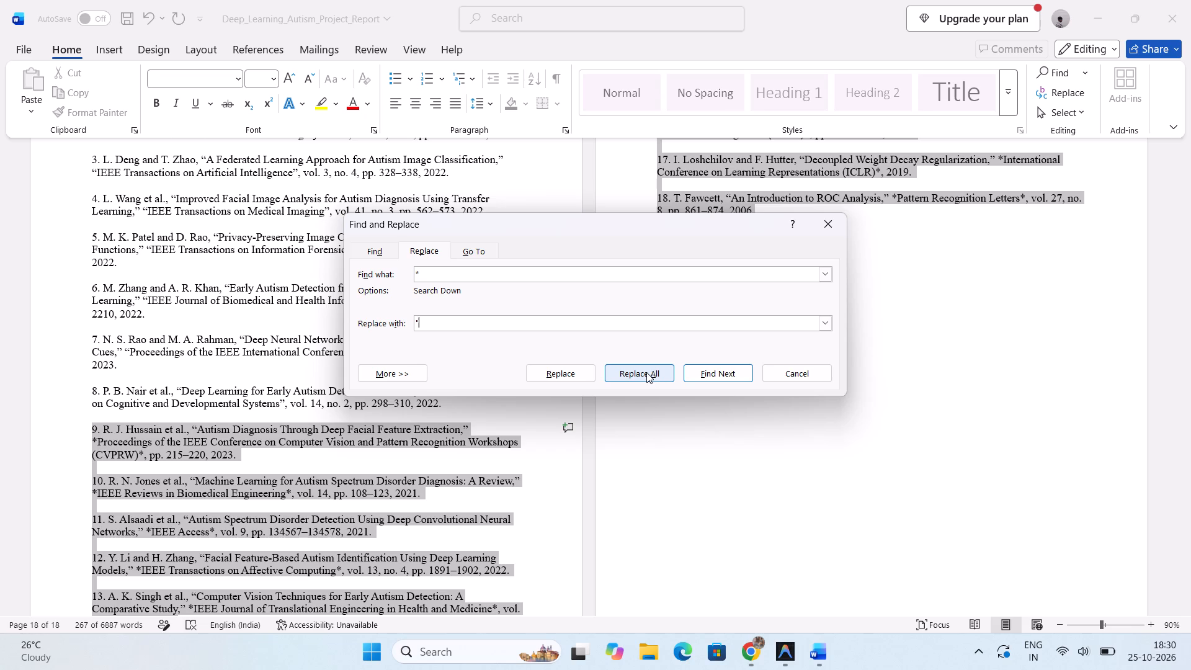
{"action": "left_click", "coordinate": [718, 374]}
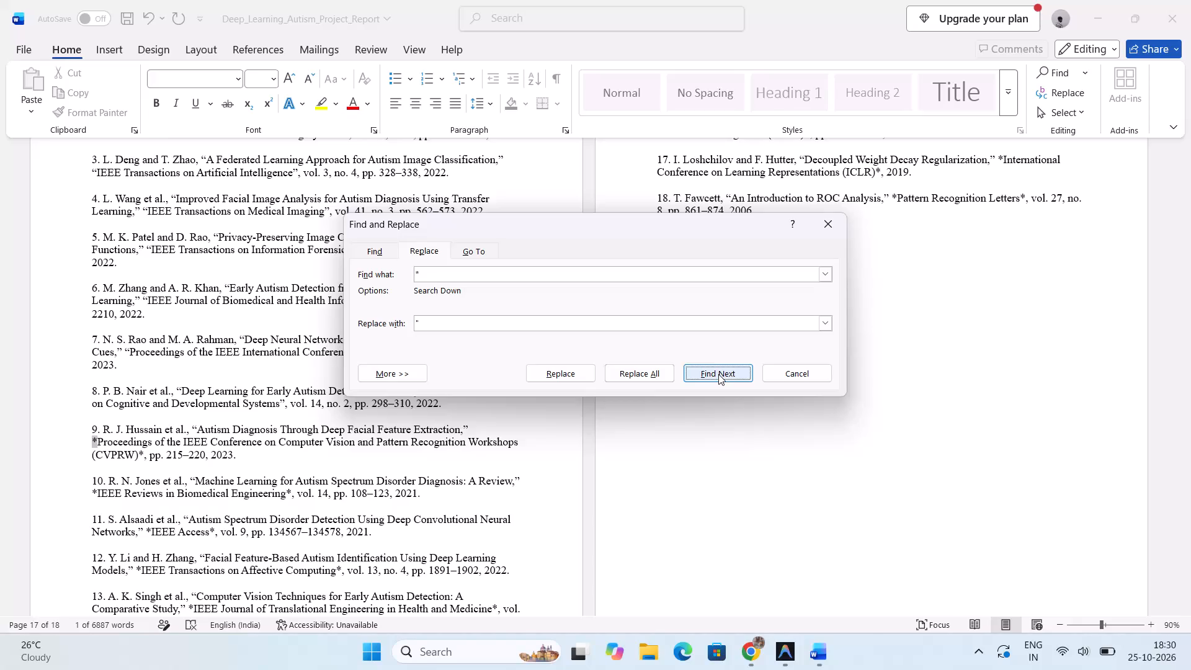
{"action": "left_click", "coordinate": [572, 372]}
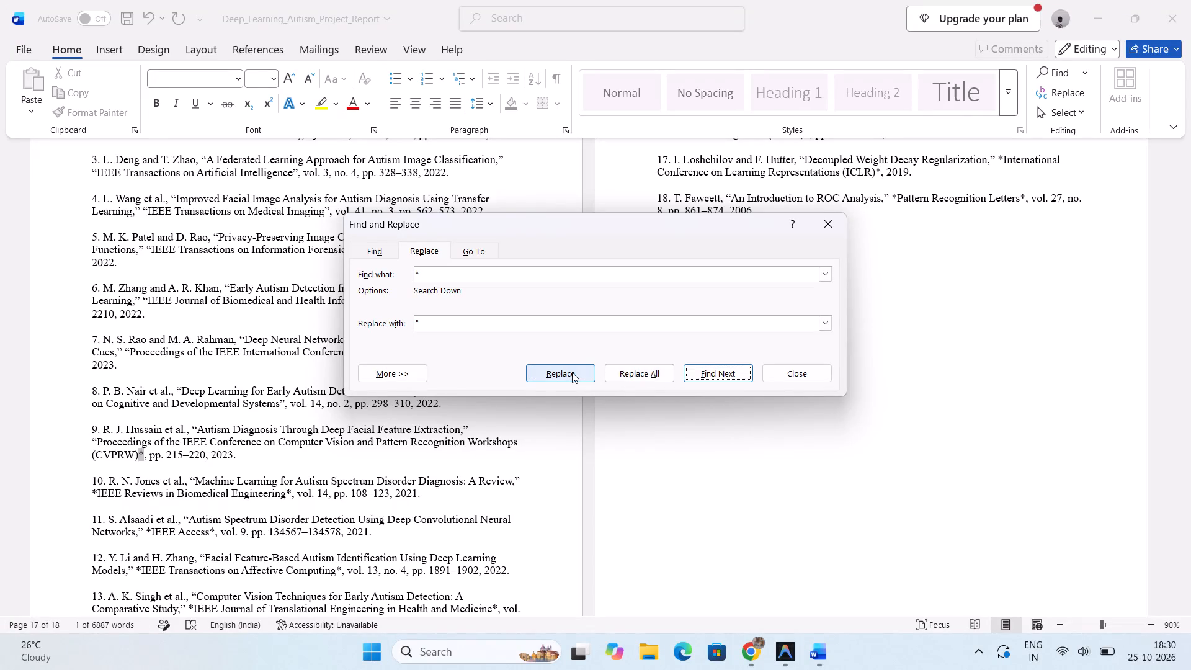
{"action": "left_click", "coordinate": [572, 372]}
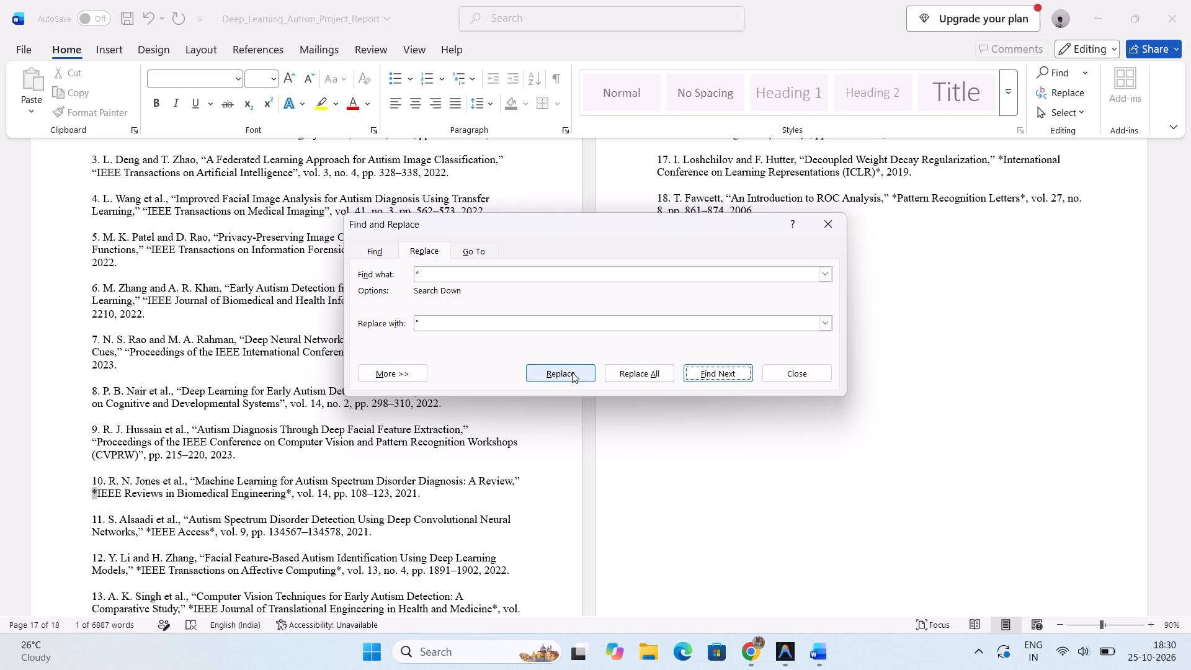
{"action": "left_click", "coordinate": [572, 372]}
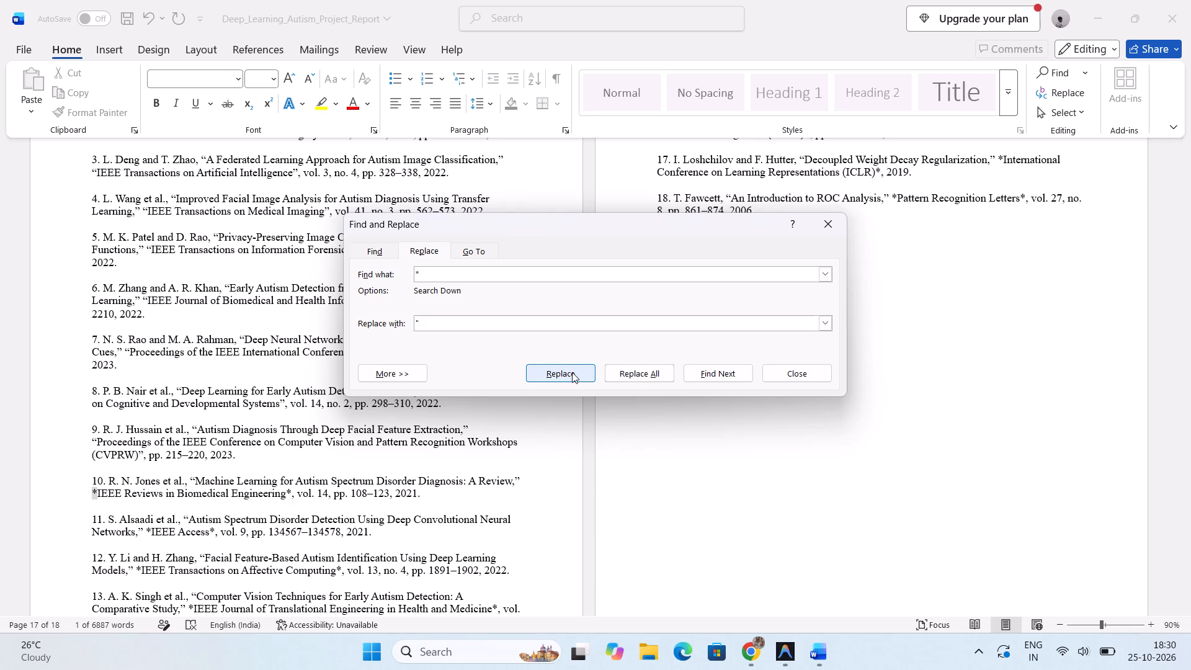
{"action": "left_click", "coordinate": [572, 372]}
{"action": "left_click", "coordinate": [572, 372]}
{"action": "left_click", "coordinate": [572, 372]}
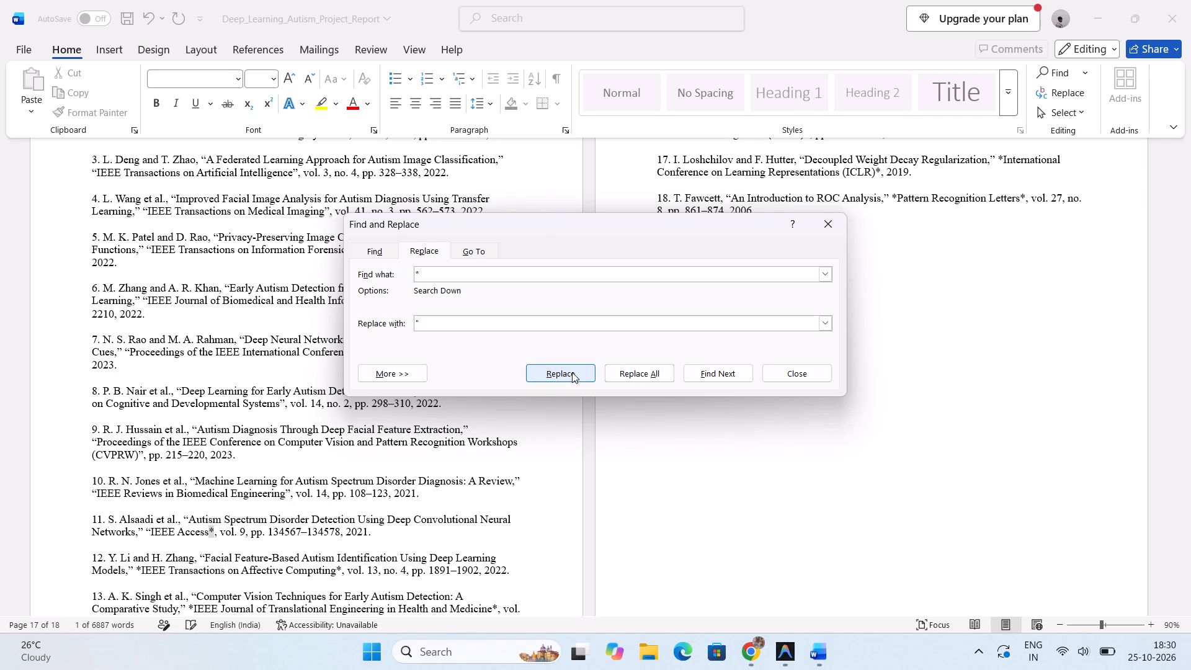
{"action": "left_click", "coordinate": [572, 372]}
{"action": "left_click", "coordinate": [572, 372]}
{"action": "left_click", "coordinate": [572, 372]}
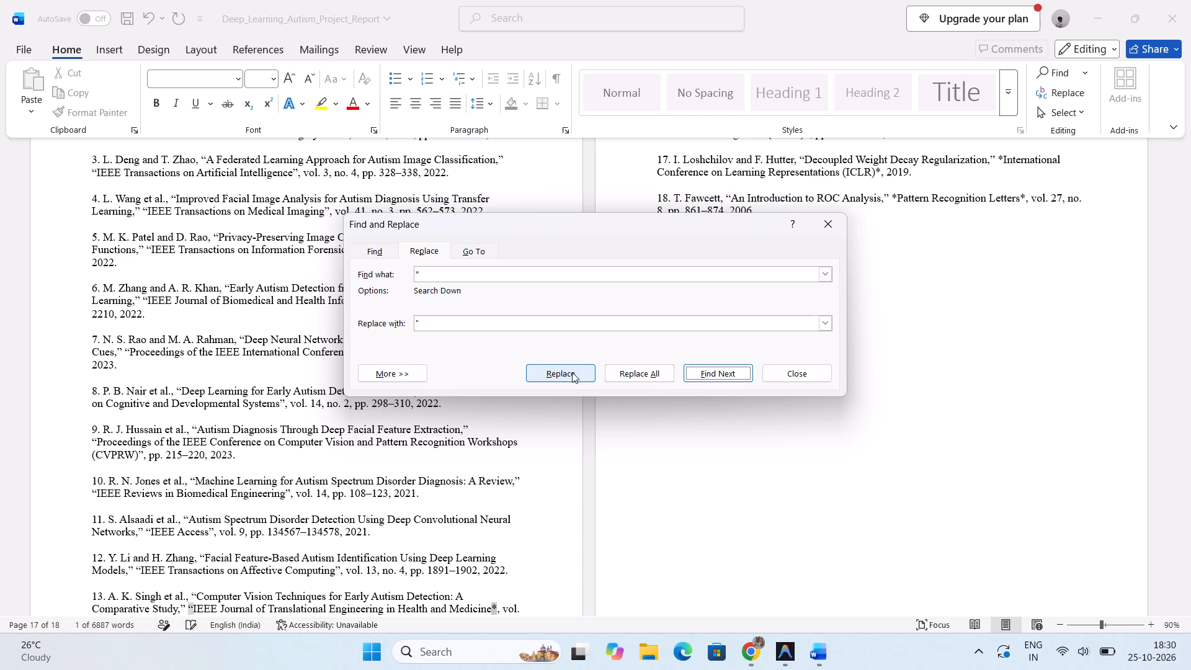
{"action": "left_click", "coordinate": [572, 372]}
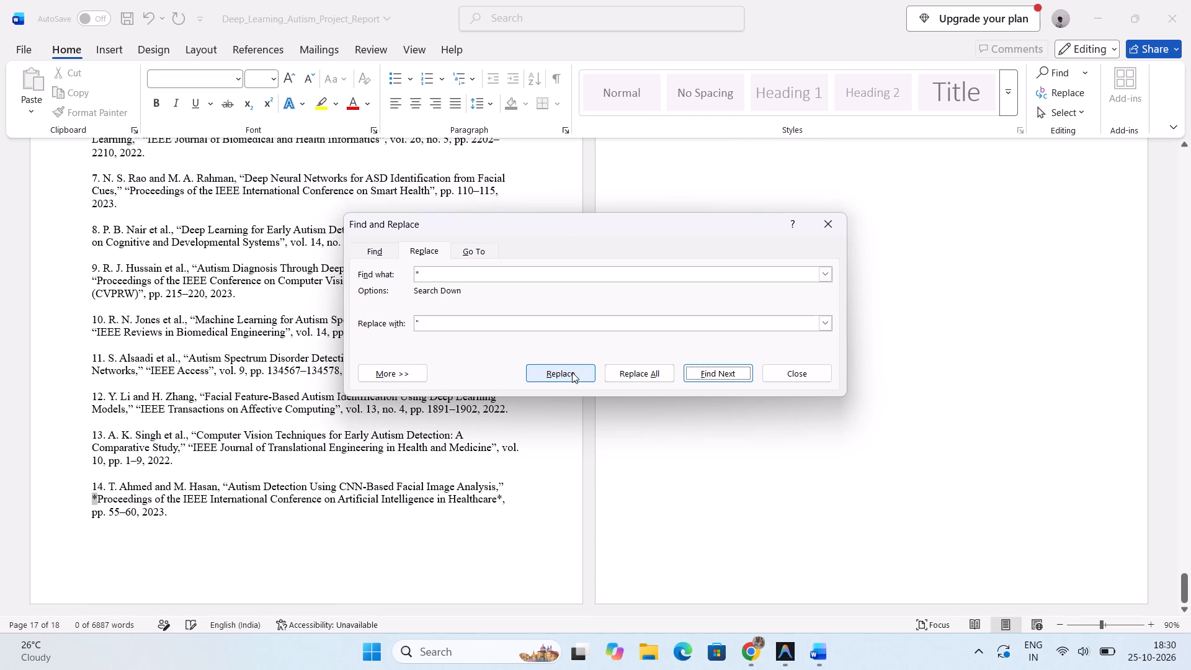
{"action": "left_click", "coordinate": [572, 372]}
{"action": "left_click", "coordinate": [572, 372]}
{"action": "left_click", "coordinate": [572, 372]}
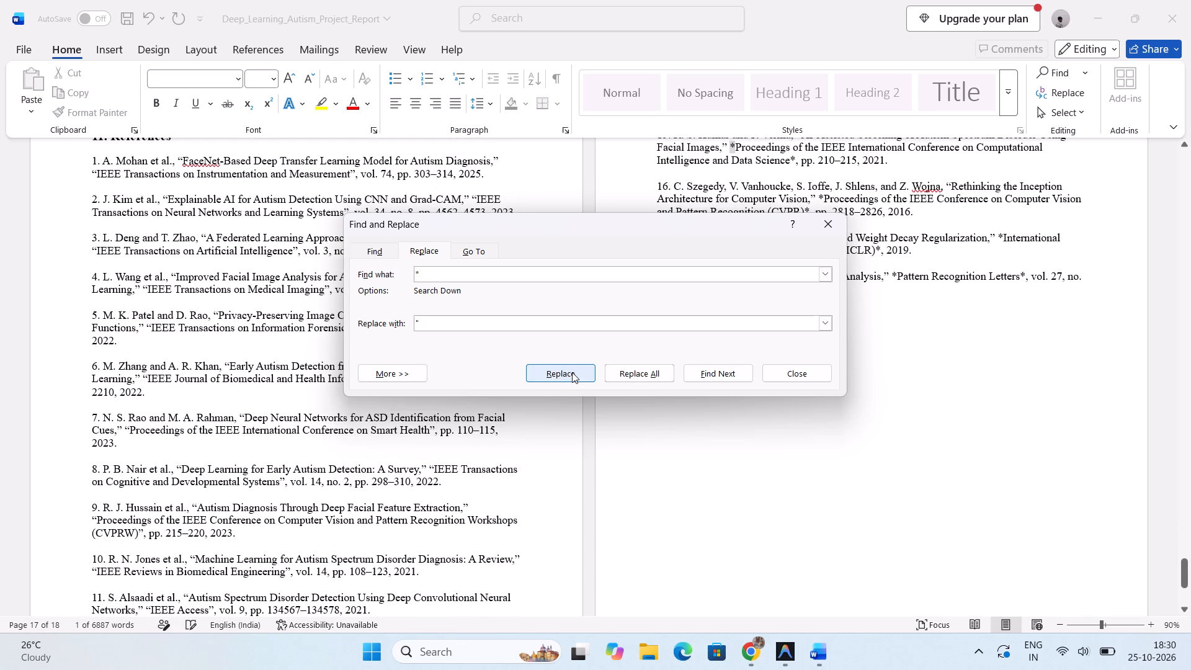
Continue replacing asterisks with double quotation marks around the publication names in references 15 through 18, ending the search there.
{"action": "left_click", "coordinate": [572, 372]}
{"action": "left_click", "coordinate": [572, 372]}
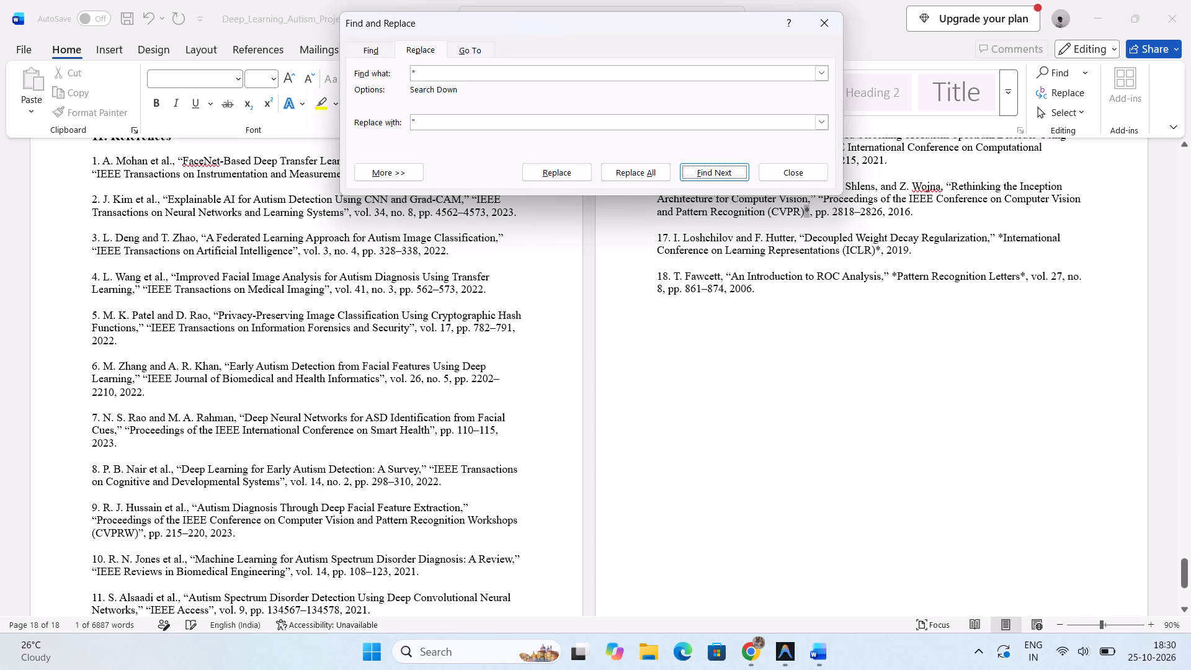
{"action": "left_click", "coordinate": [556, 169]}
{"action": "left_click", "coordinate": [556, 169]}
{"action": "left_click", "coordinate": [556, 169]}
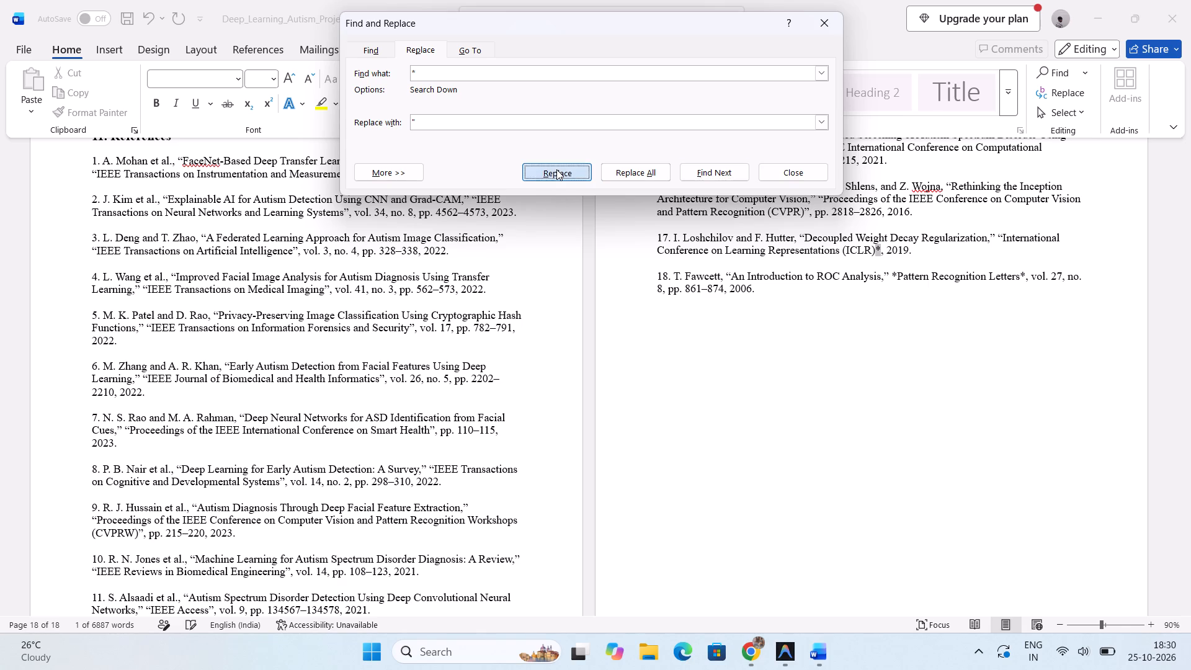
{"action": "left_click", "coordinate": [556, 169]}
{"action": "left_click", "coordinate": [556, 169]}
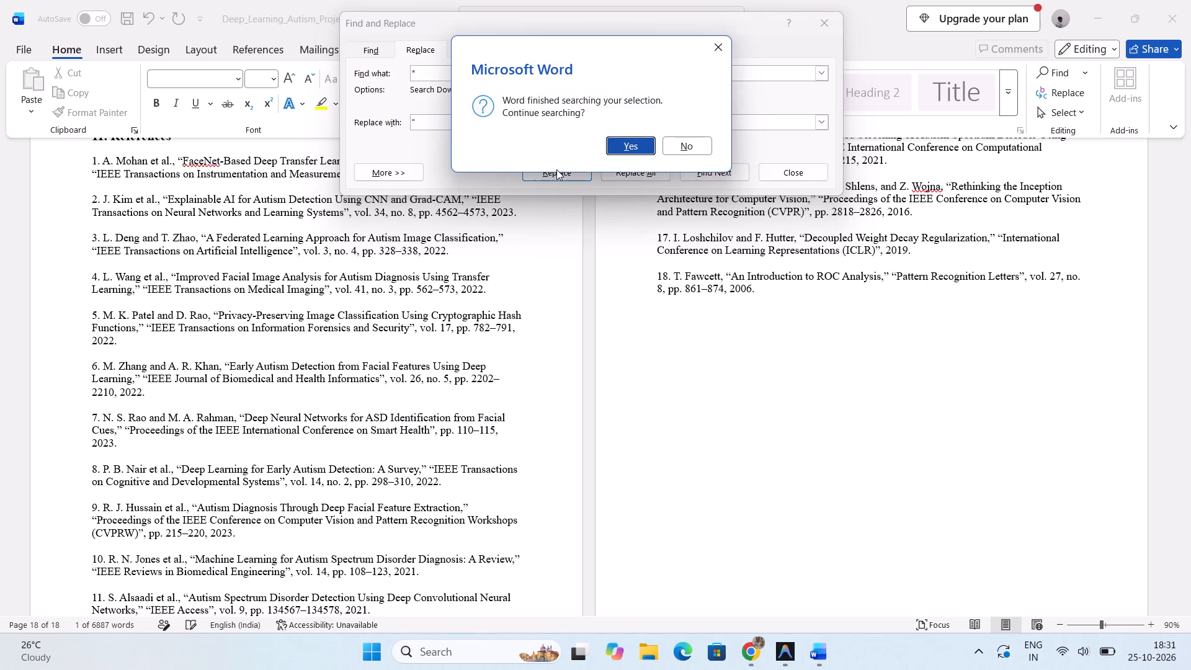
{"action": "left_click", "coordinate": [639, 146]}
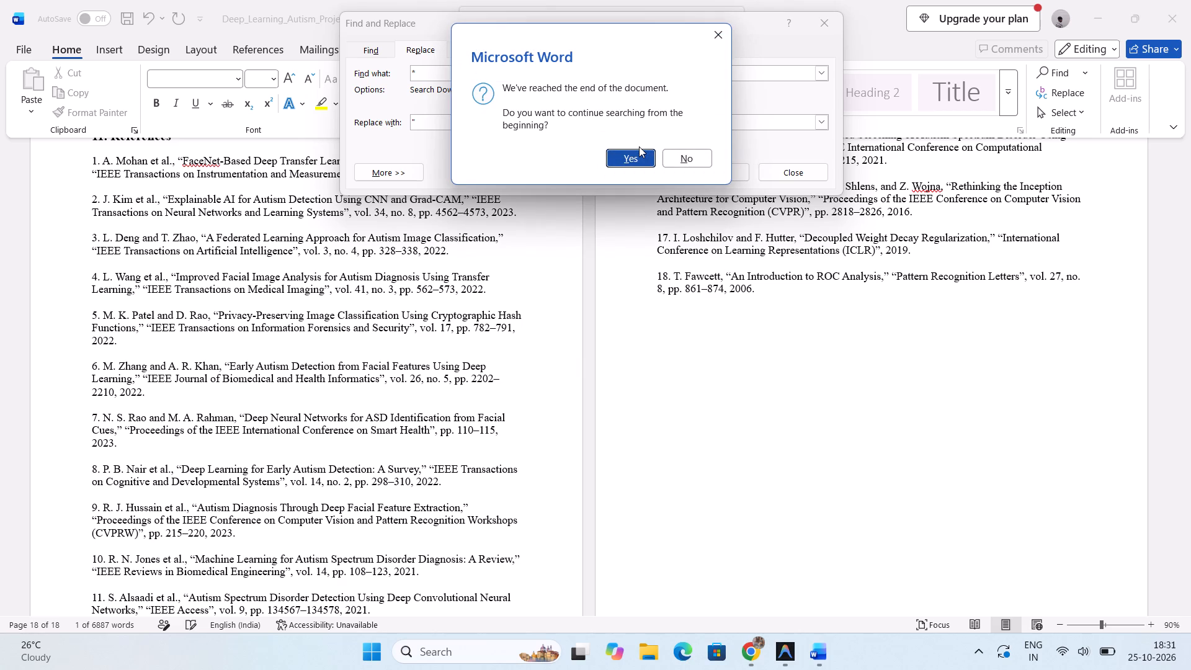
{"action": "left_click", "coordinate": [697, 160]}
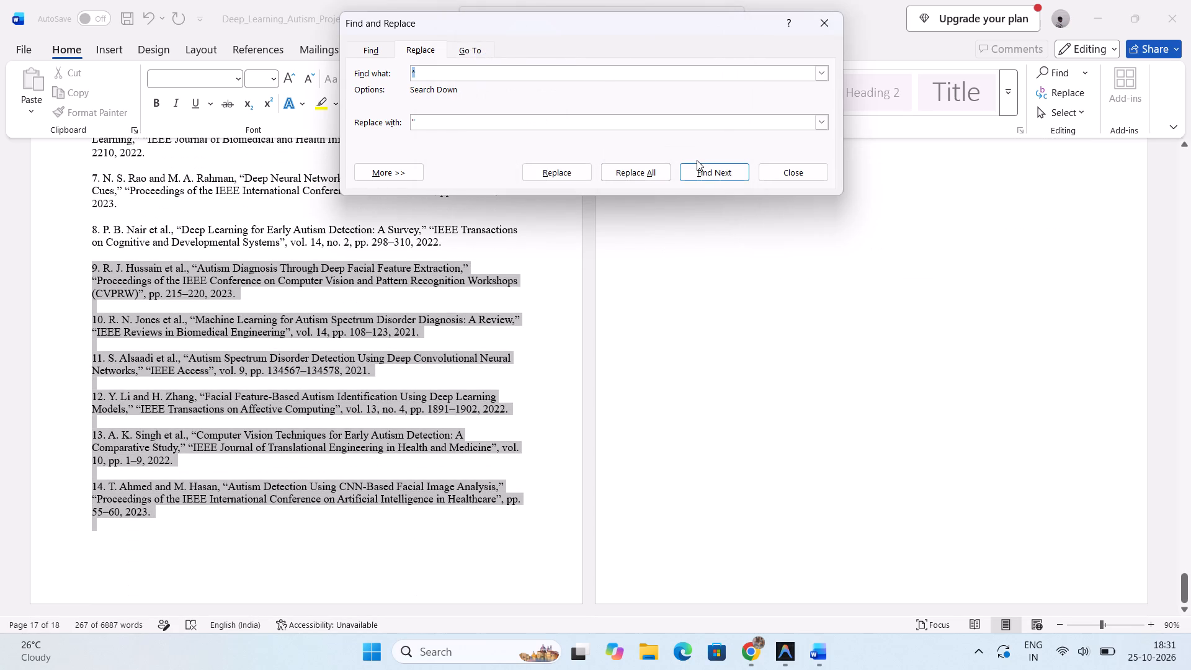
{"action": "left_click", "coordinate": [827, 27]}
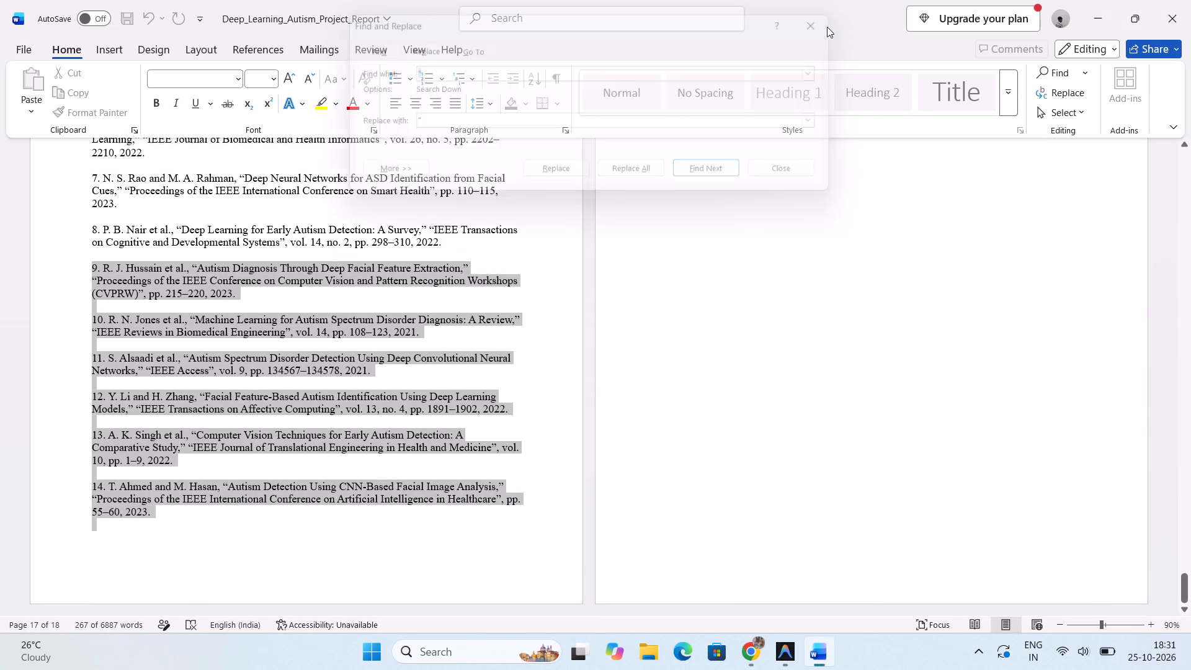
{"action": "left_click", "coordinate": [449, 303]}
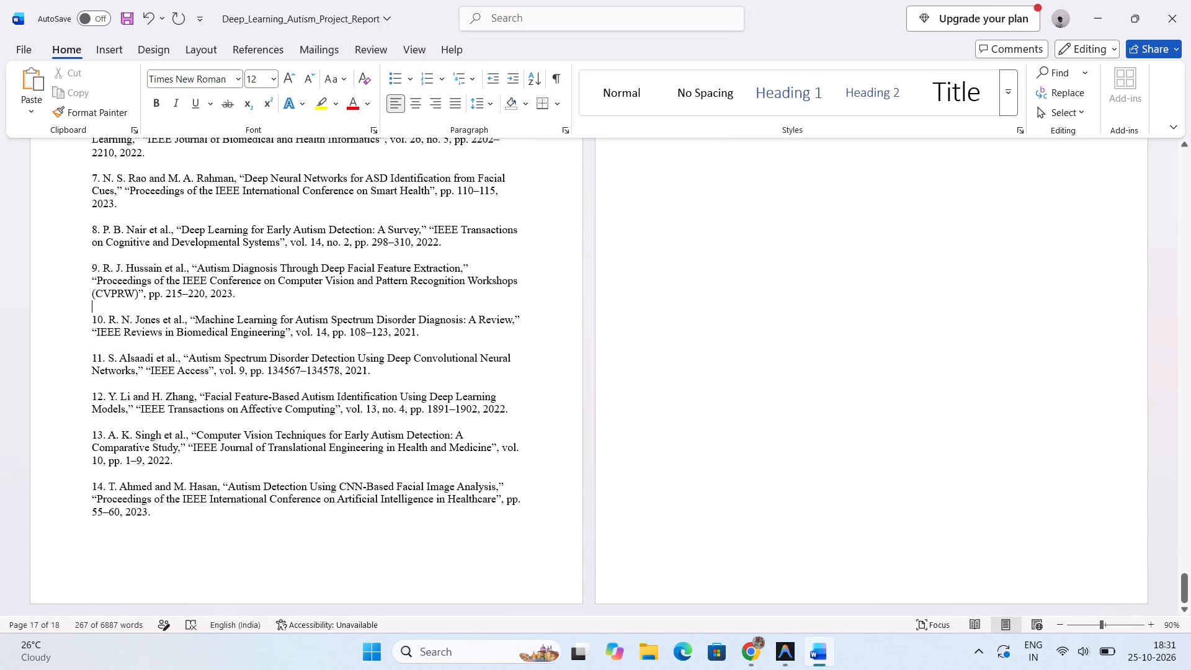
Justify the text of all references, 1 through 18, across both reference pages.
{"action": "scroll", "coordinate": [449, 303], "scroll_direction": "up", "scroll_amount": 1}
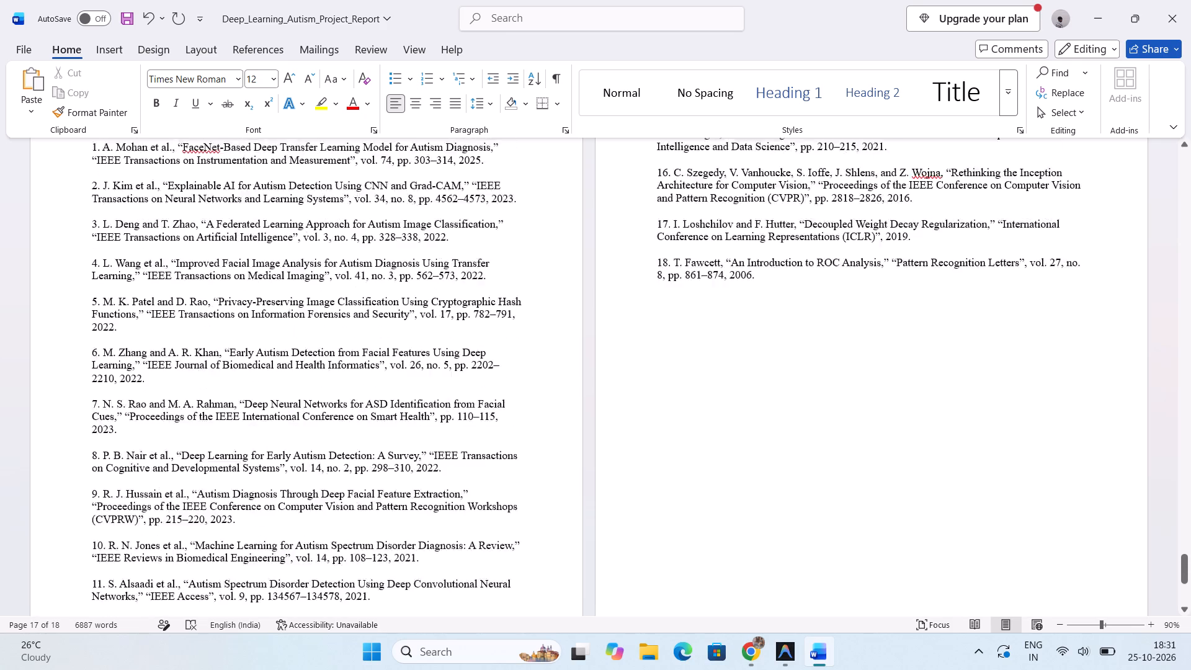
{"action": "scroll", "coordinate": [449, 303], "scroll_direction": "up", "scroll_amount": 1}
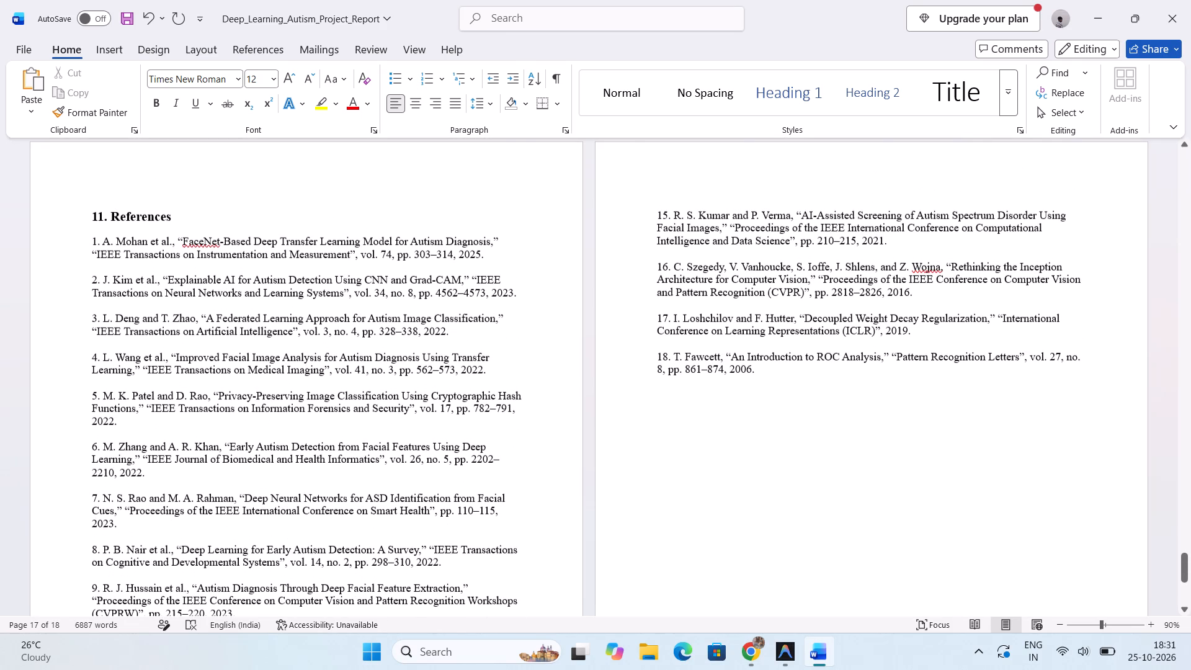
{"action": "left_click_drag", "start_coordinate": [89, 242], "coordinate": [886, 203]}
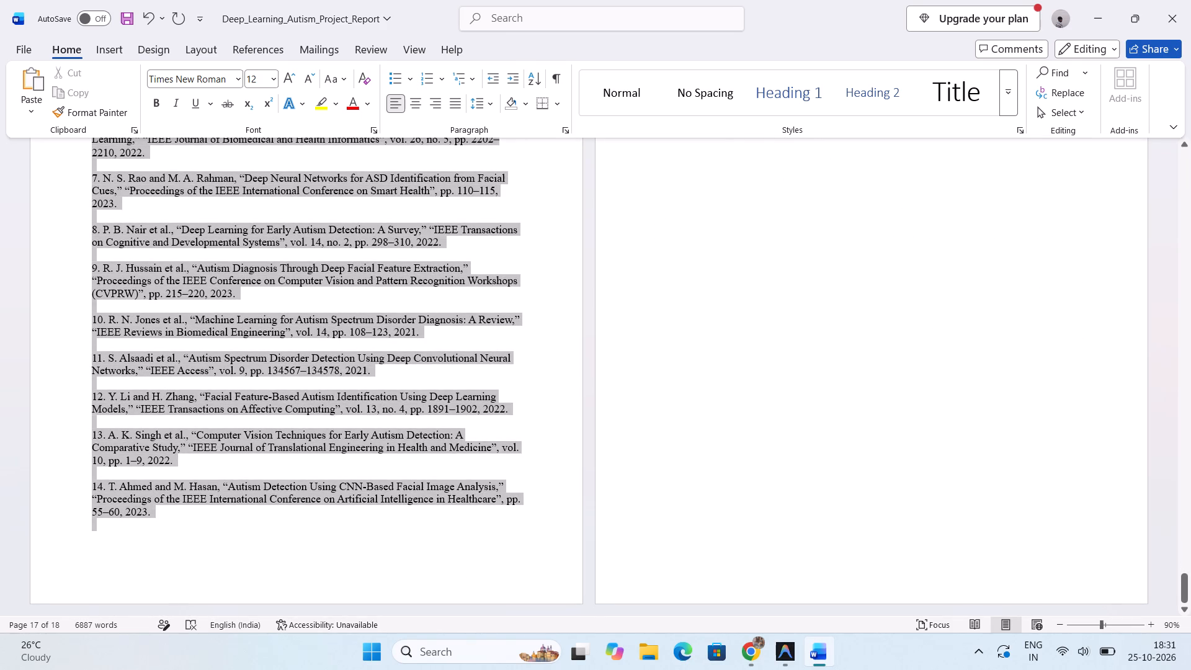
{"action": "left_click_drag", "start_coordinate": [886, 203], "coordinate": [769, 306]}
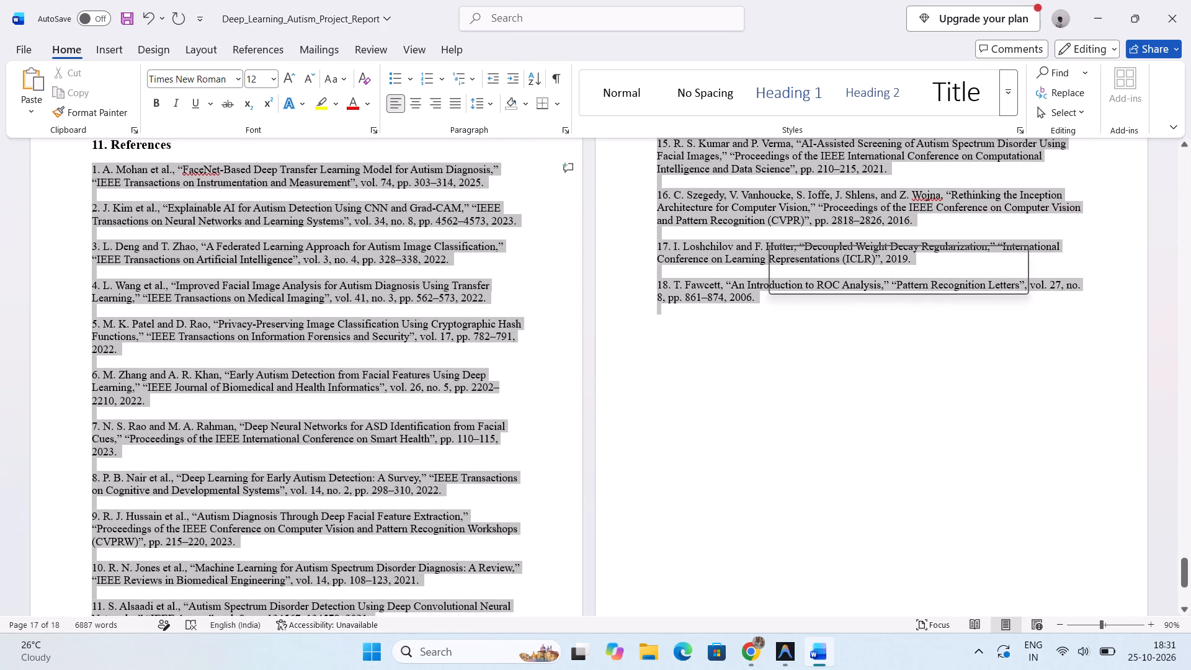
{"action": "left_click", "coordinate": [457, 100]}
{"action": "left_click", "coordinate": [711, 386]}
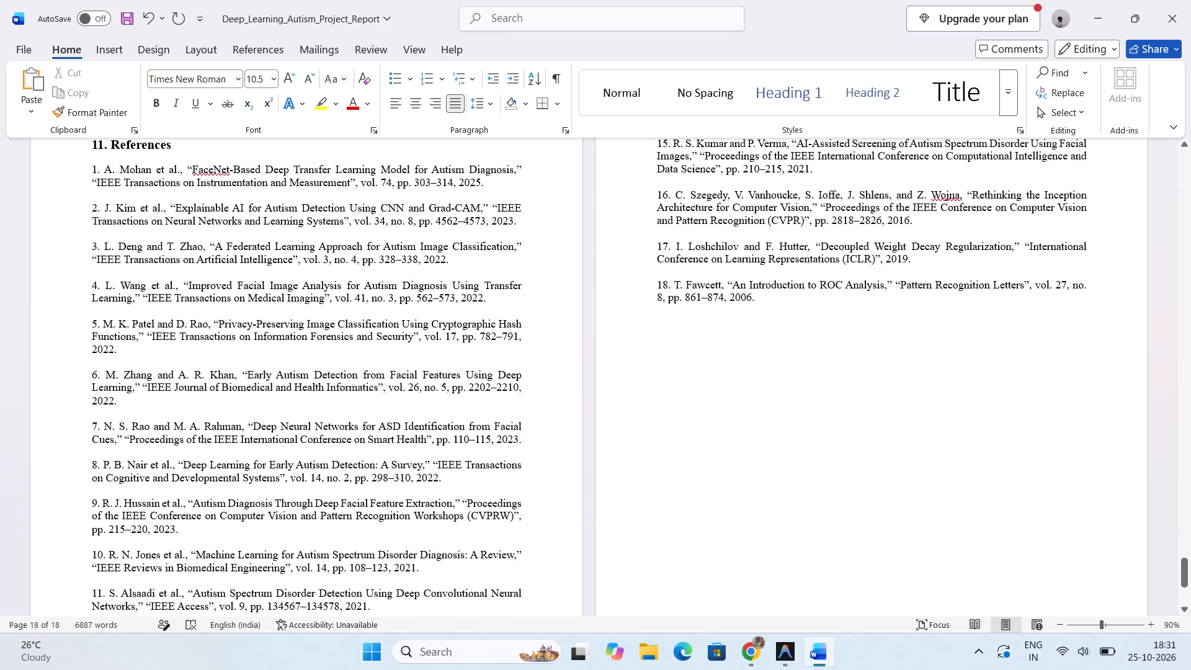
Look back through the unformatted sections above the references, from the Conclusion up to section 7.3 Architecture Explanation.
{"action": "scroll", "coordinate": [711, 386], "scroll_direction": "up", "scroll_amount": 3}
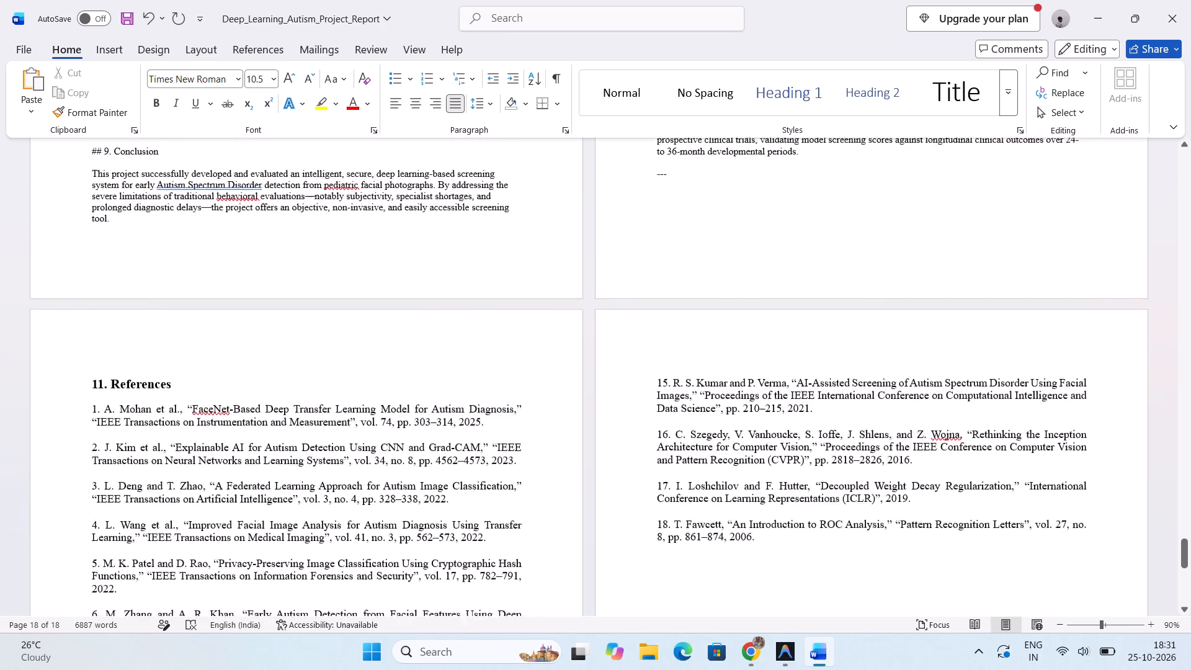
{"action": "scroll", "coordinate": [711, 386], "scroll_direction": "up", "scroll_amount": 12}
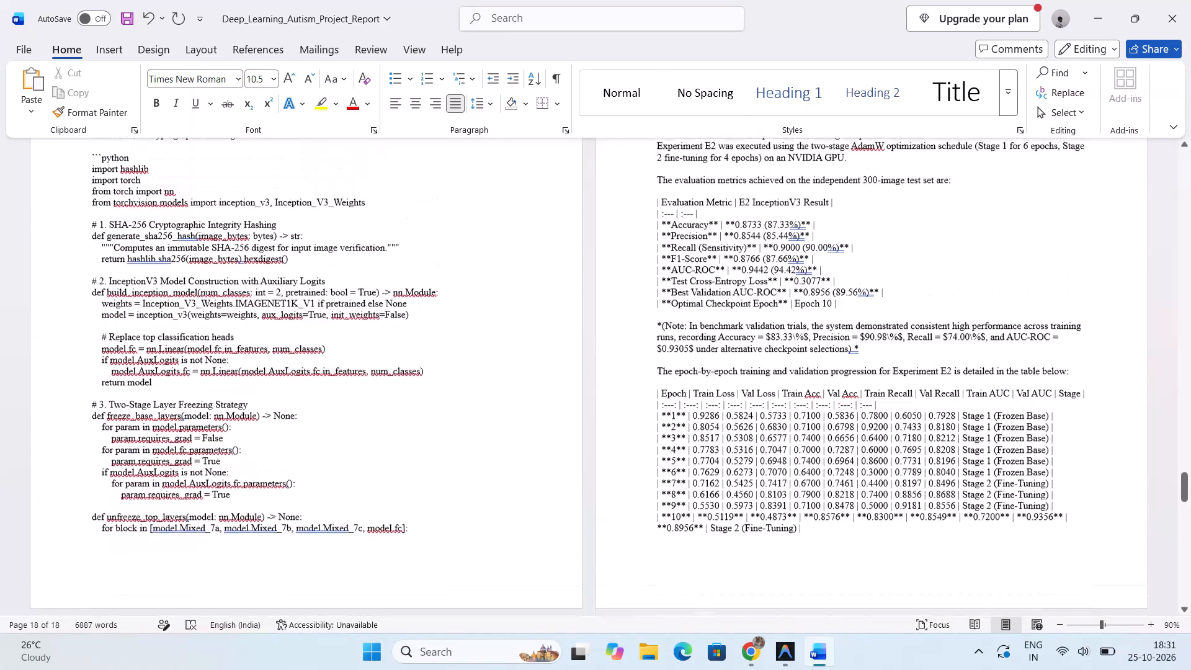
{"action": "scroll", "coordinate": [711, 386], "scroll_direction": "up", "scroll_amount": 2}
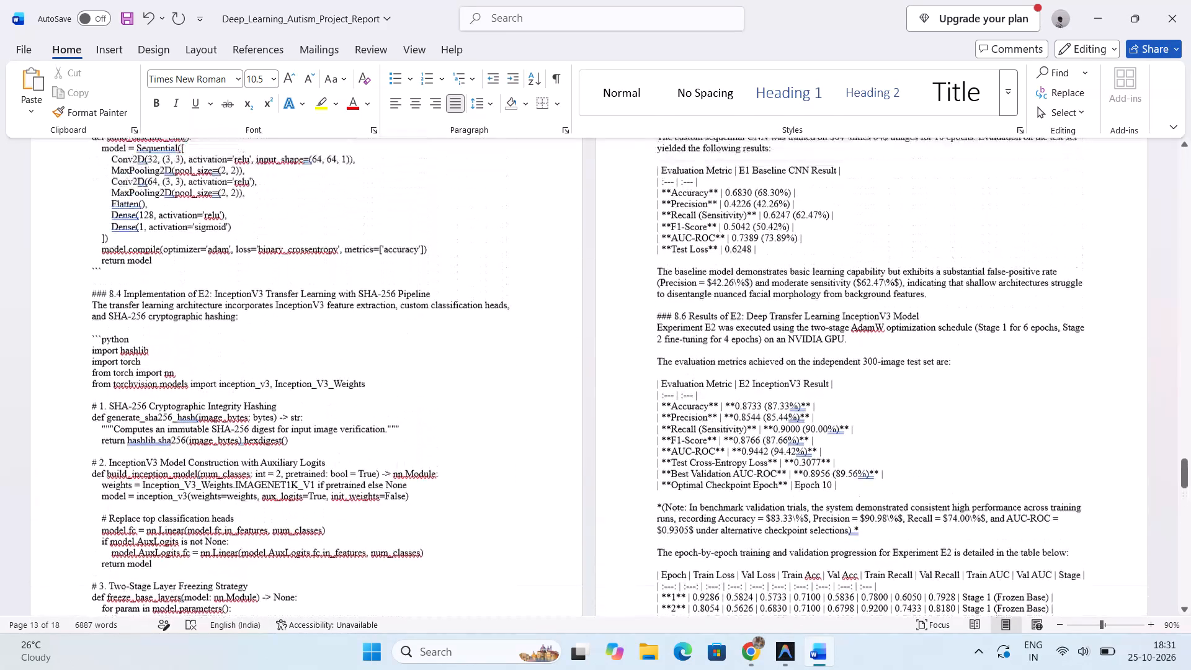
{"action": "scroll", "coordinate": [711, 386], "scroll_direction": "up", "scroll_amount": 6}
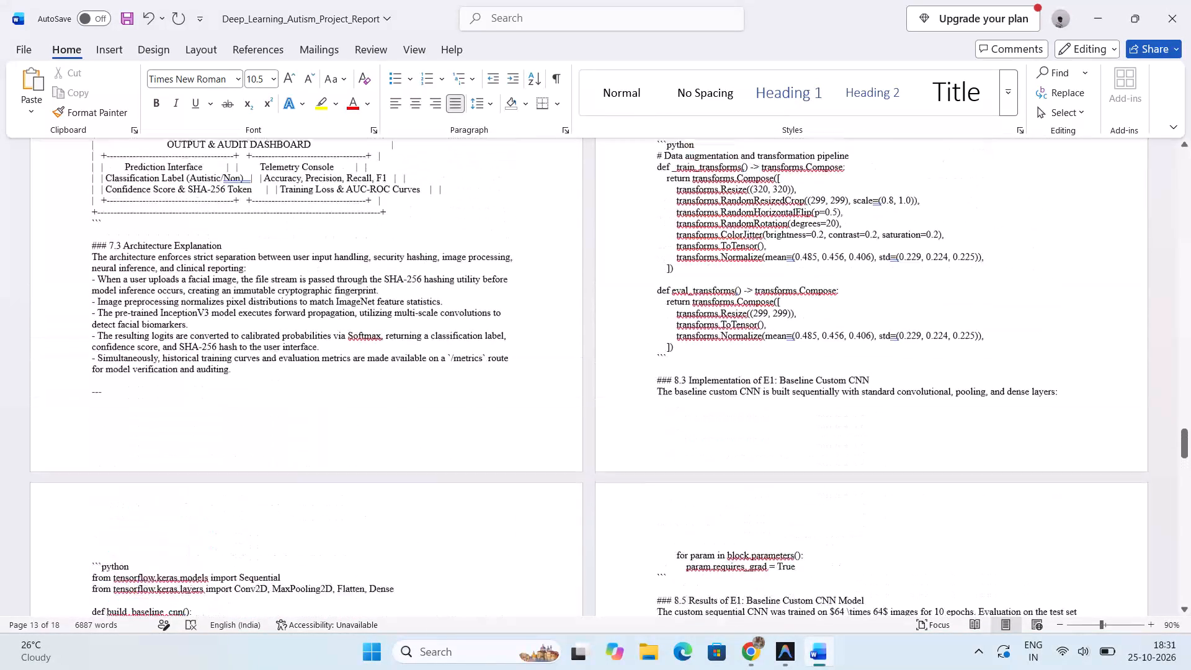
Look back through the unformatted report sections from 7.2 Architecture Diagram up to 5.4 SHA-256 Cryptographic Integrity Layer.
{"action": "scroll", "coordinate": [711, 386], "scroll_direction": "up", "scroll_amount": 2}
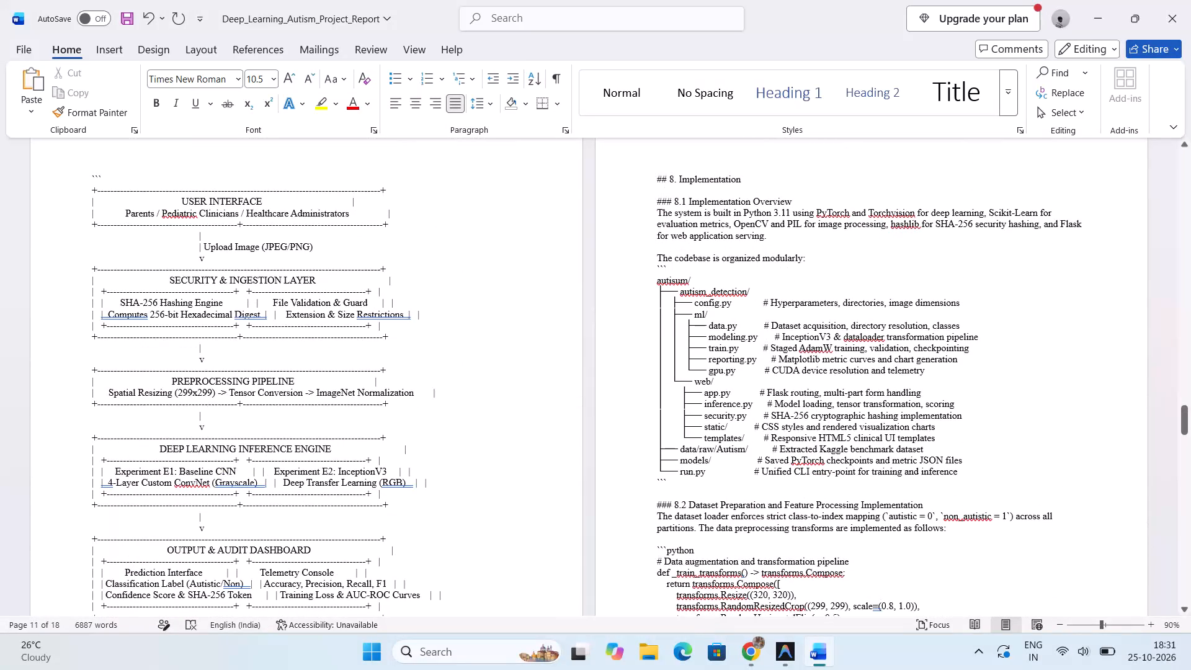
{"action": "scroll", "coordinate": [711, 386], "scroll_direction": "up", "scroll_amount": 7}
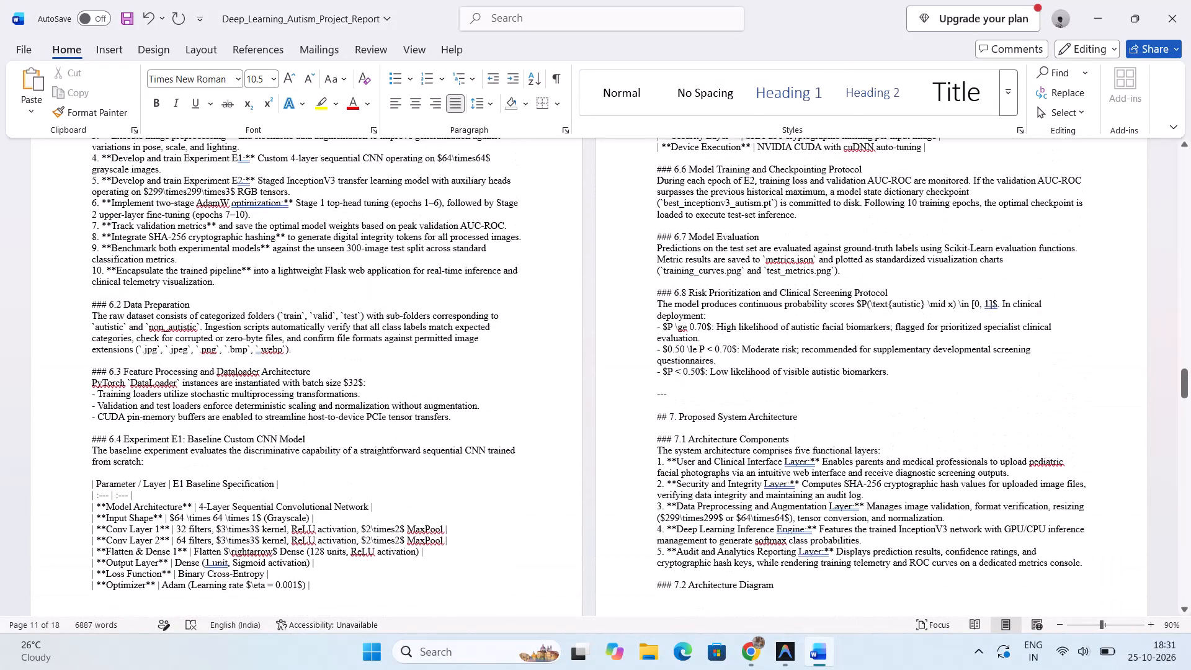
{"action": "scroll", "coordinate": [711, 386], "scroll_direction": "up", "scroll_amount": 6}
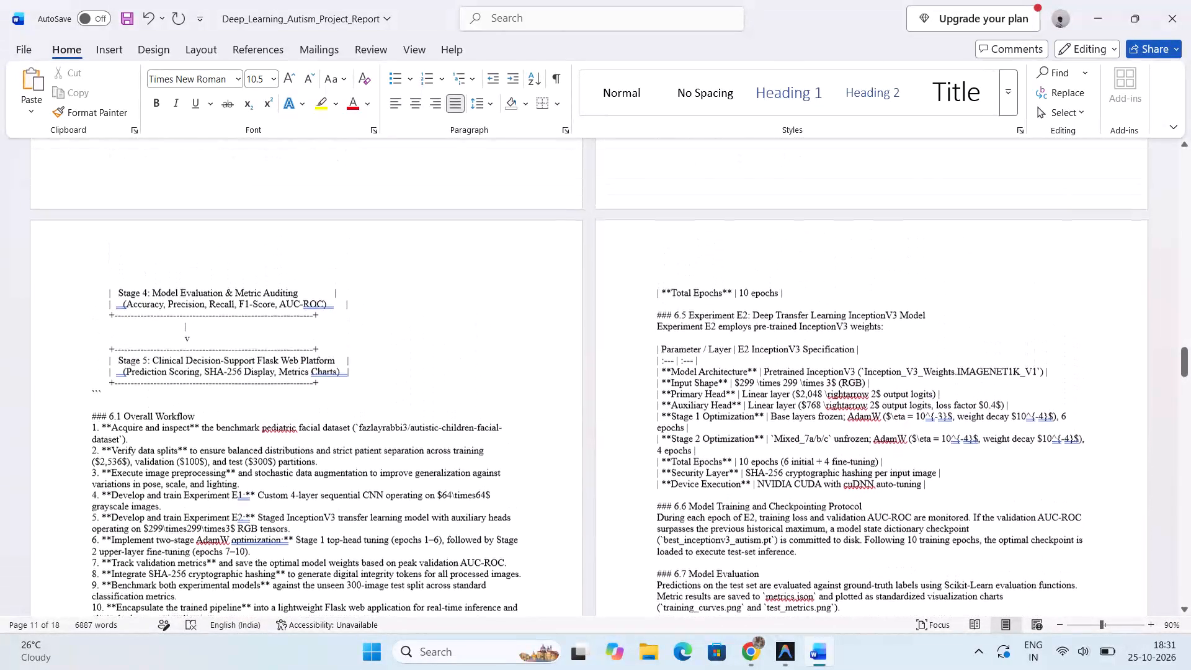
{"action": "scroll", "coordinate": [711, 386], "scroll_direction": "up", "scroll_amount": 5}
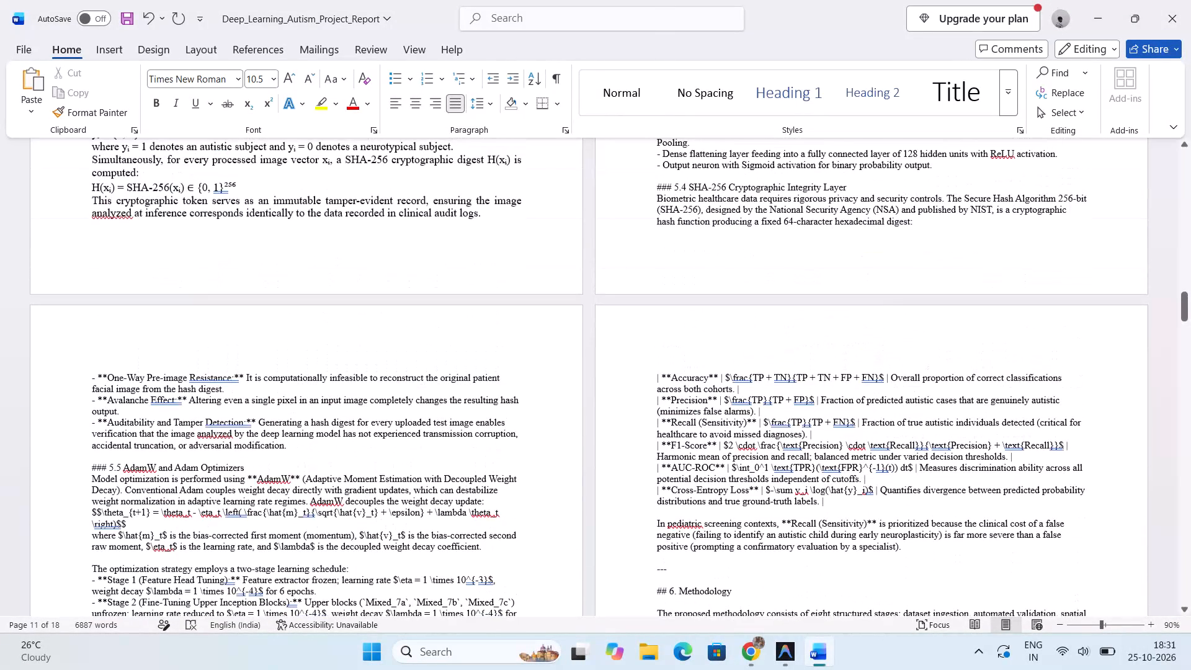
Switch to Chrome and search the web for whatsapp in a new browser tab.
{"action": "key", "text": "alt+Tab"}
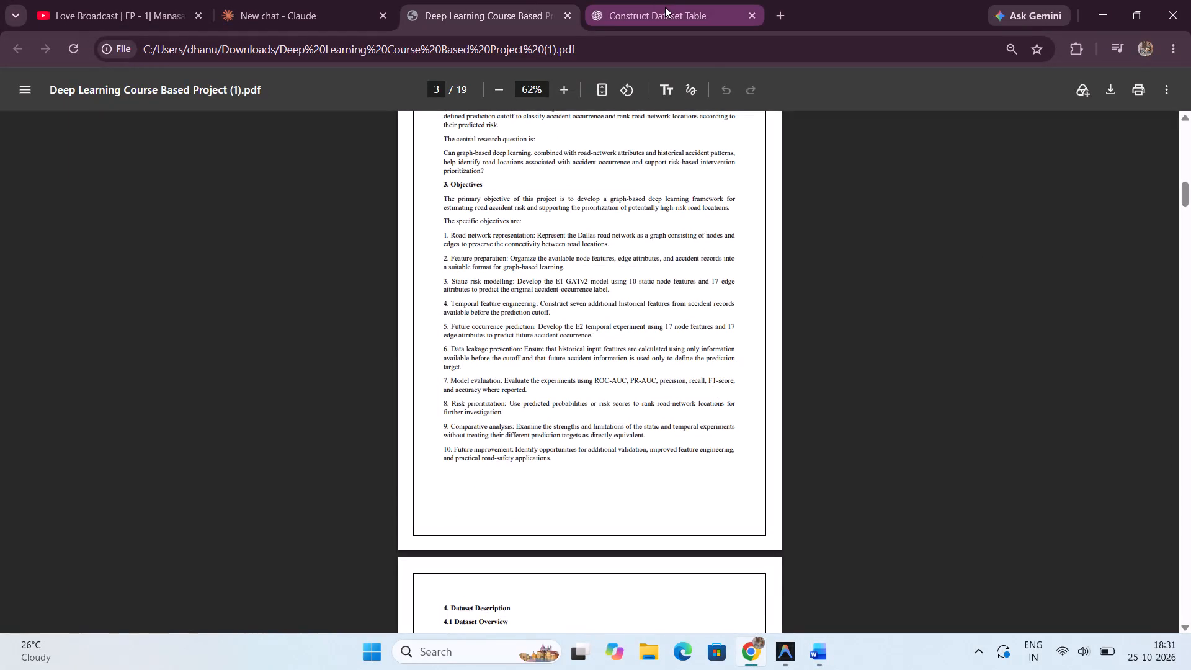
{"action": "left_click", "coordinate": [665, 7]}
{"action": "left_click", "coordinate": [332, 0]}
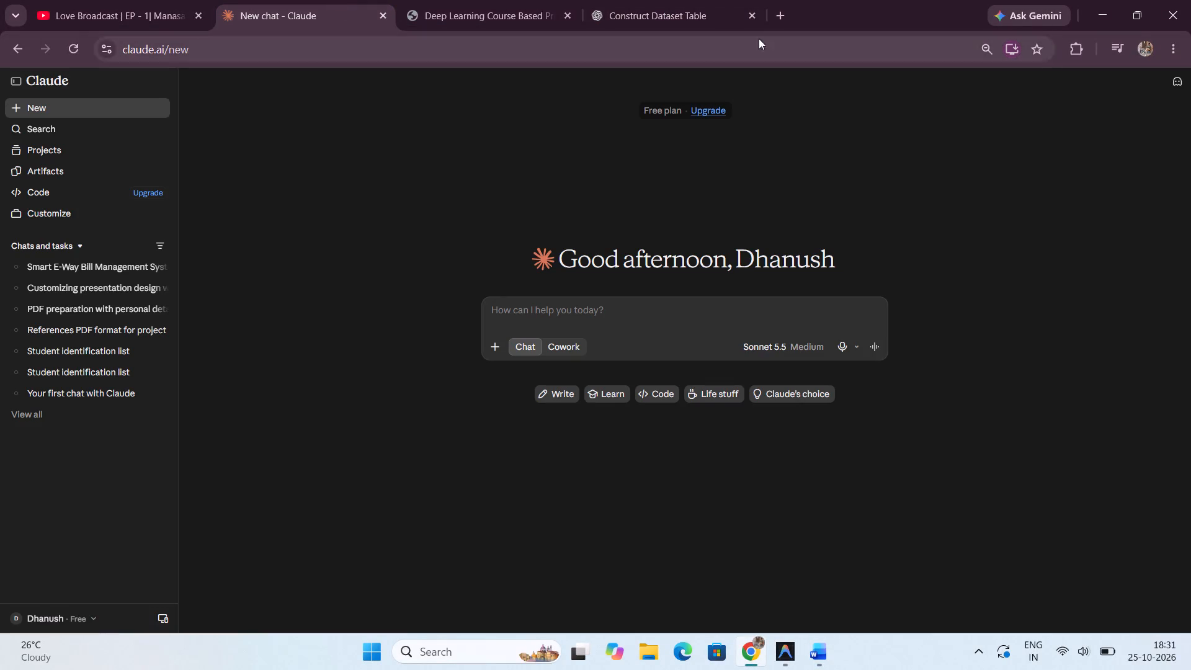
{"action": "left_click", "coordinate": [783, 10]}
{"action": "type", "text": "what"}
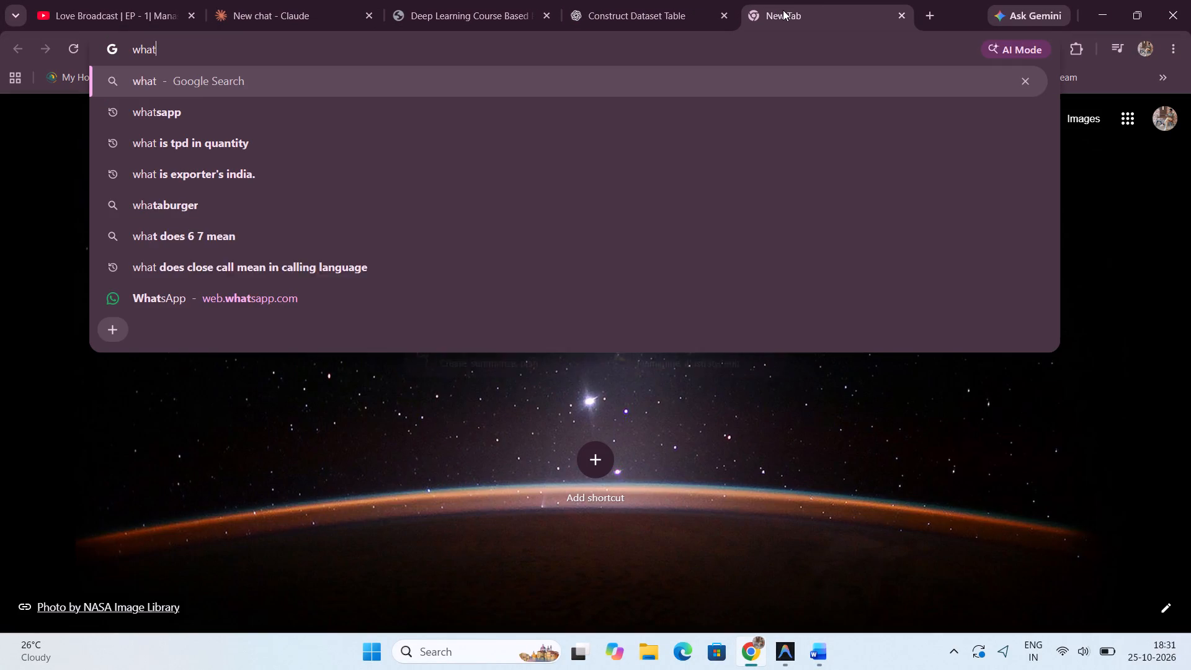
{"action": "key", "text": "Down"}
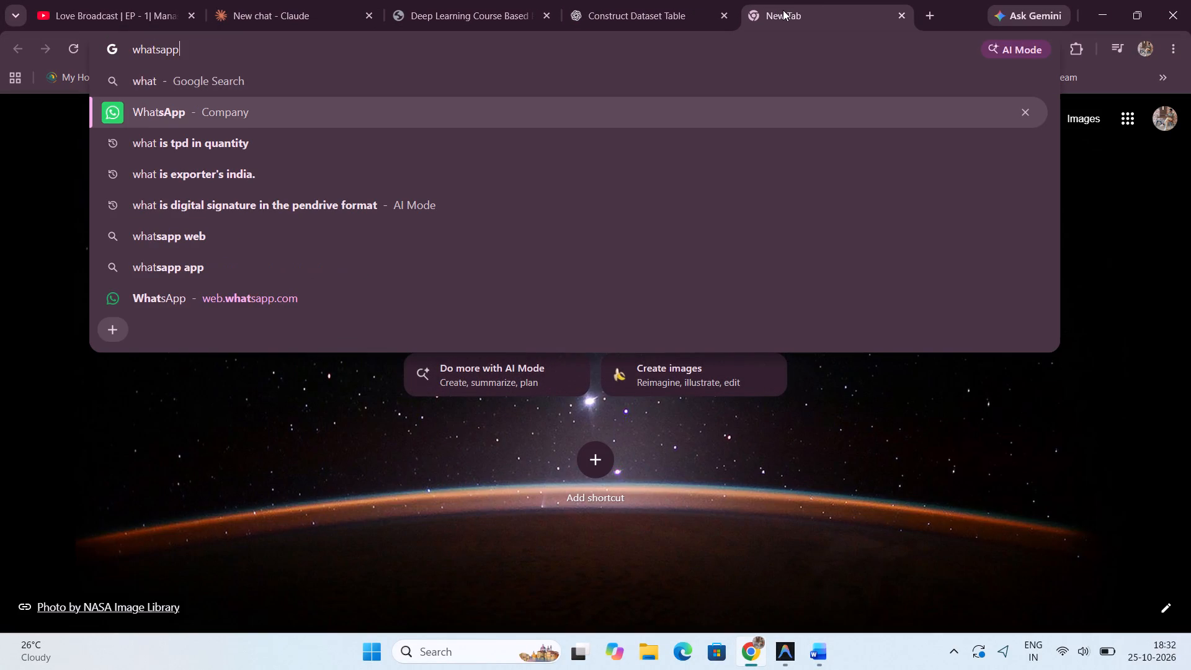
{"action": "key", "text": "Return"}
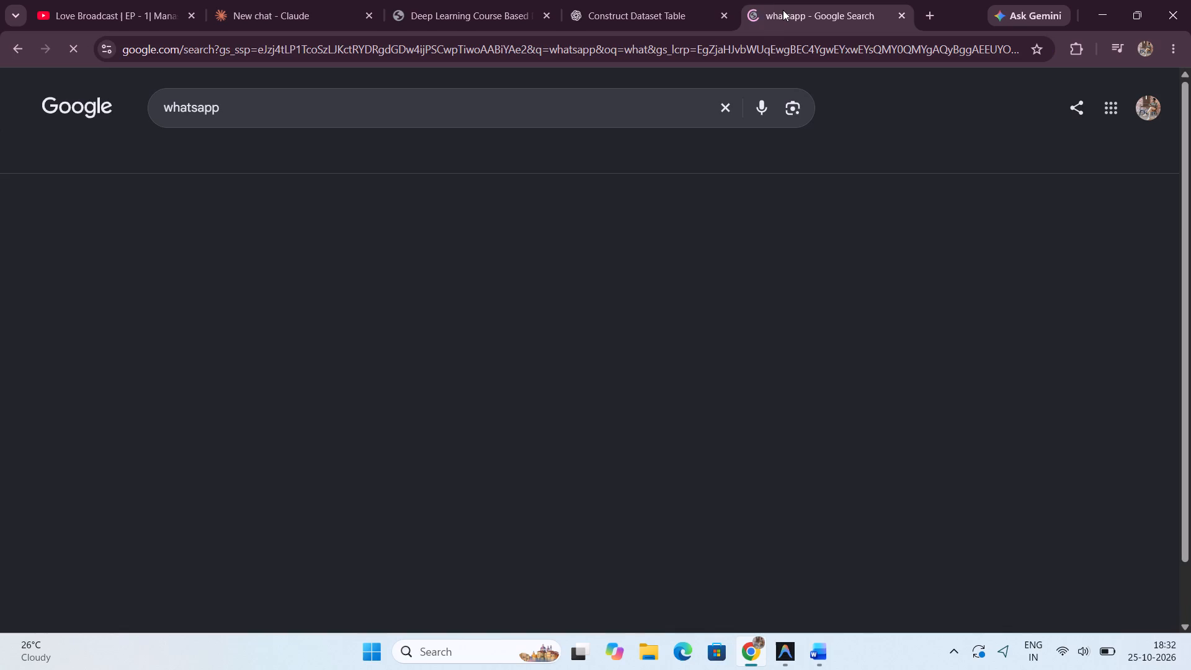